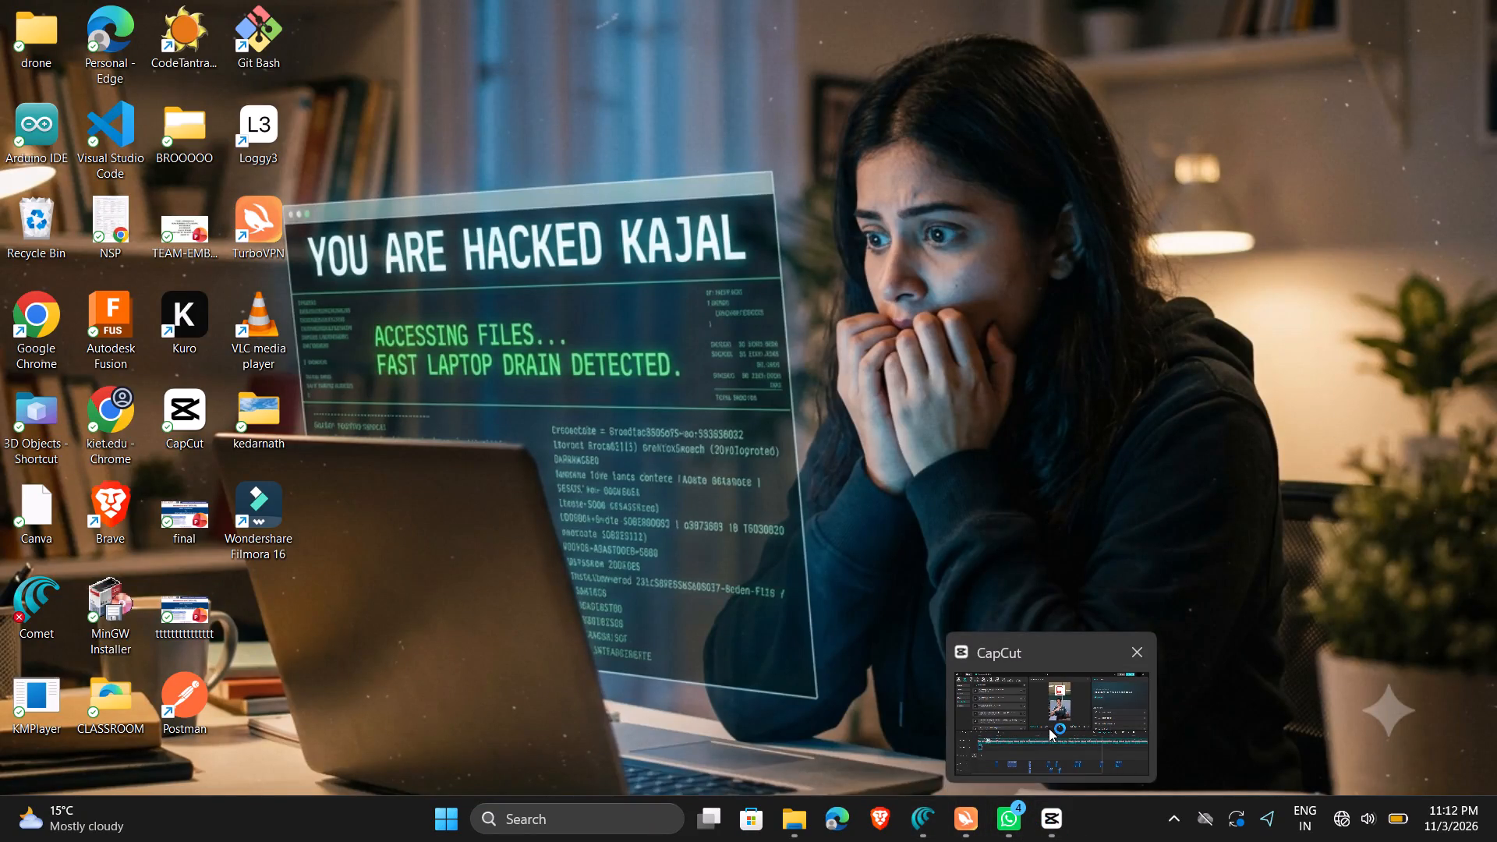
Switch to CapCut and close the currently open project to return to the home page.
click(1049, 728)
drag(1496, 14, 1475, 19)
click(1475, 19)
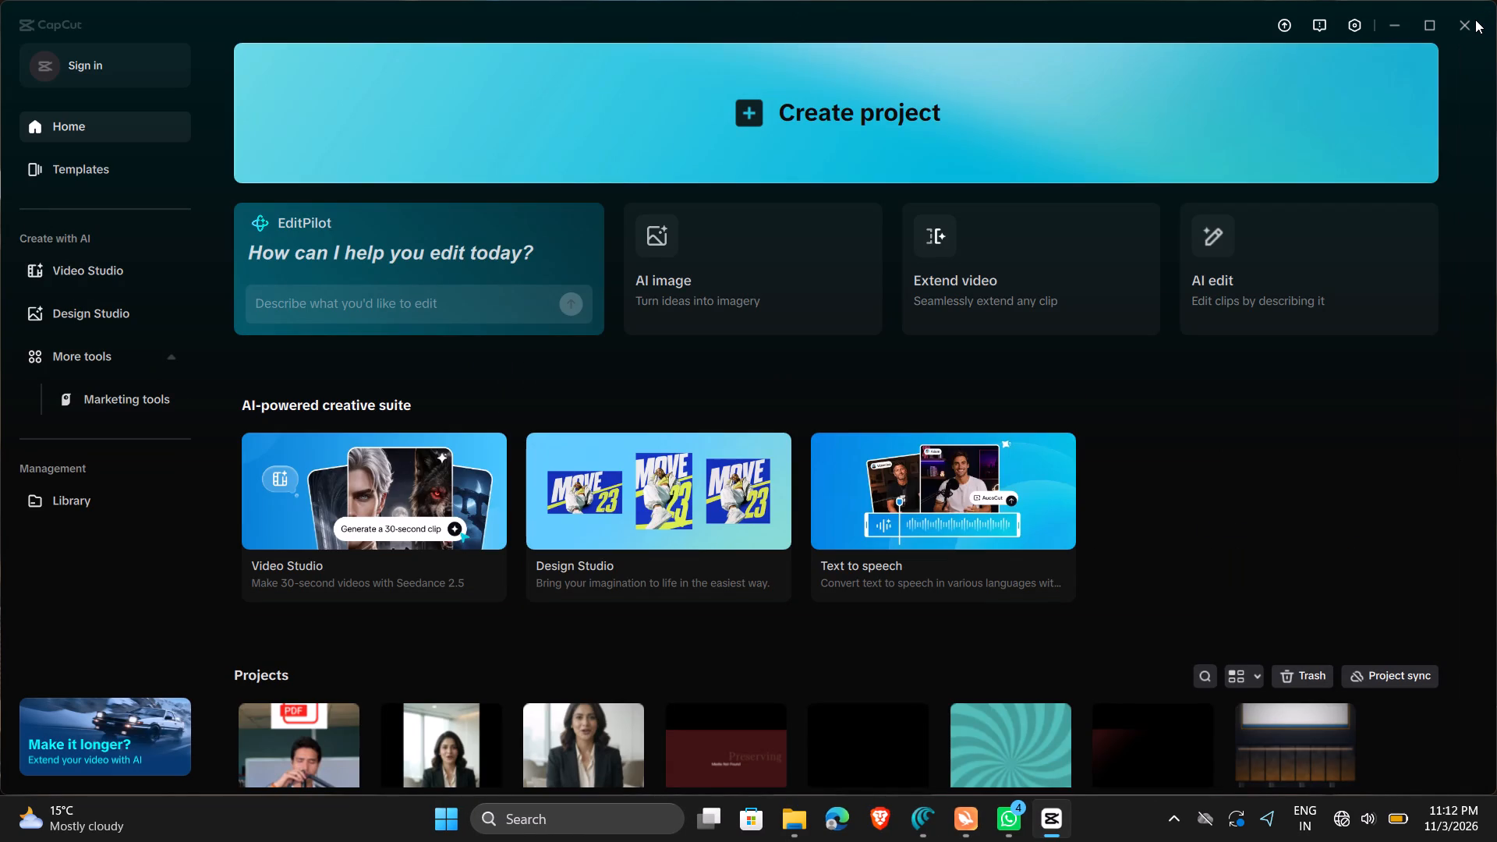
Open the project 1031 from the projects list.
scroll(982, 537, down, 3)
scroll(982, 537, up, 6)
scroll(576, 720, down, 1)
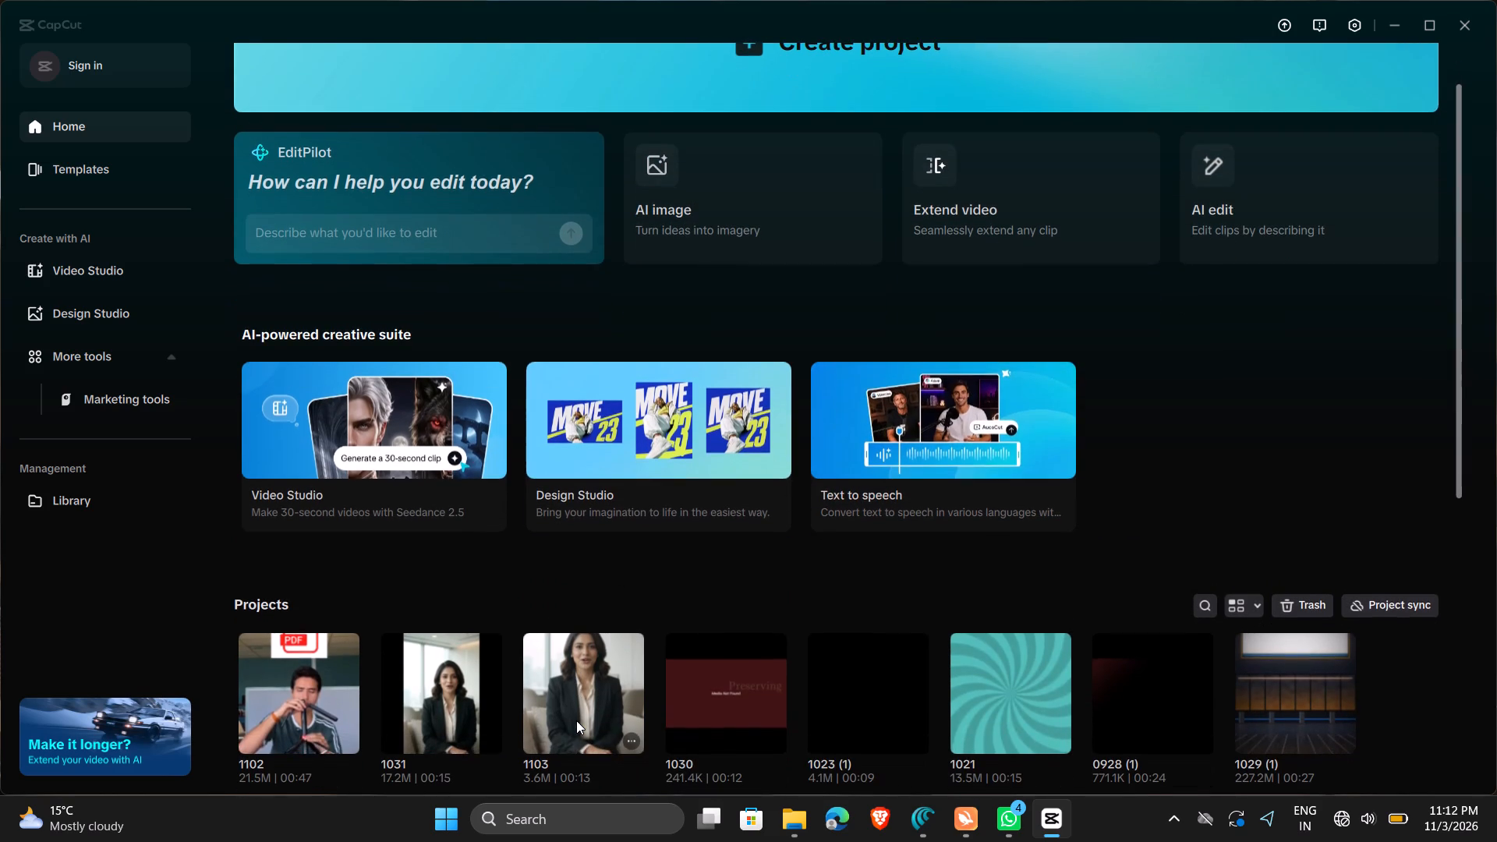
scroll(576, 720, down, 1)
click(462, 726)
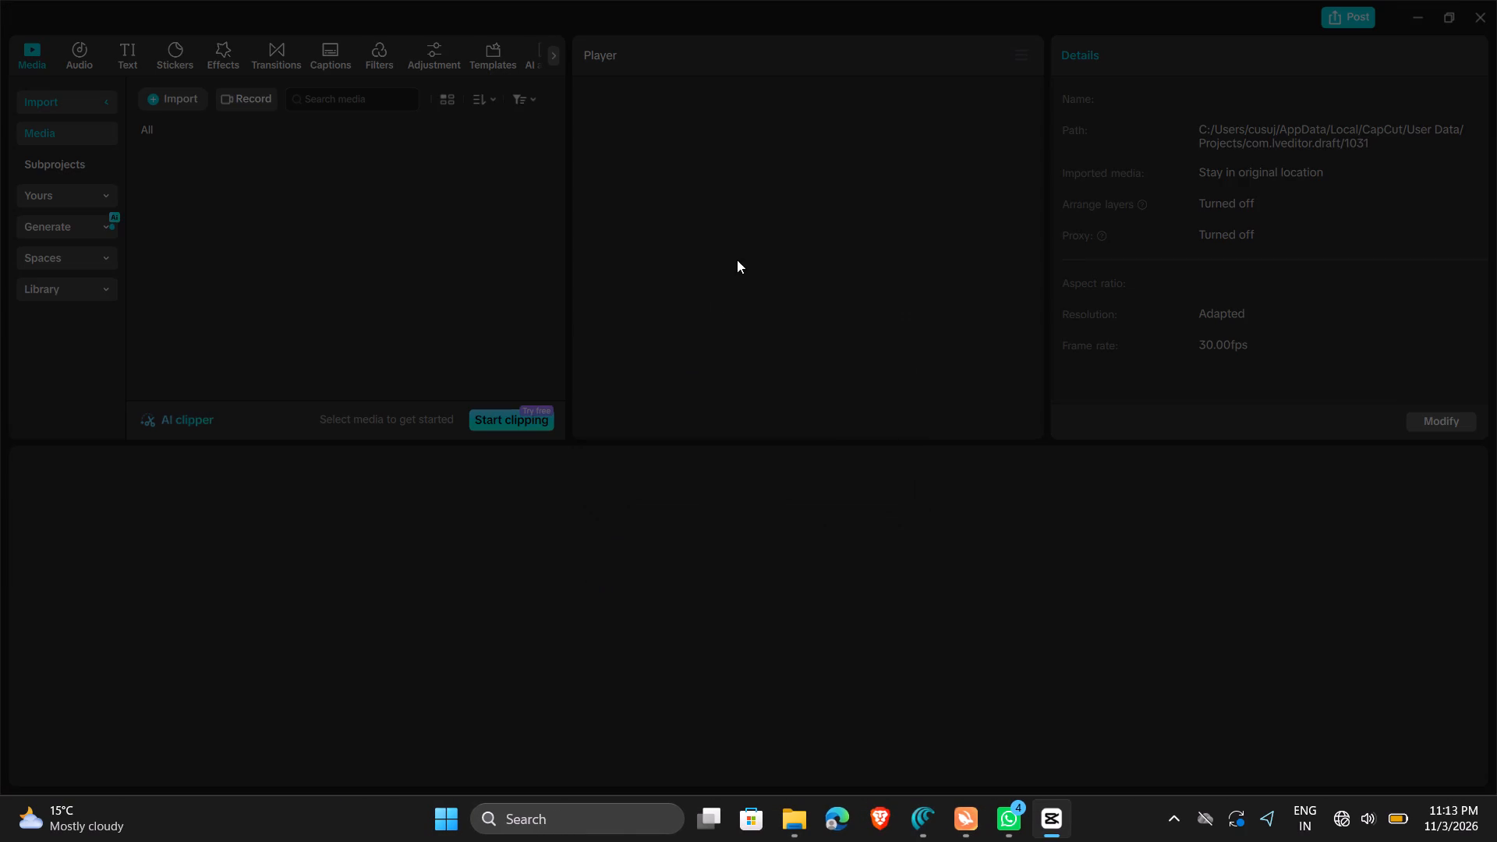
click(898, 264)
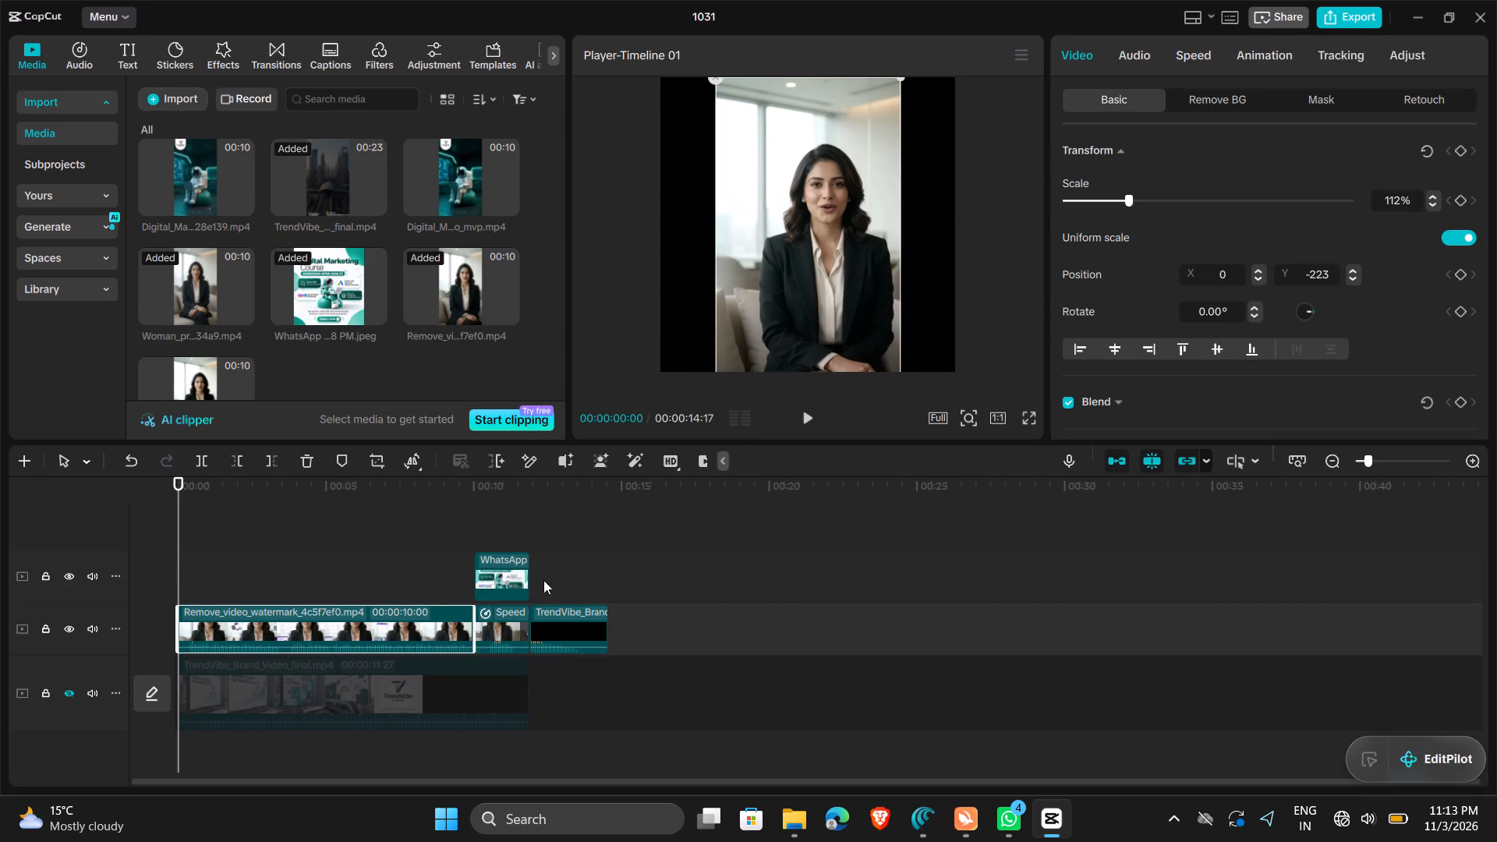
Delete the WhatsApp image clip placed above the Speed clip at about 10 seconds on the timeline.
click(515, 565)
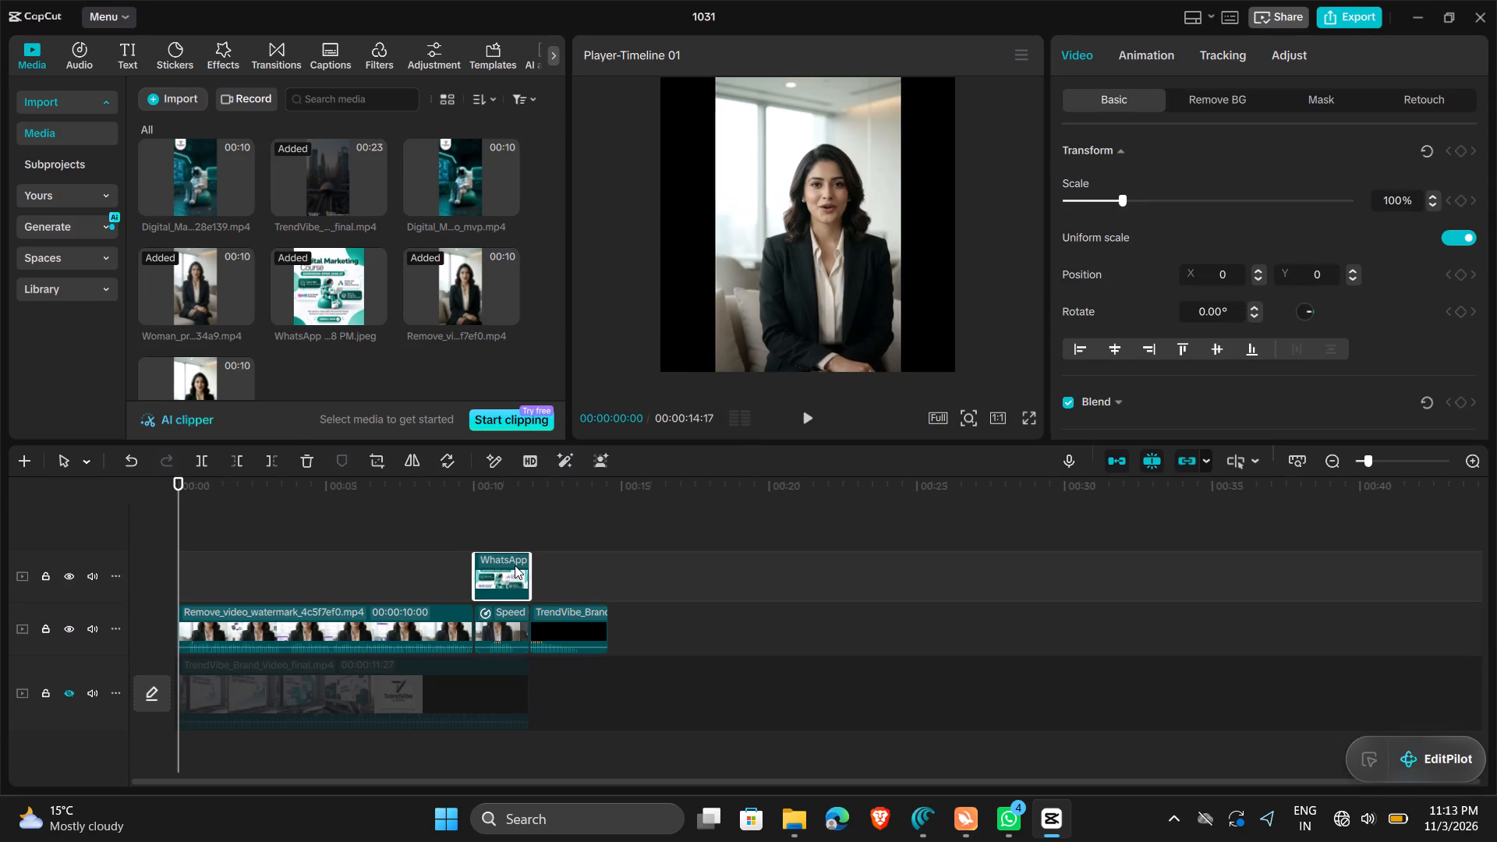
key(BackSpace)
click(433, 529)
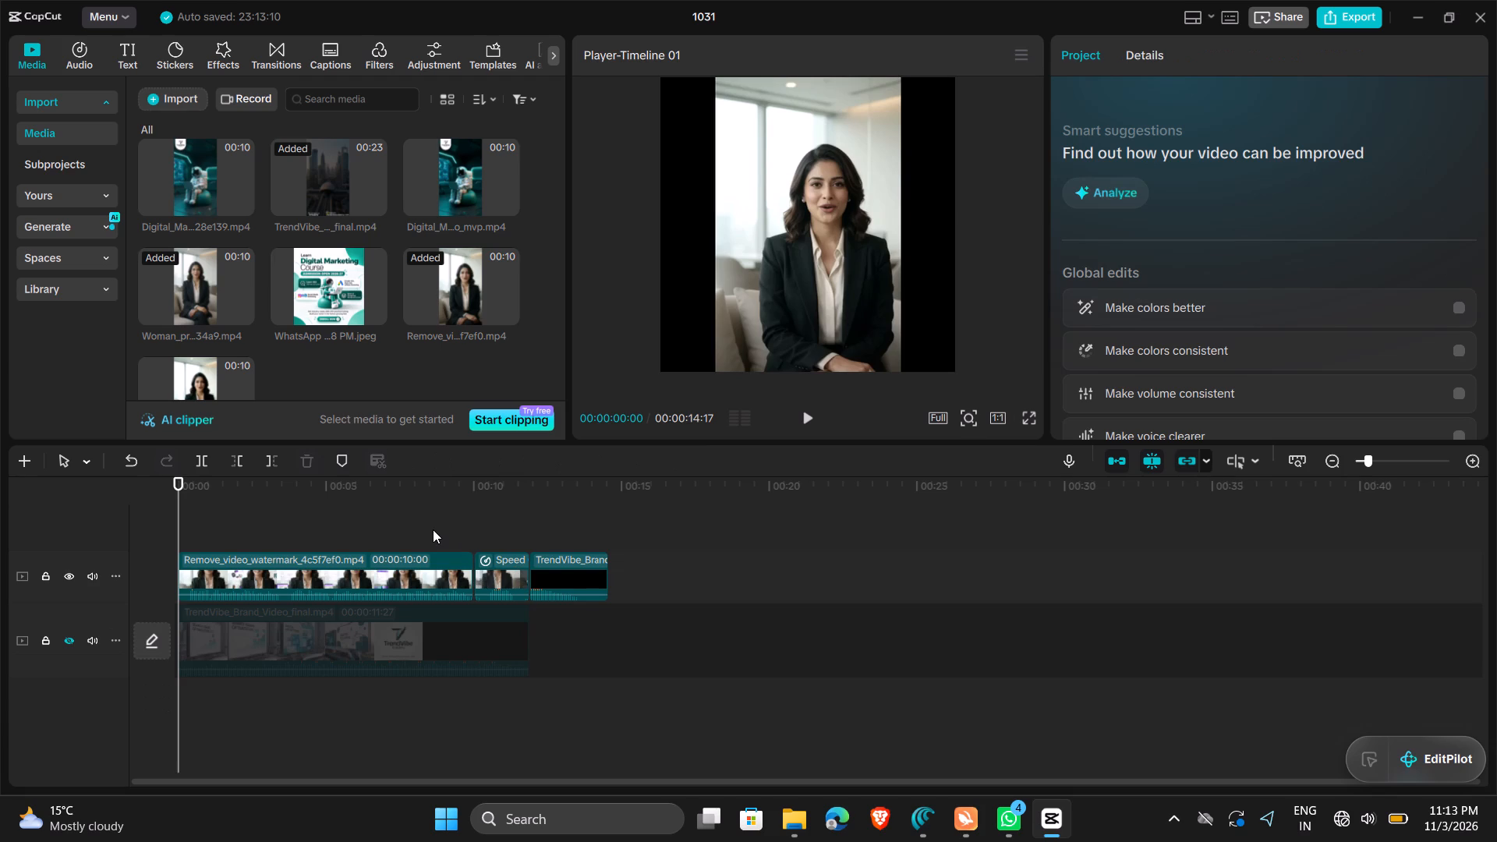
Play back the timeline's last clips and unhide the lower track holding TrendVibe_Brand_Video_final.mp4.
key(space)
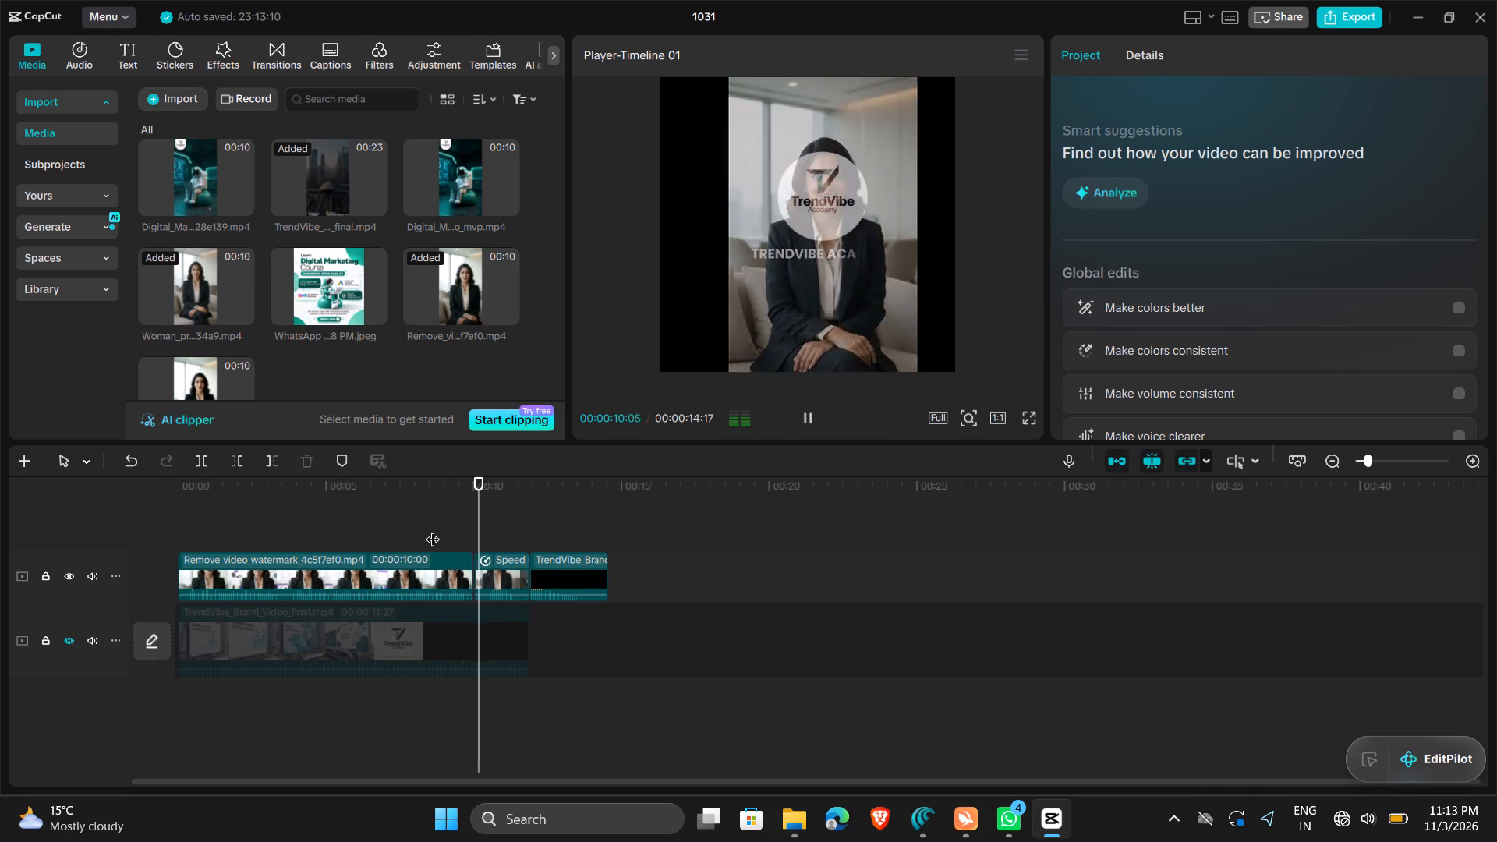
key(space)
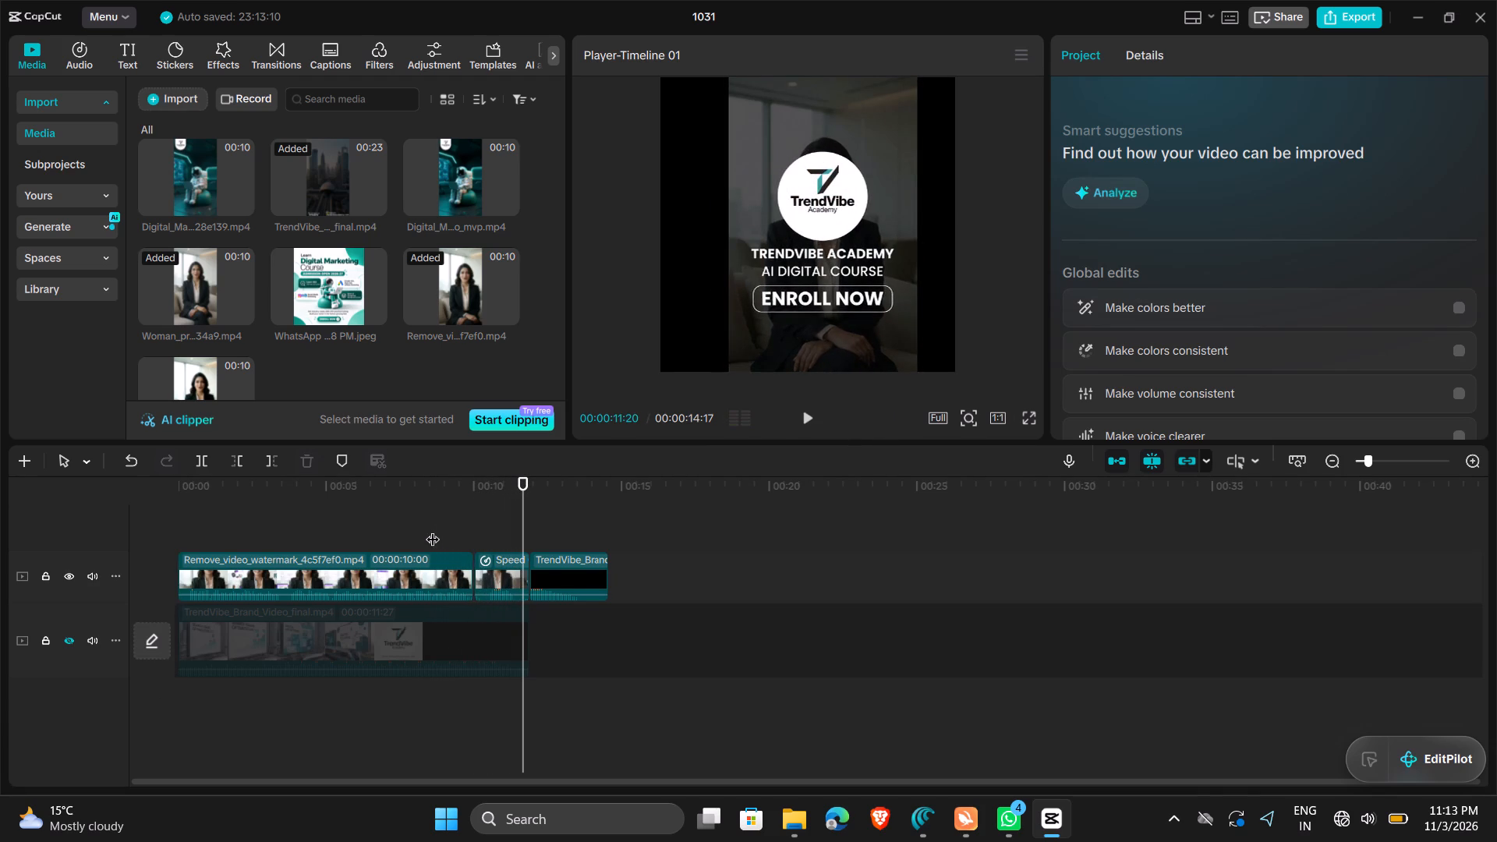
key(space)
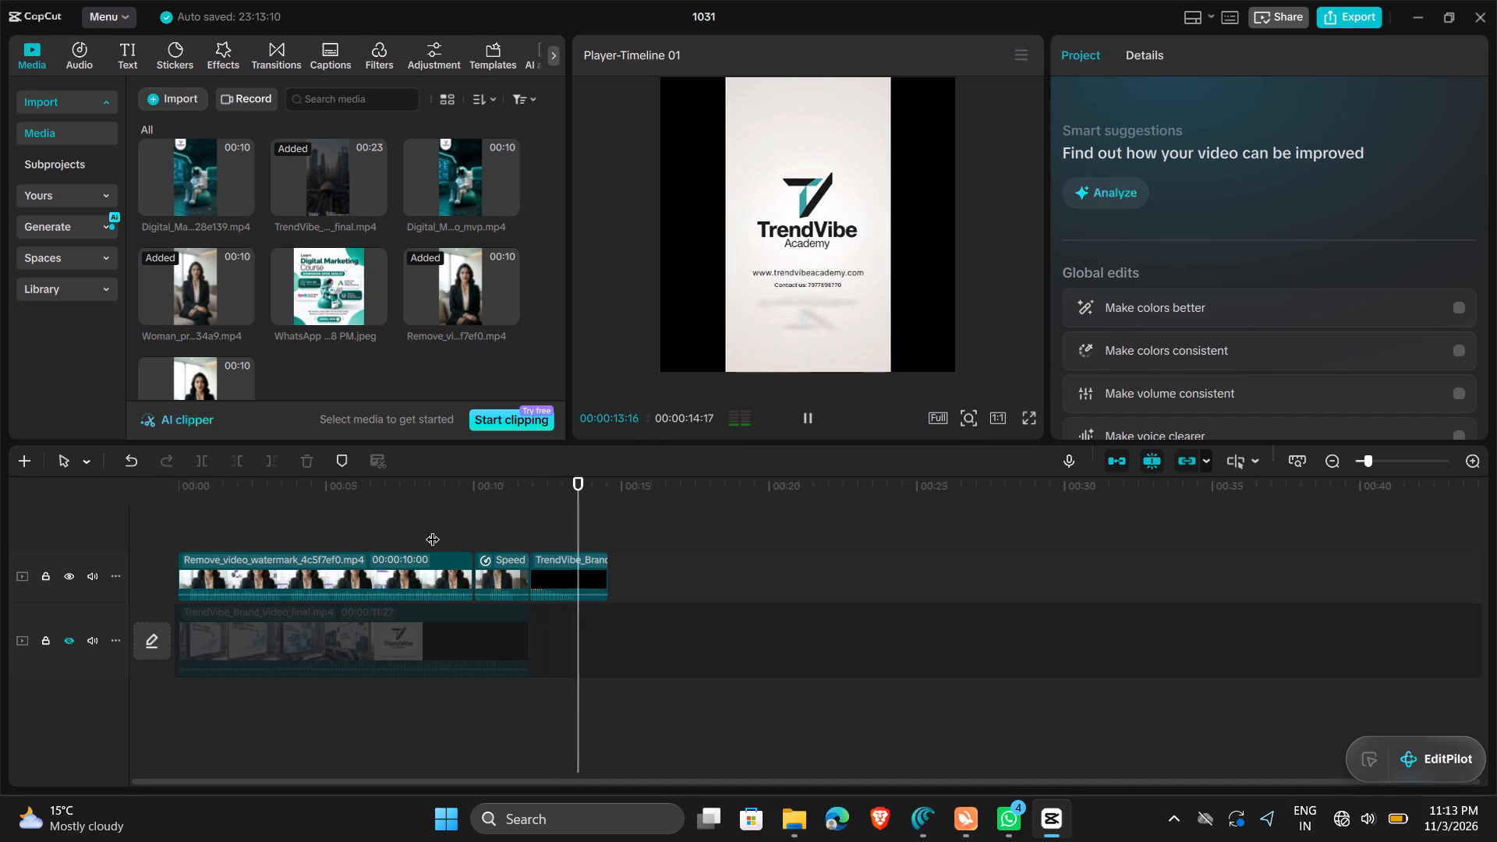
key(space)
click(479, 558)
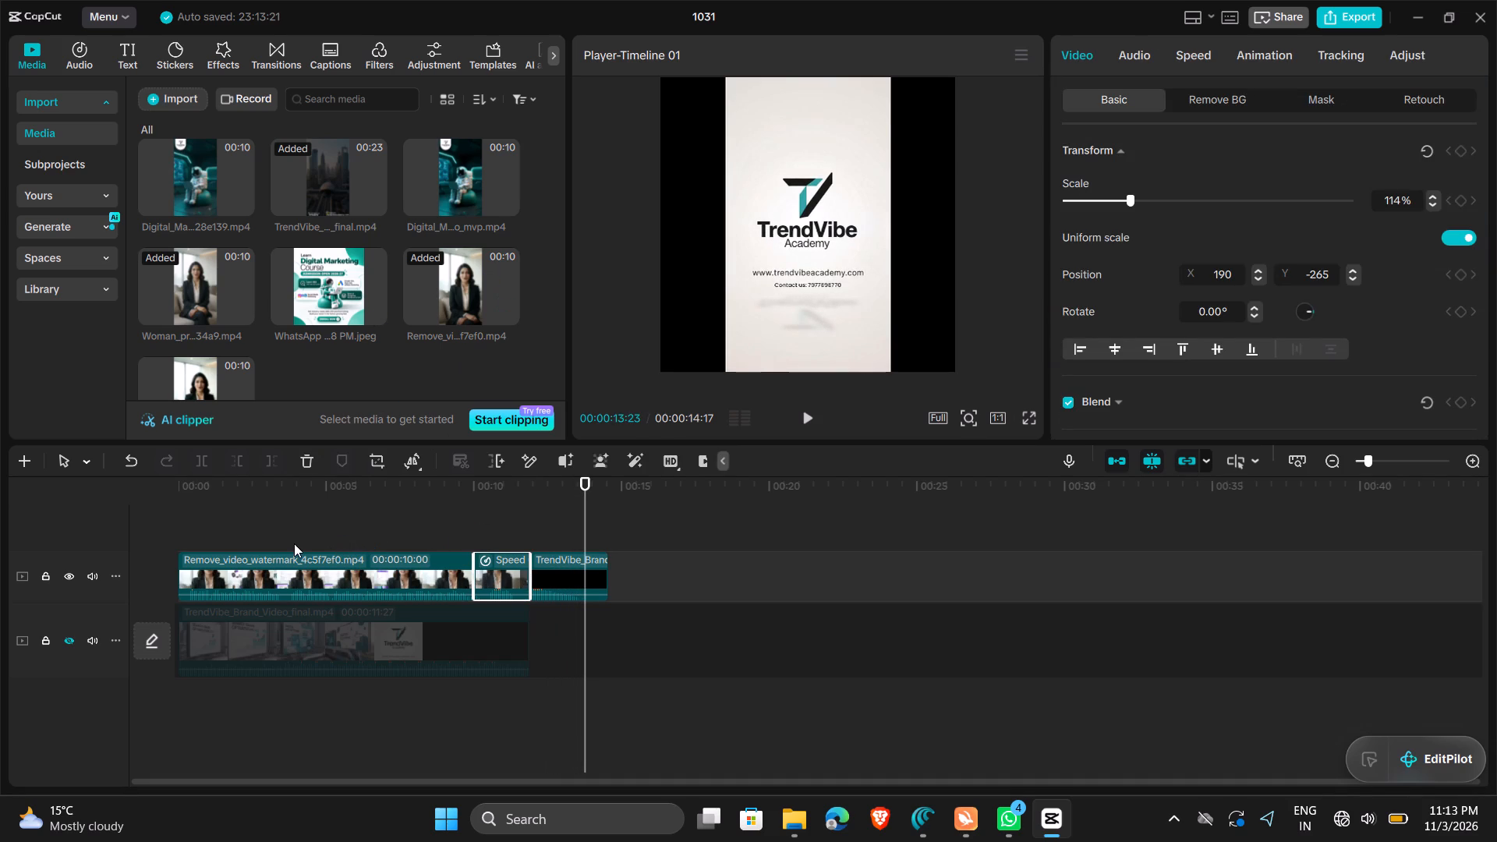
click(66, 642)
Review the timeline from the start with the lower track shown, comparing it hidden and visible, and recheck the ENROLL NOW segment.
key(space)
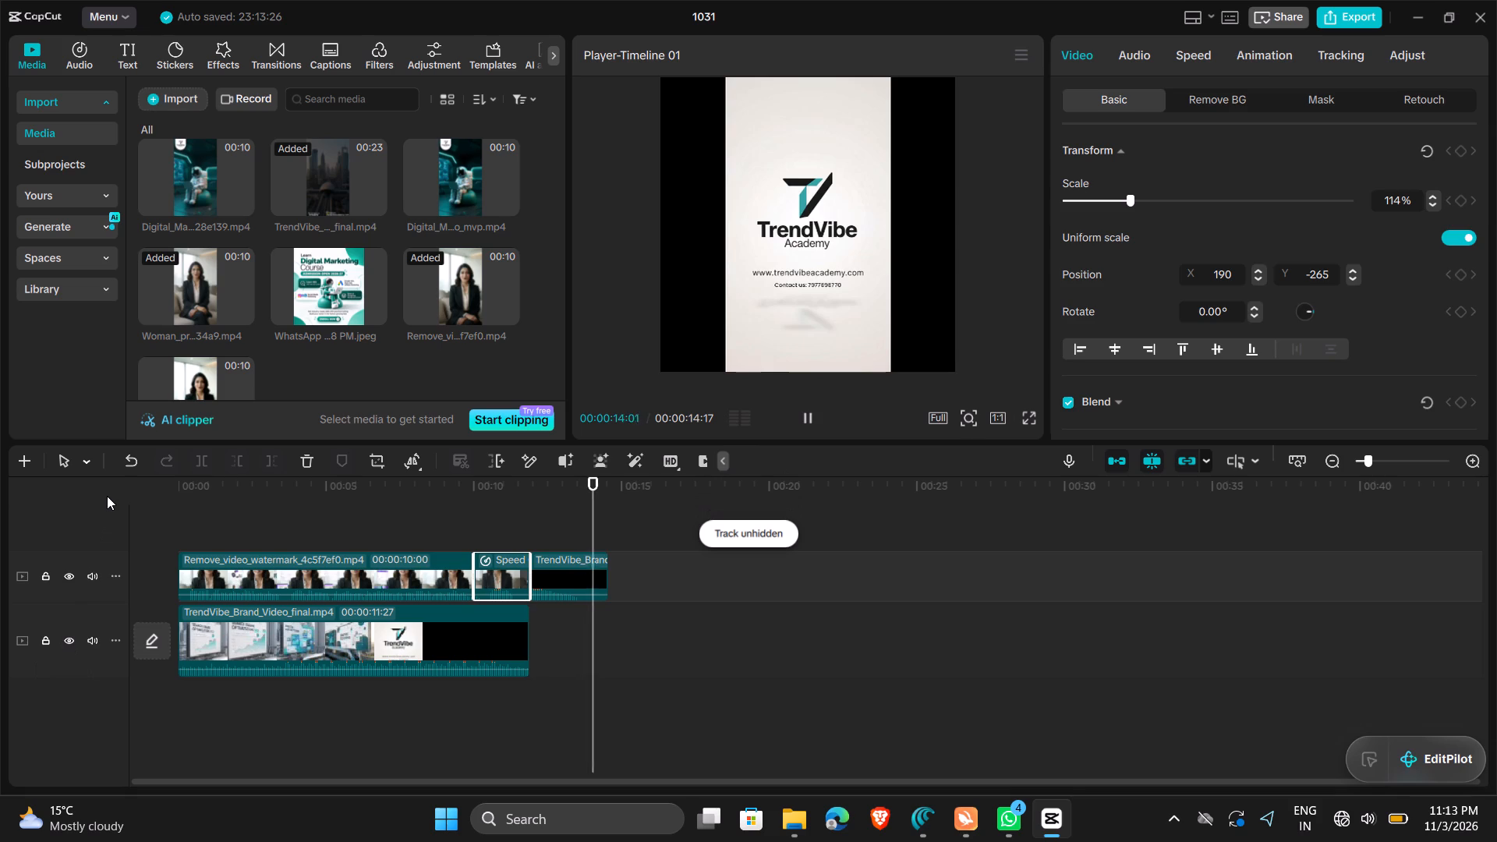
click(184, 524)
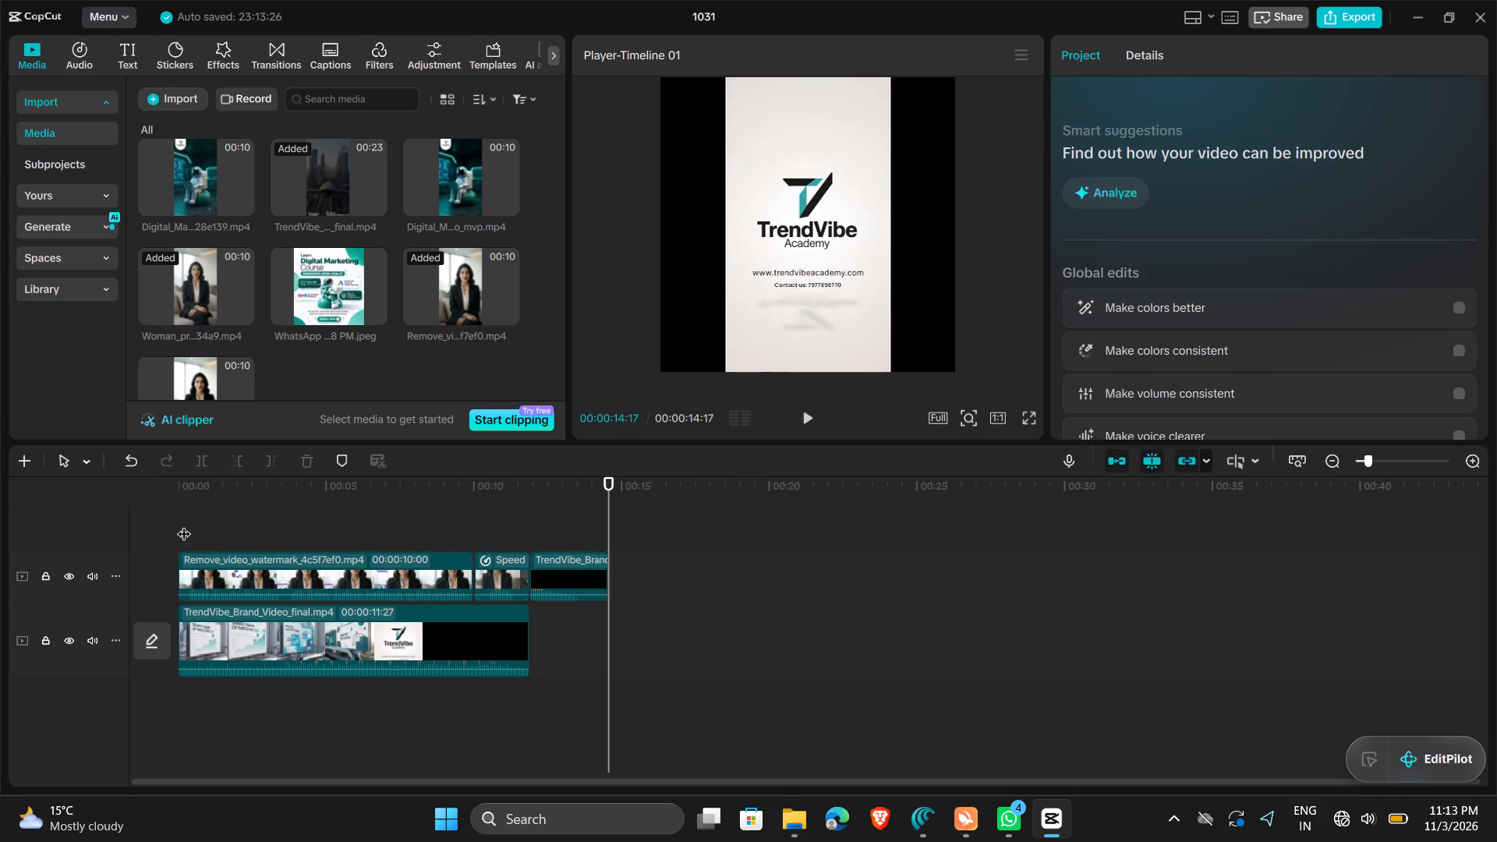
key(space)
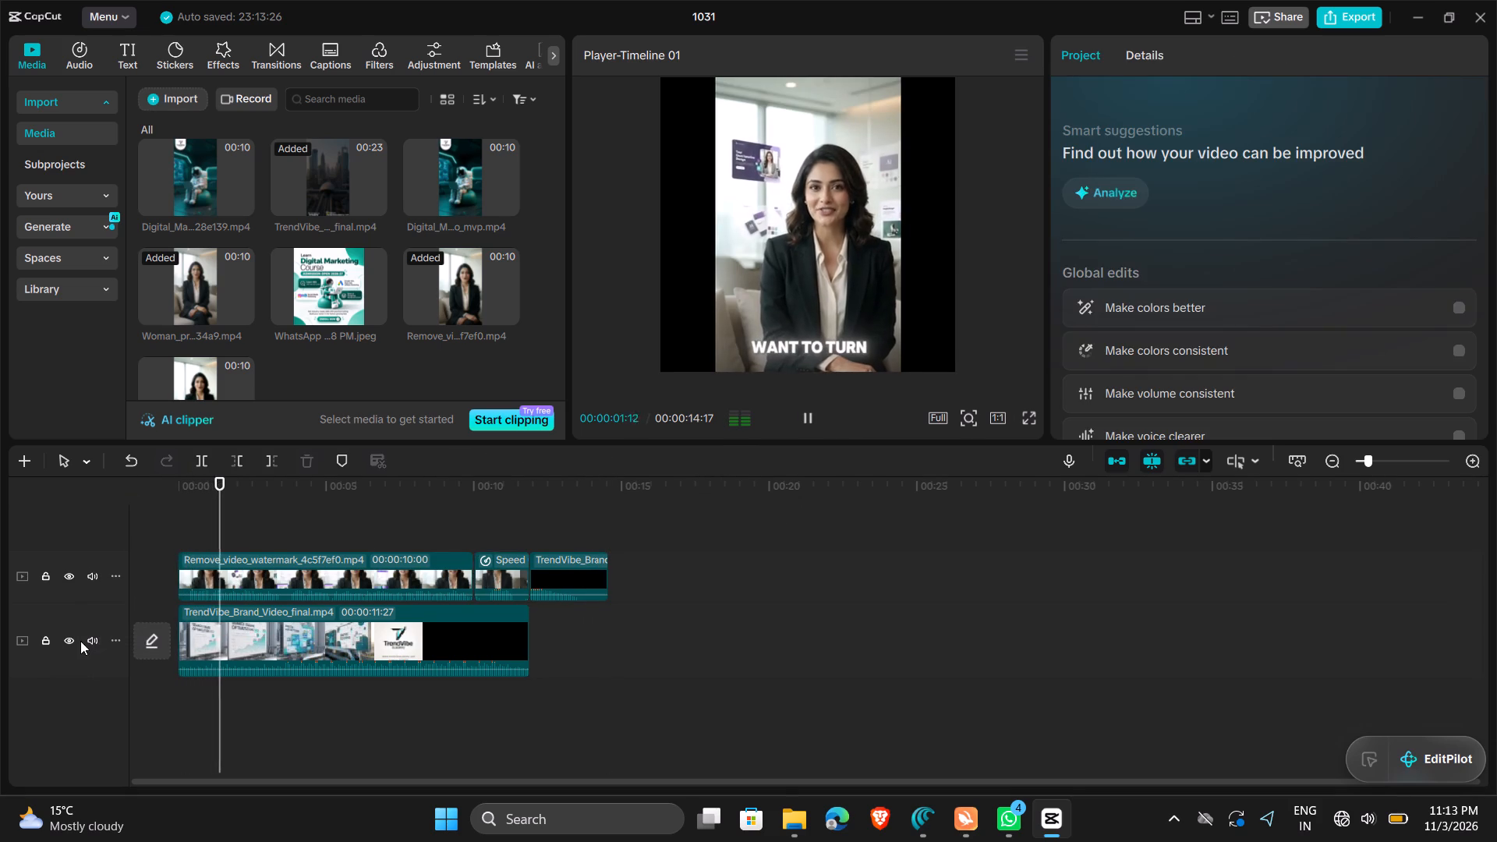
click(69, 641)
click(69, 641)
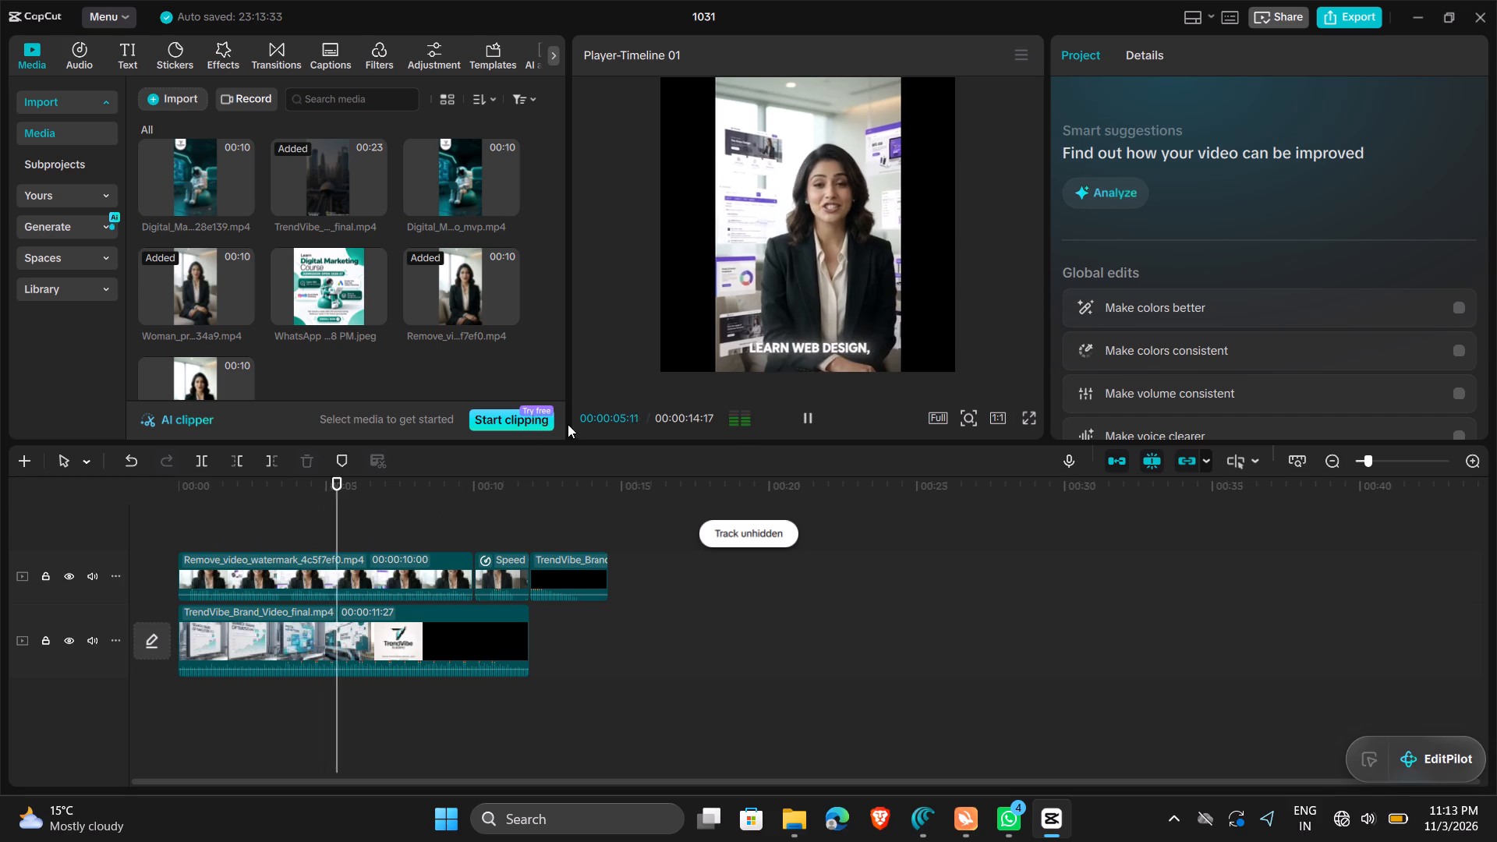
click(805, 416)
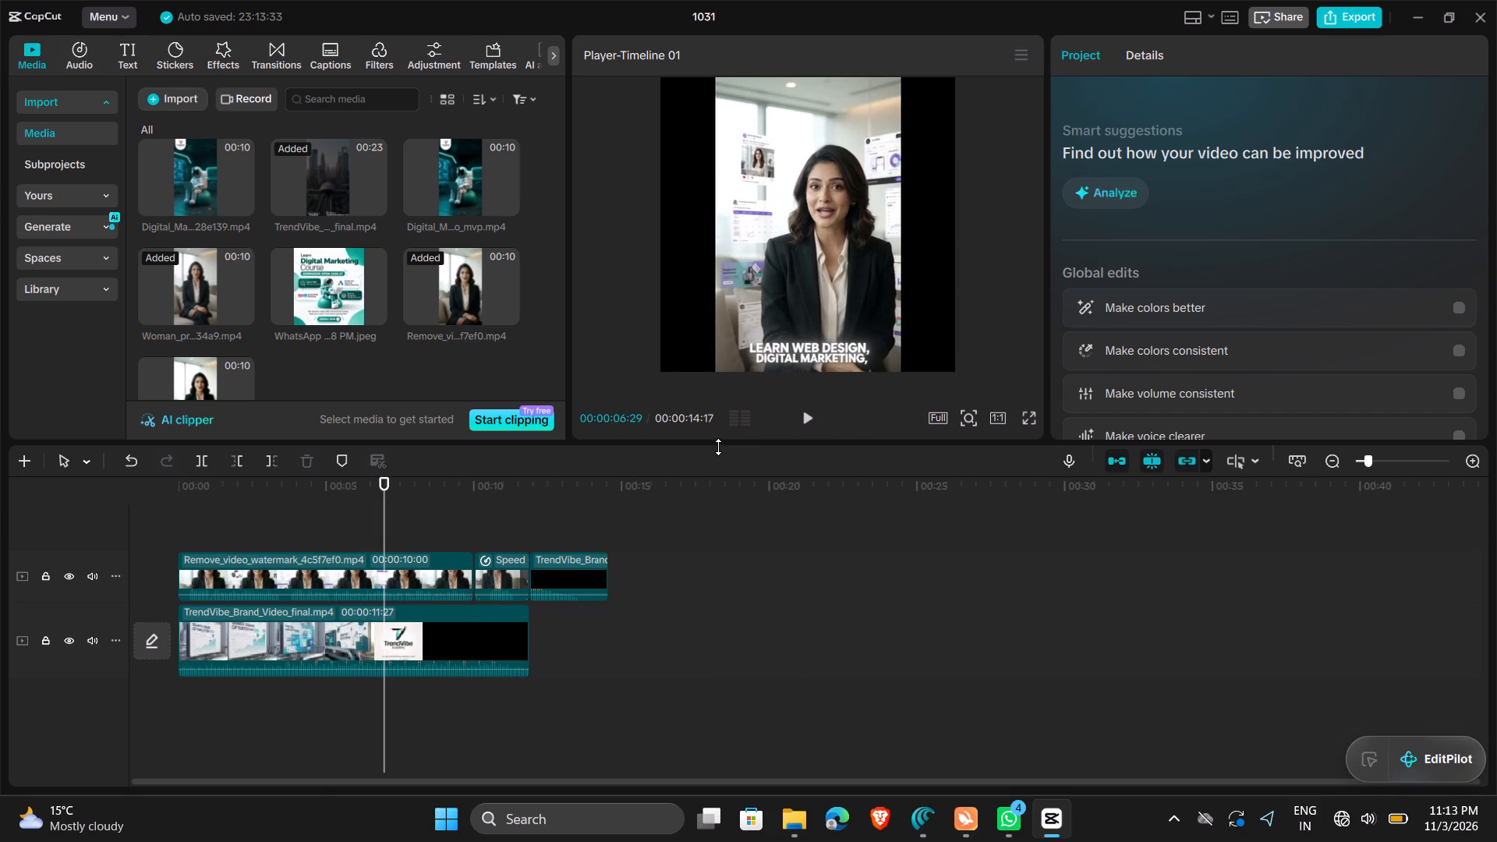
click(808, 298)
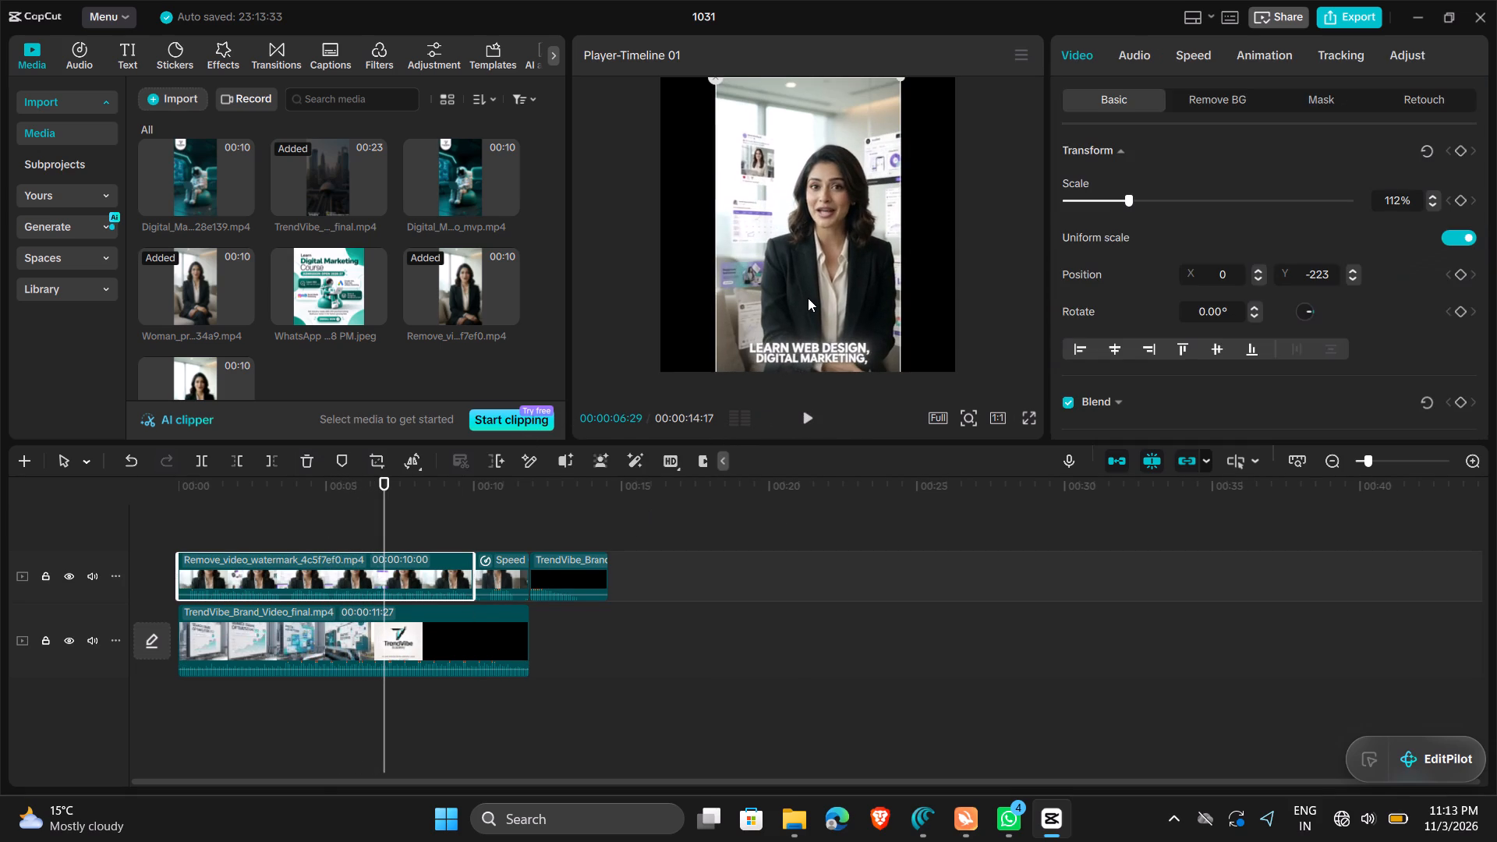
key(space)
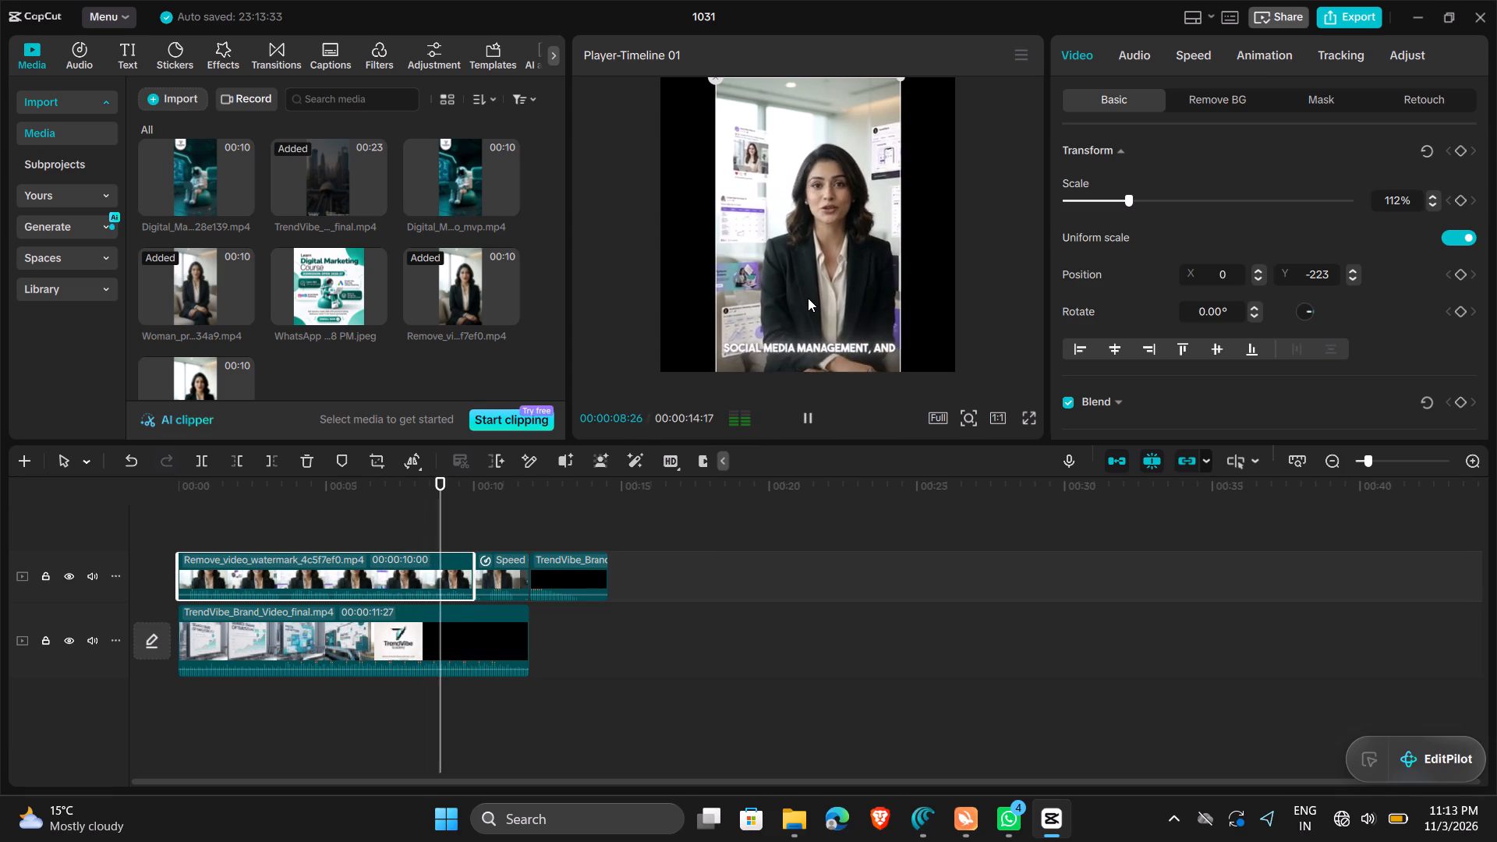
key(space)
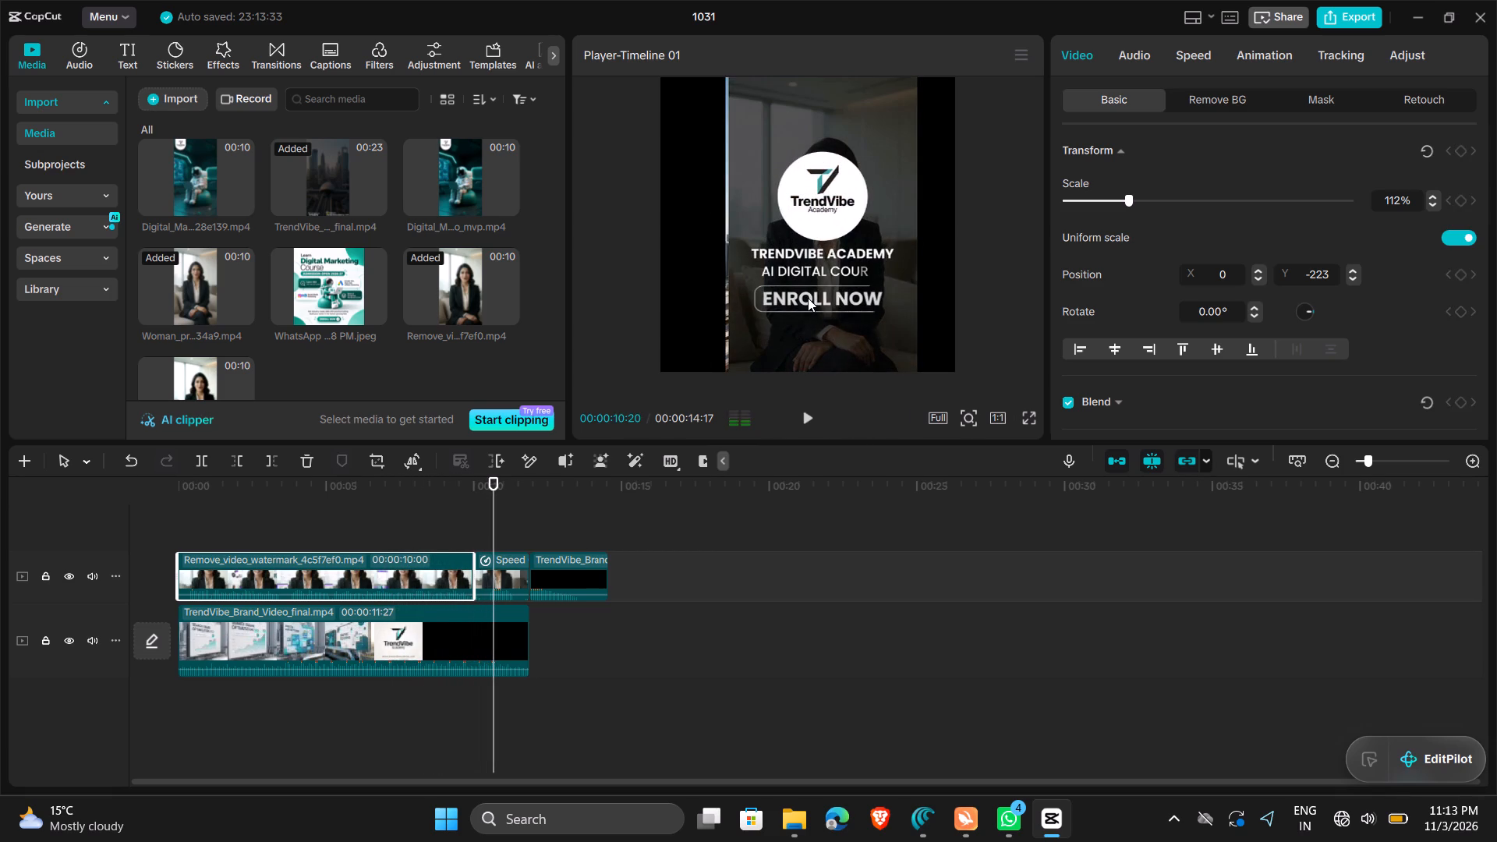
key(space)
key(space)
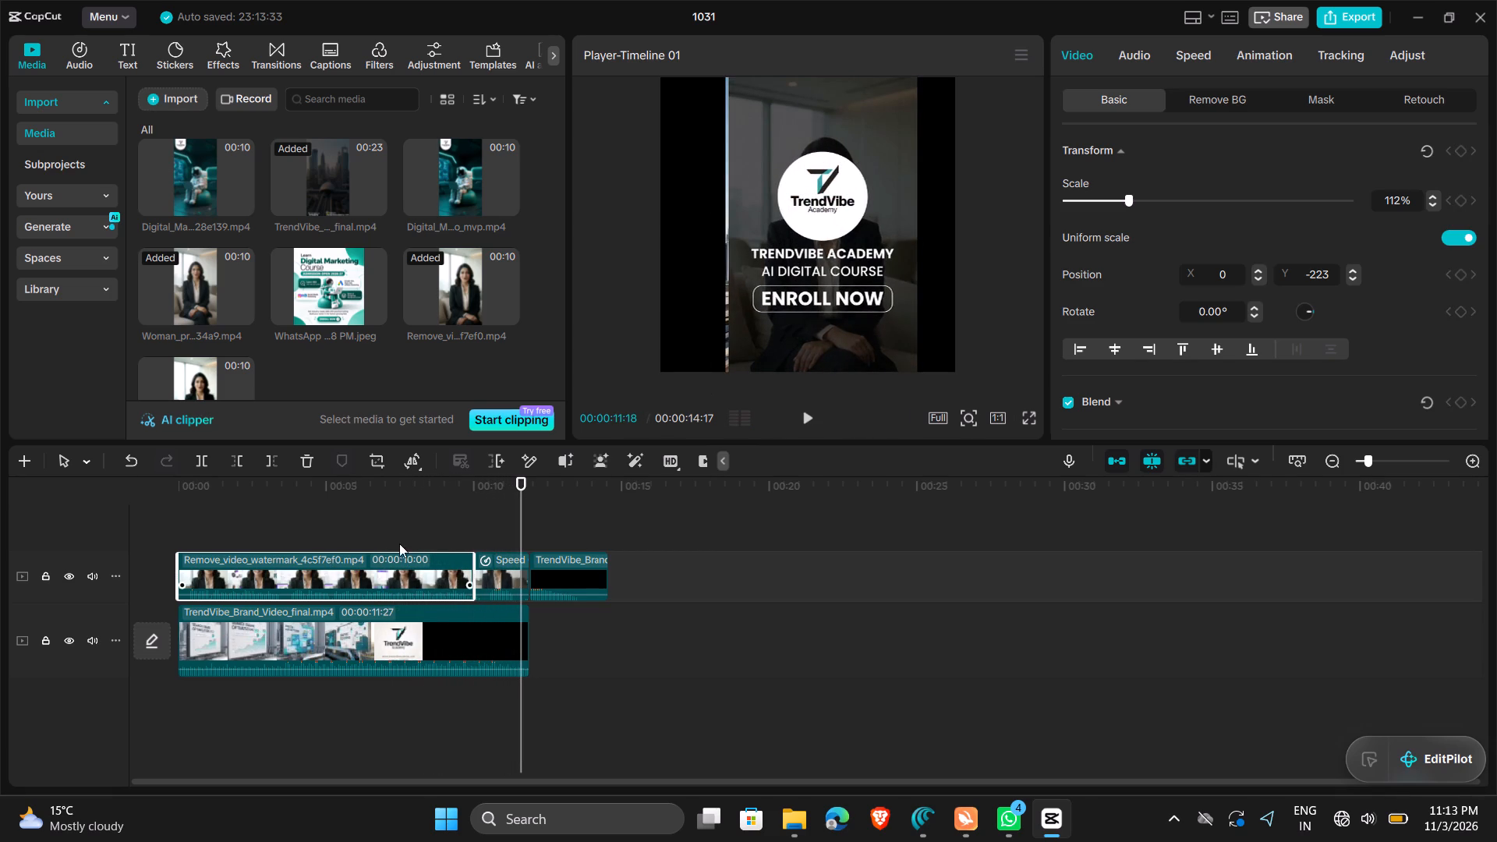
click(461, 526)
key(space)
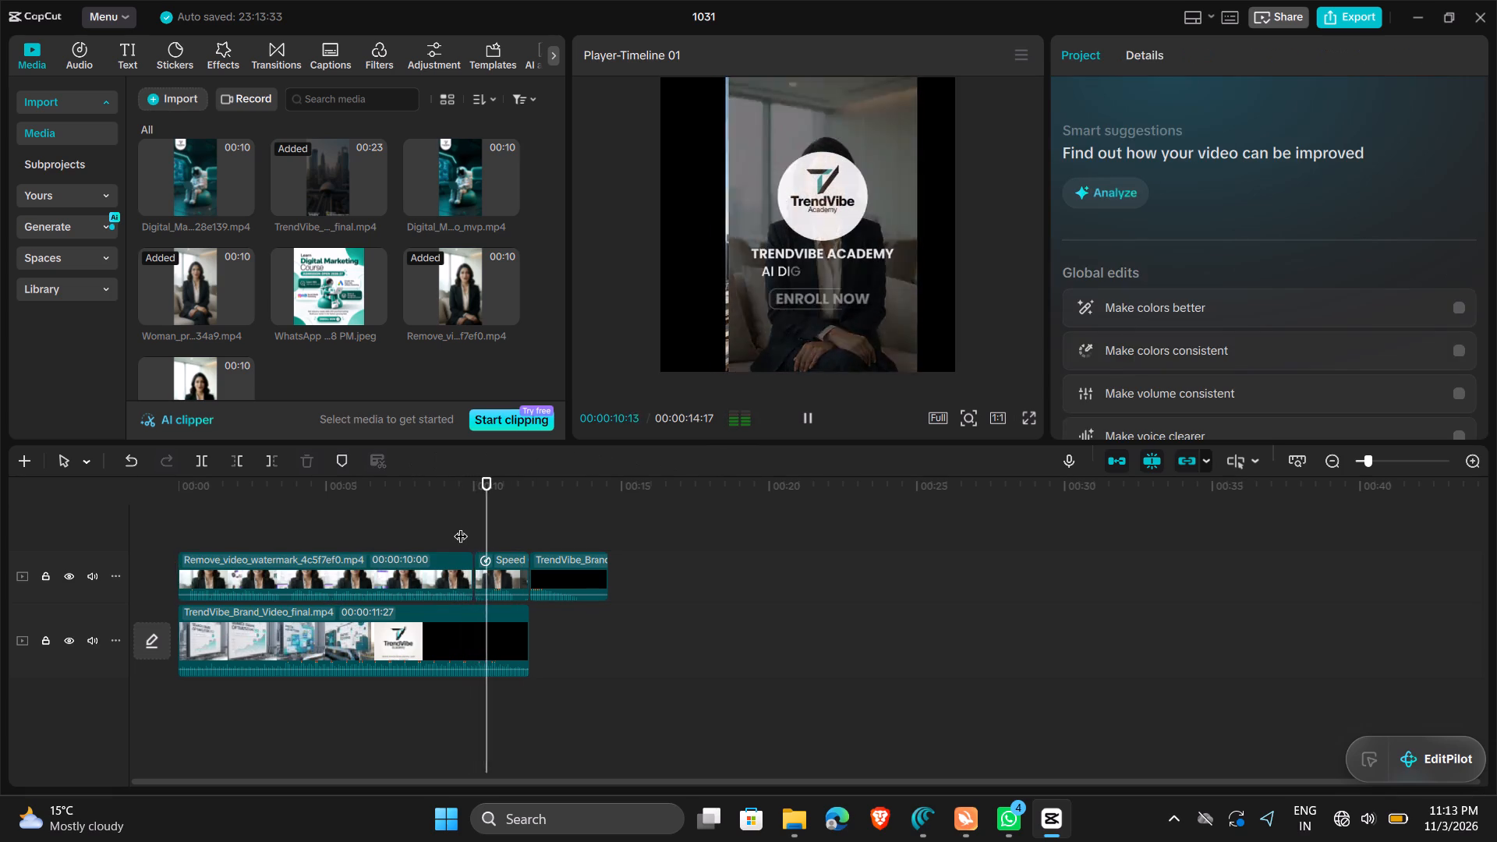
key(space)
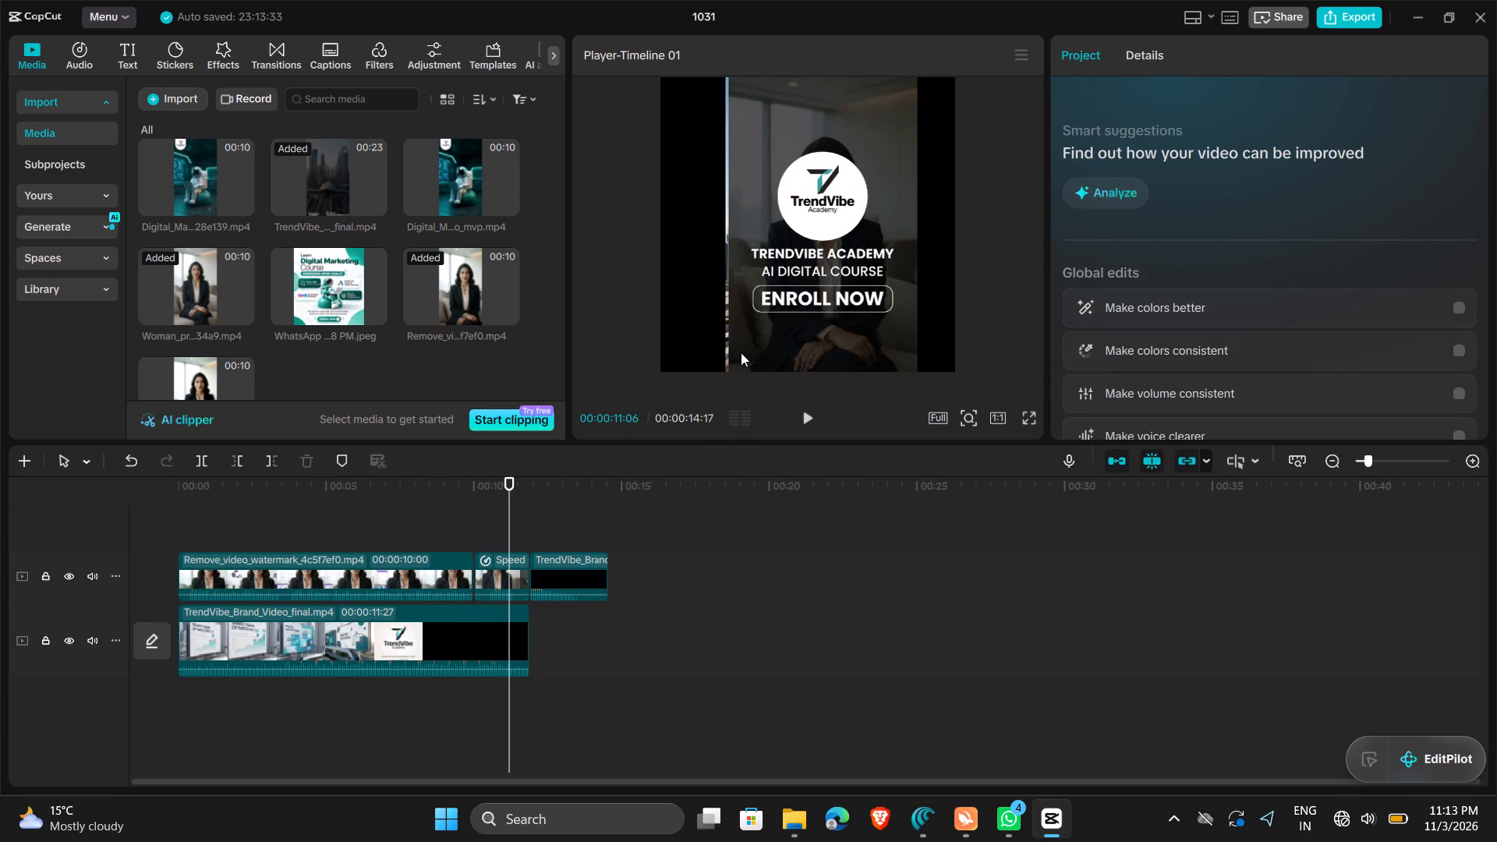
Set the project's aspect ratio to 9:16.
click(743, 350)
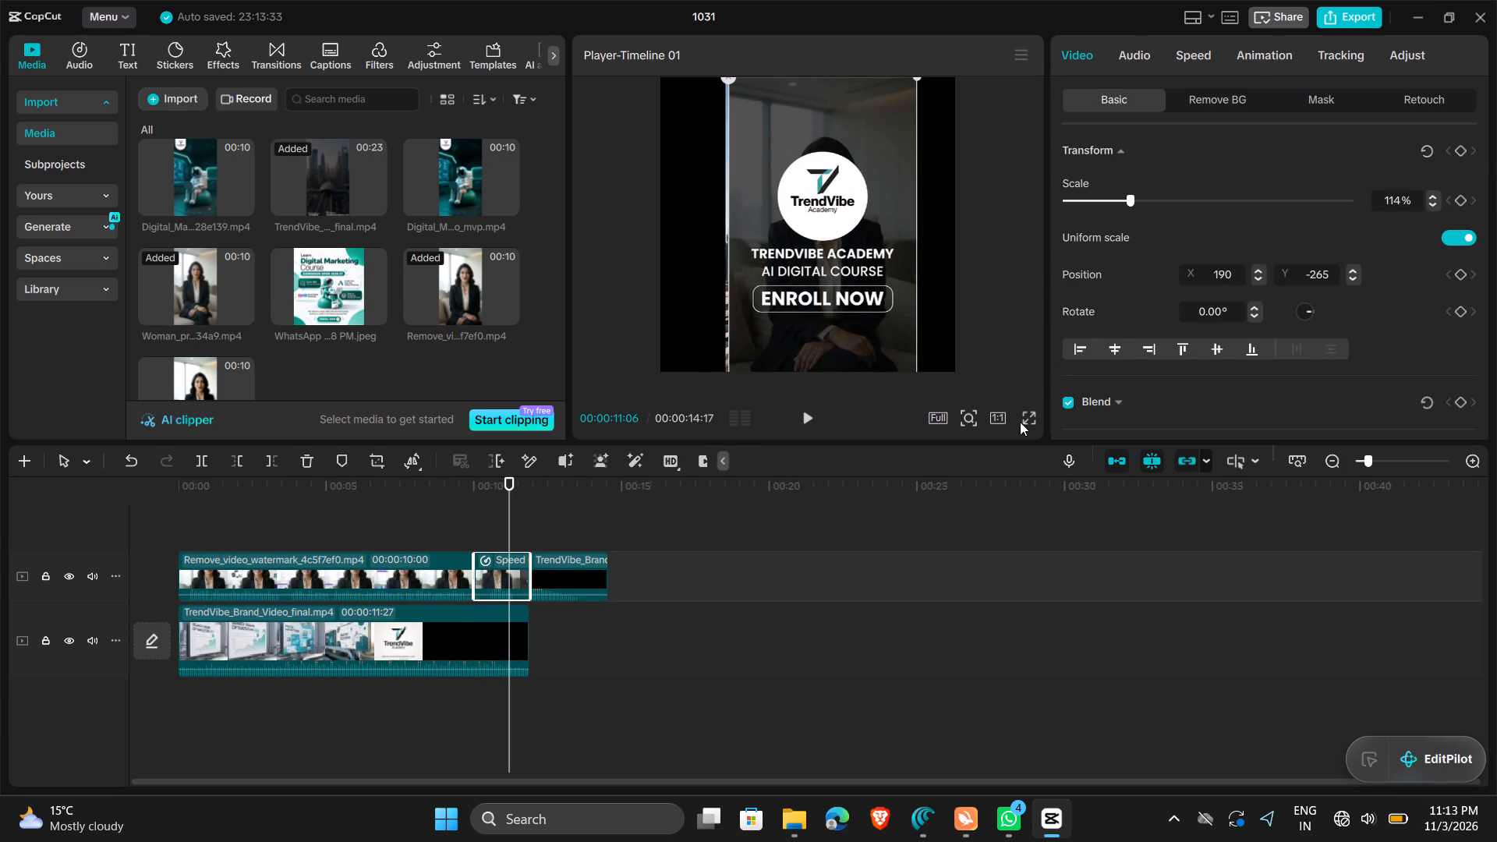
click(994, 419)
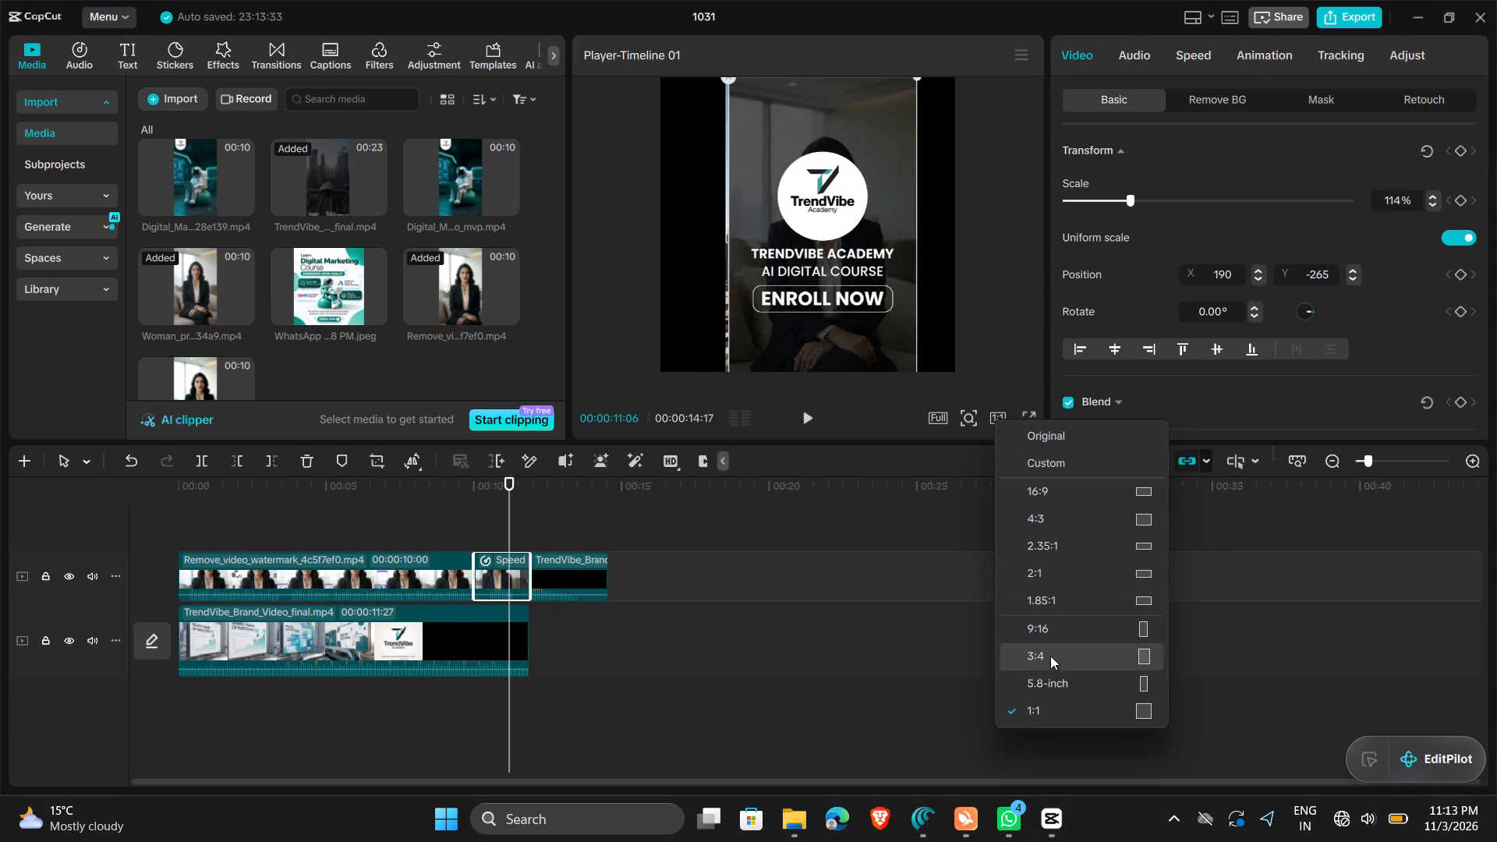
click(1056, 627)
Preview the 9:16 video from about 2 seconds and export it to Downloads as a 1080P, H.264, 30fps mp4 with MP3 audio also enabled.
click(366, 575)
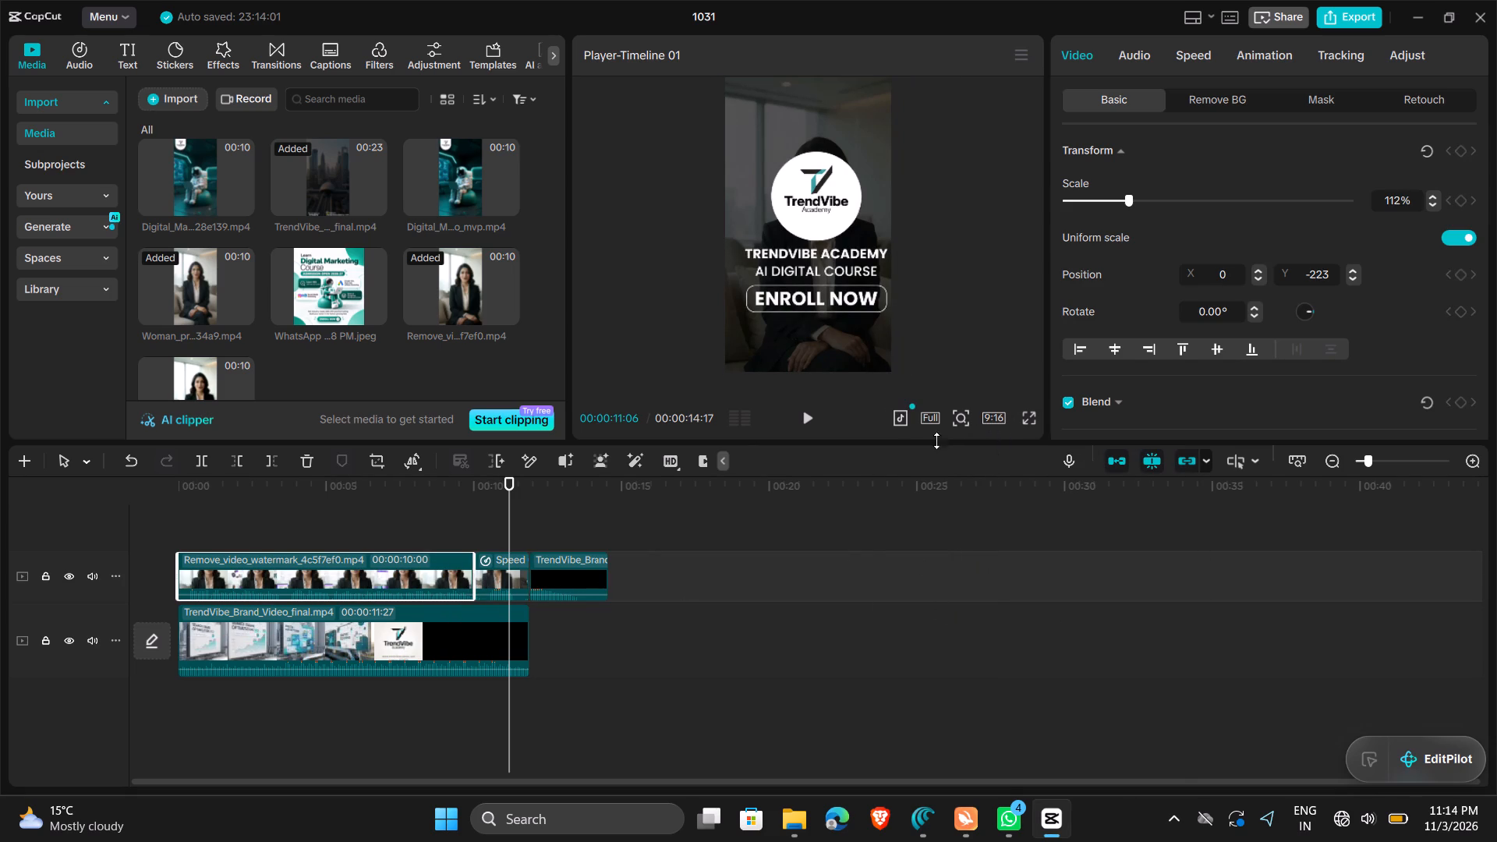
click(567, 589)
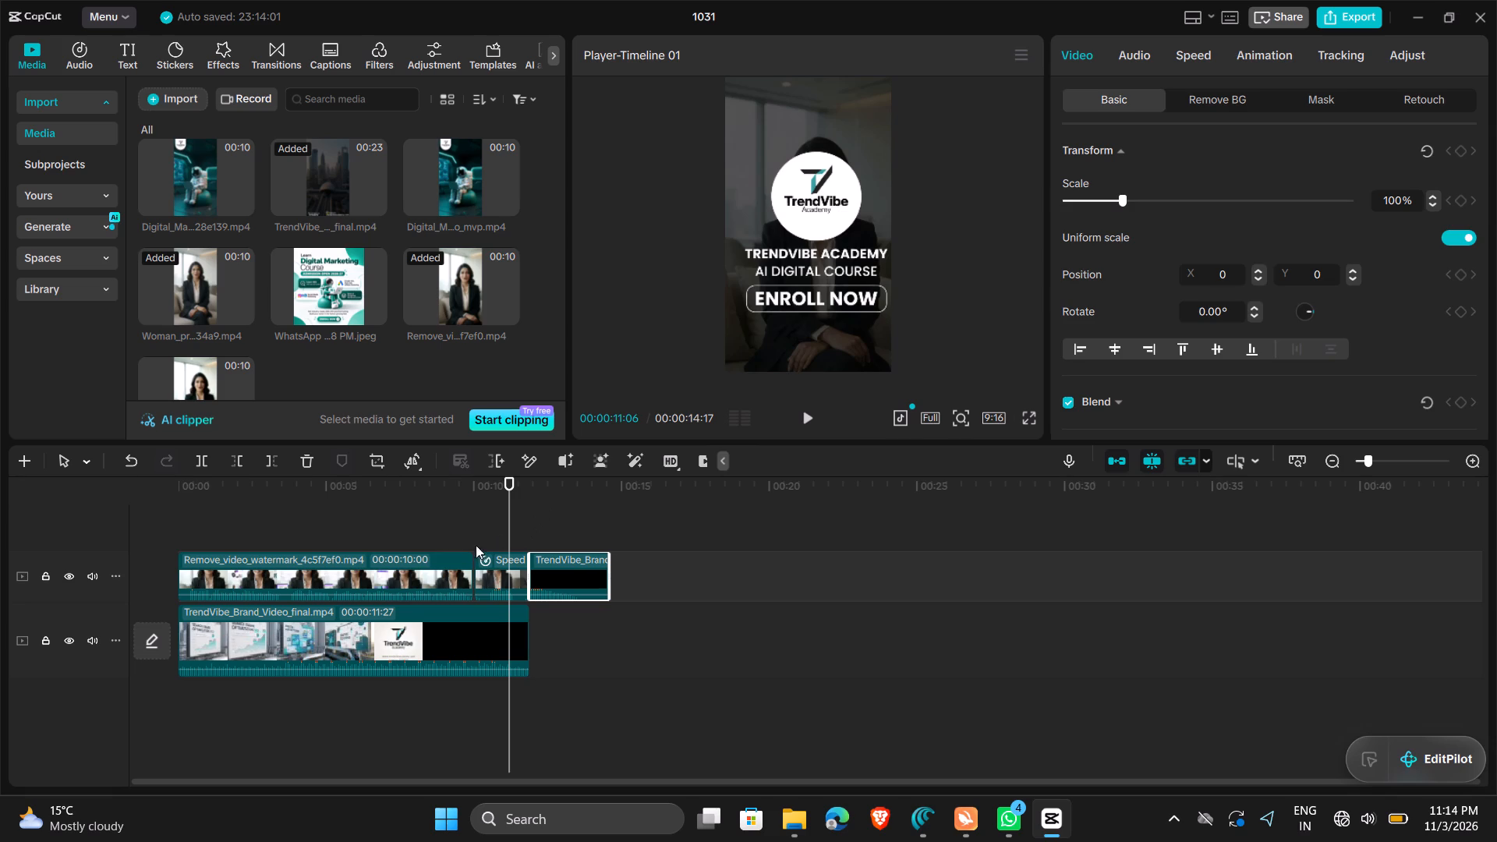
click(245, 479)
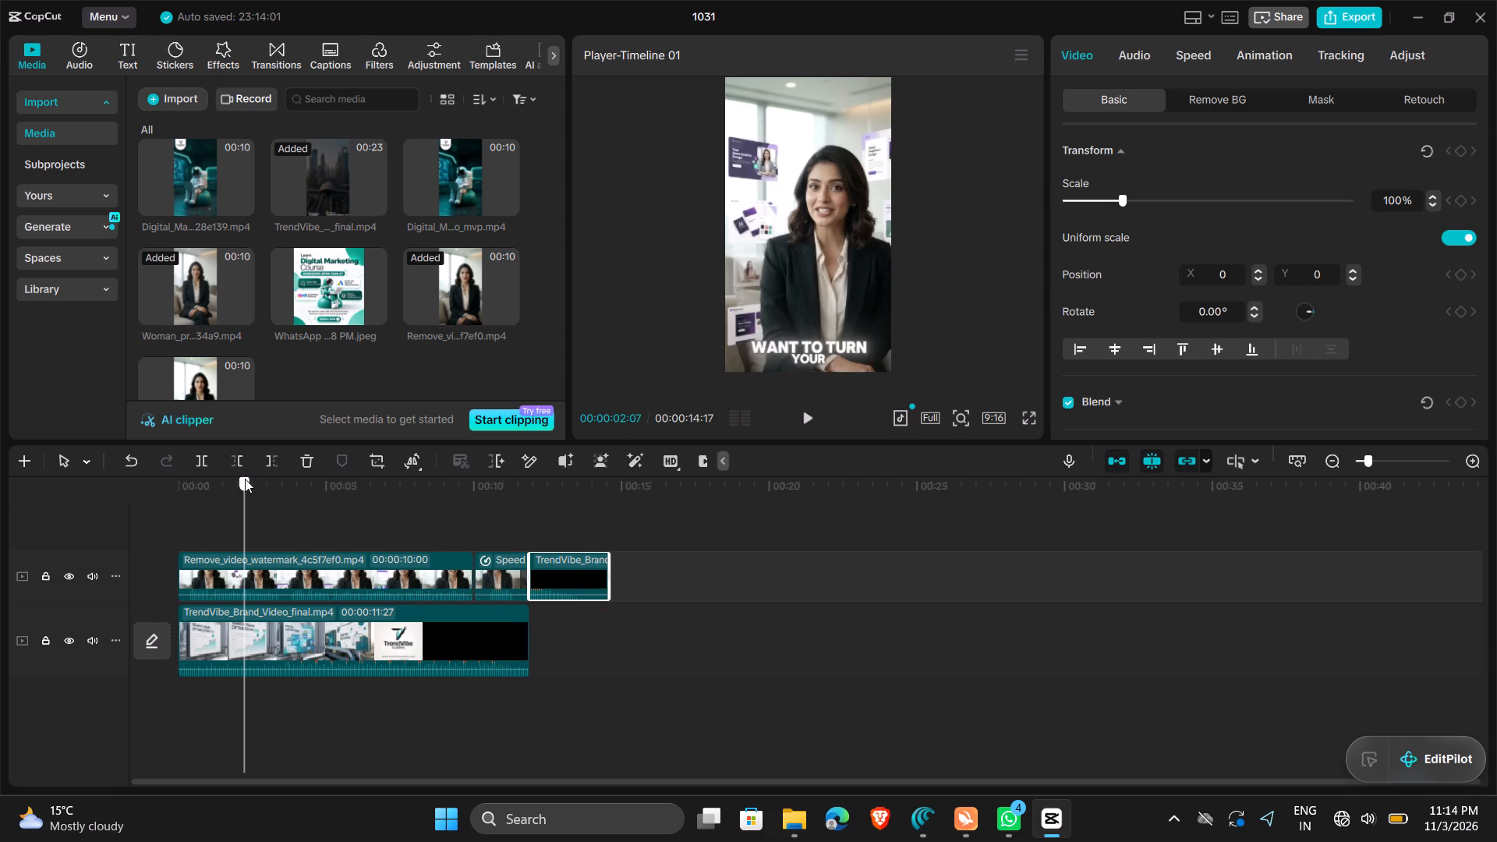
key(space)
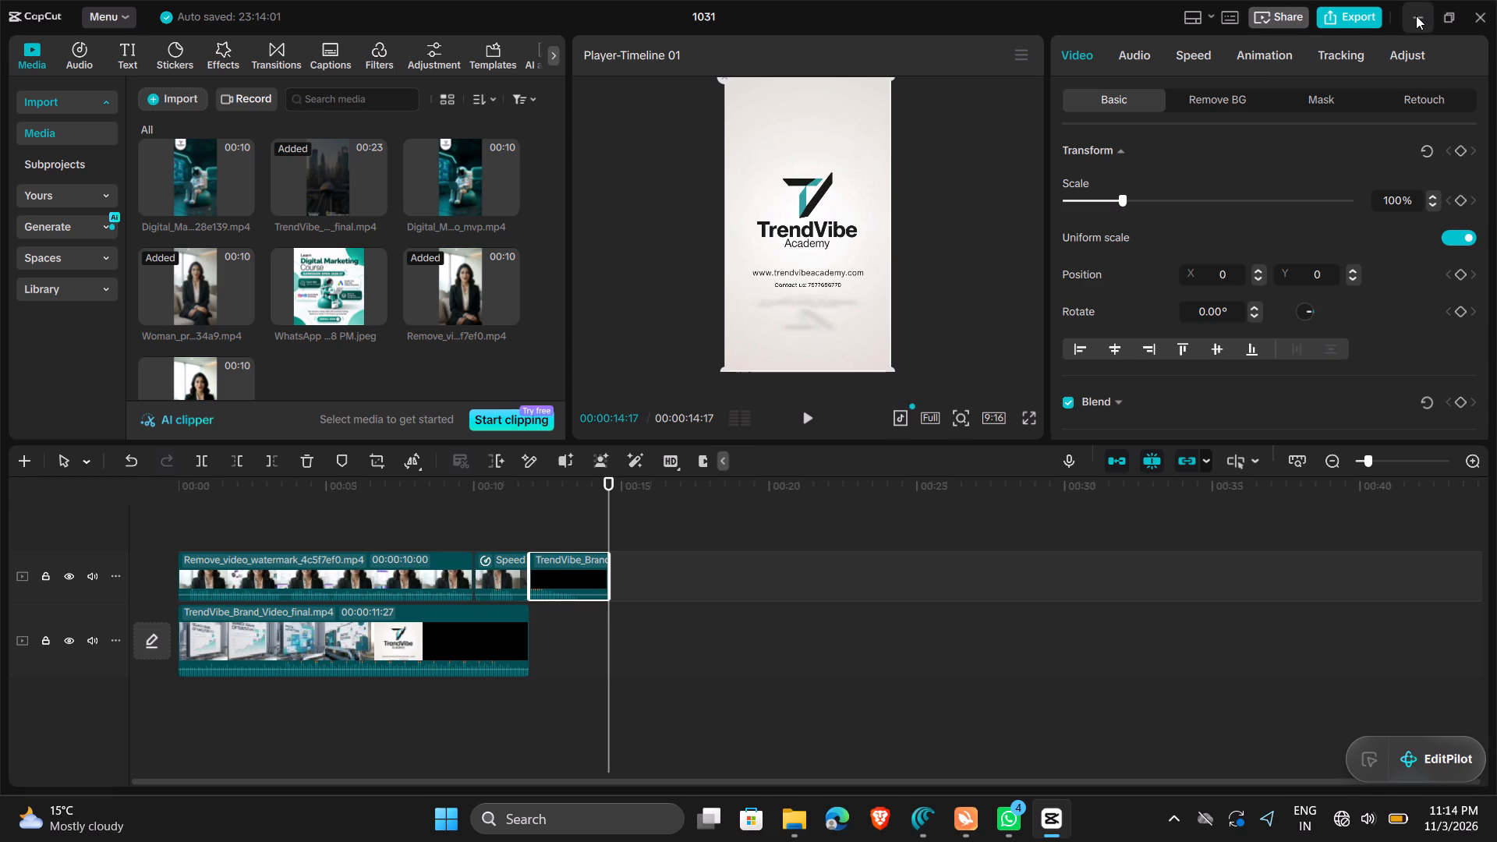
click(1355, 22)
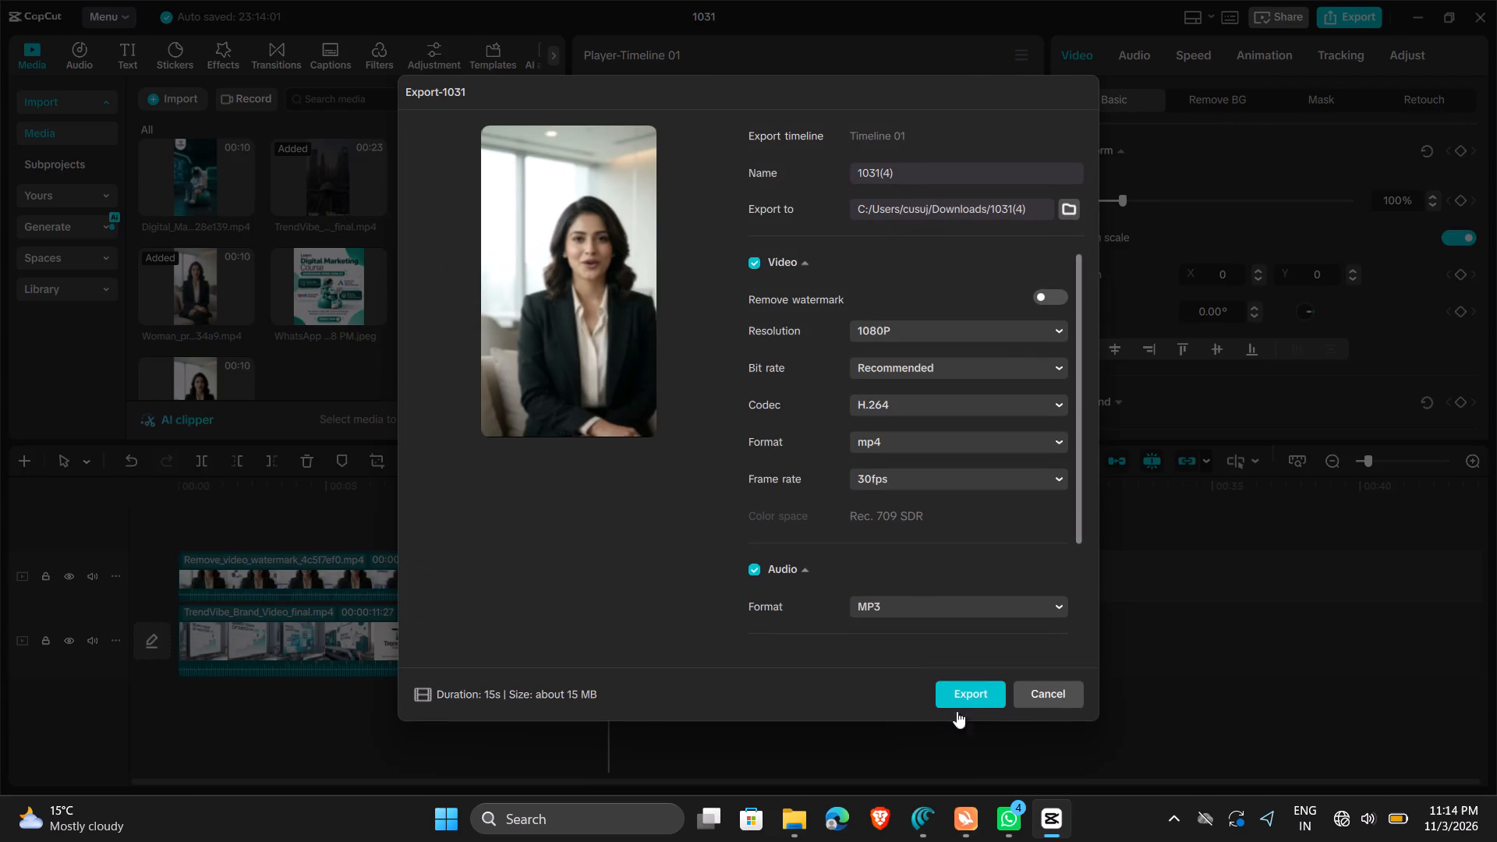
click(971, 703)
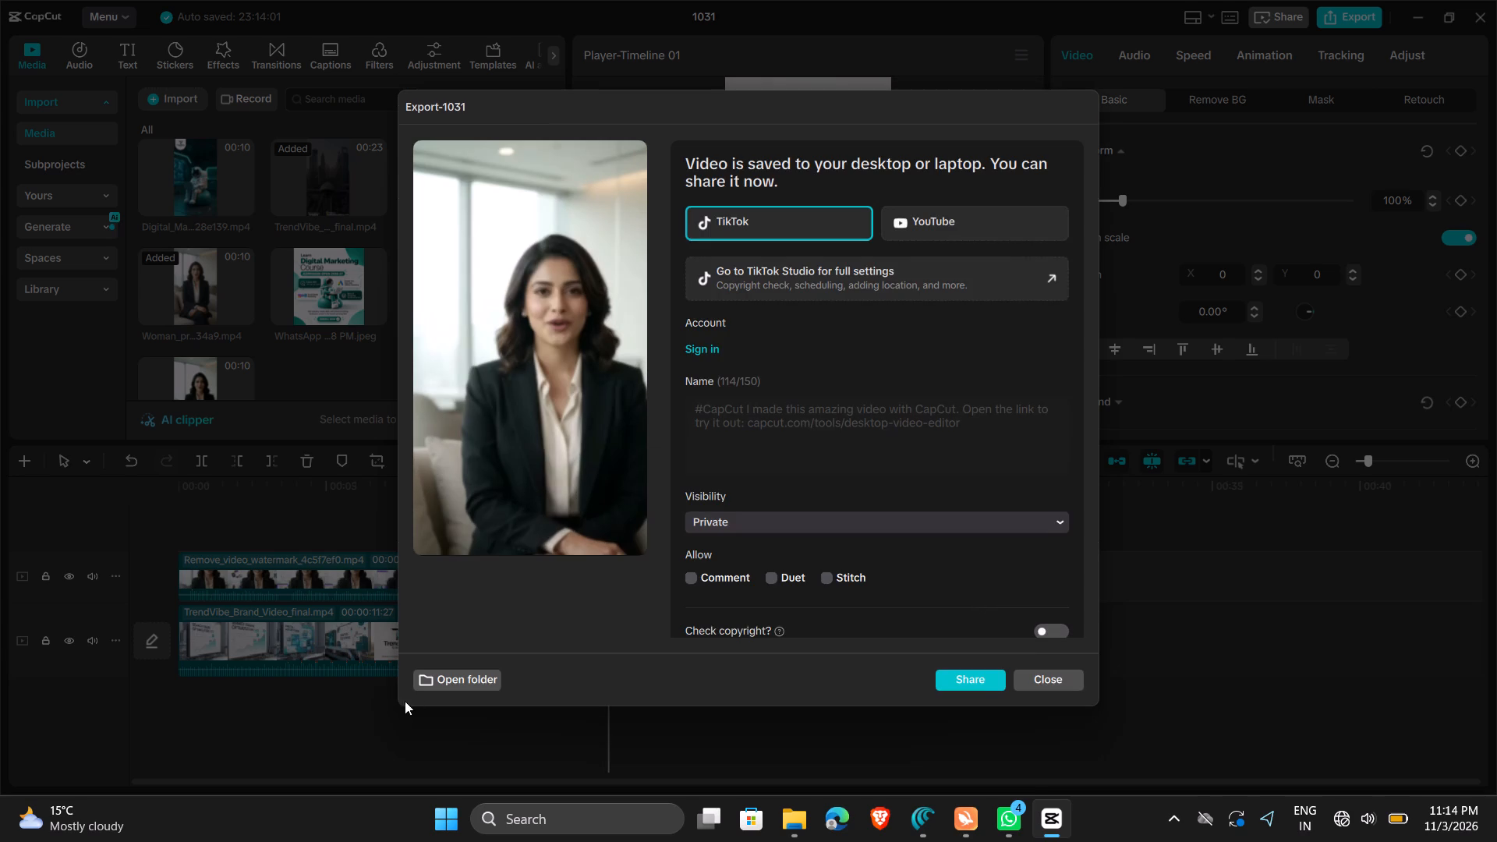
Open the exported video's folder in File Explorer and copy the 1031(4) MP4 file.
click(457, 682)
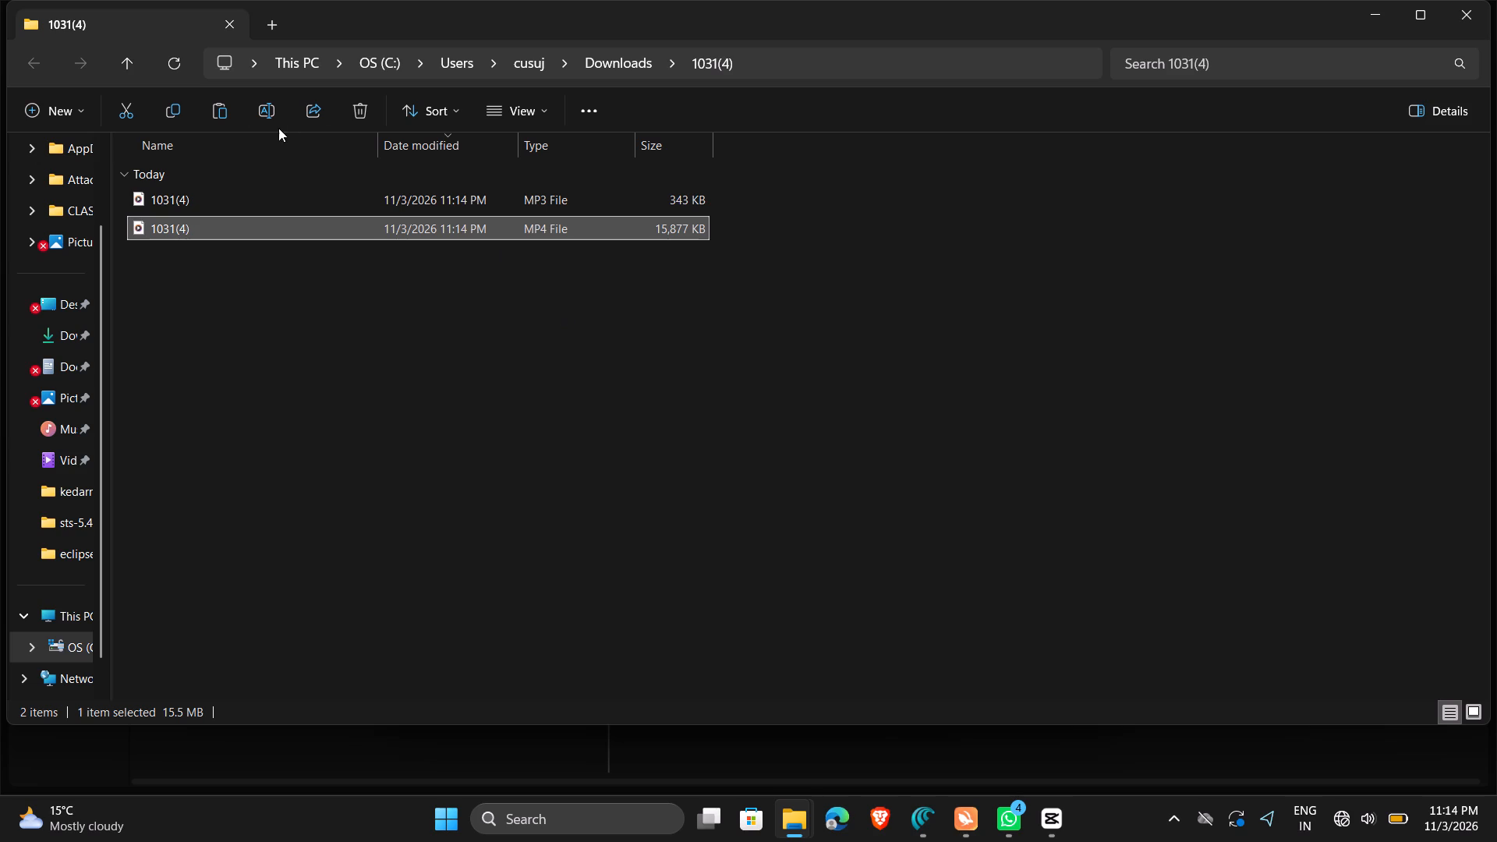
click(176, 106)
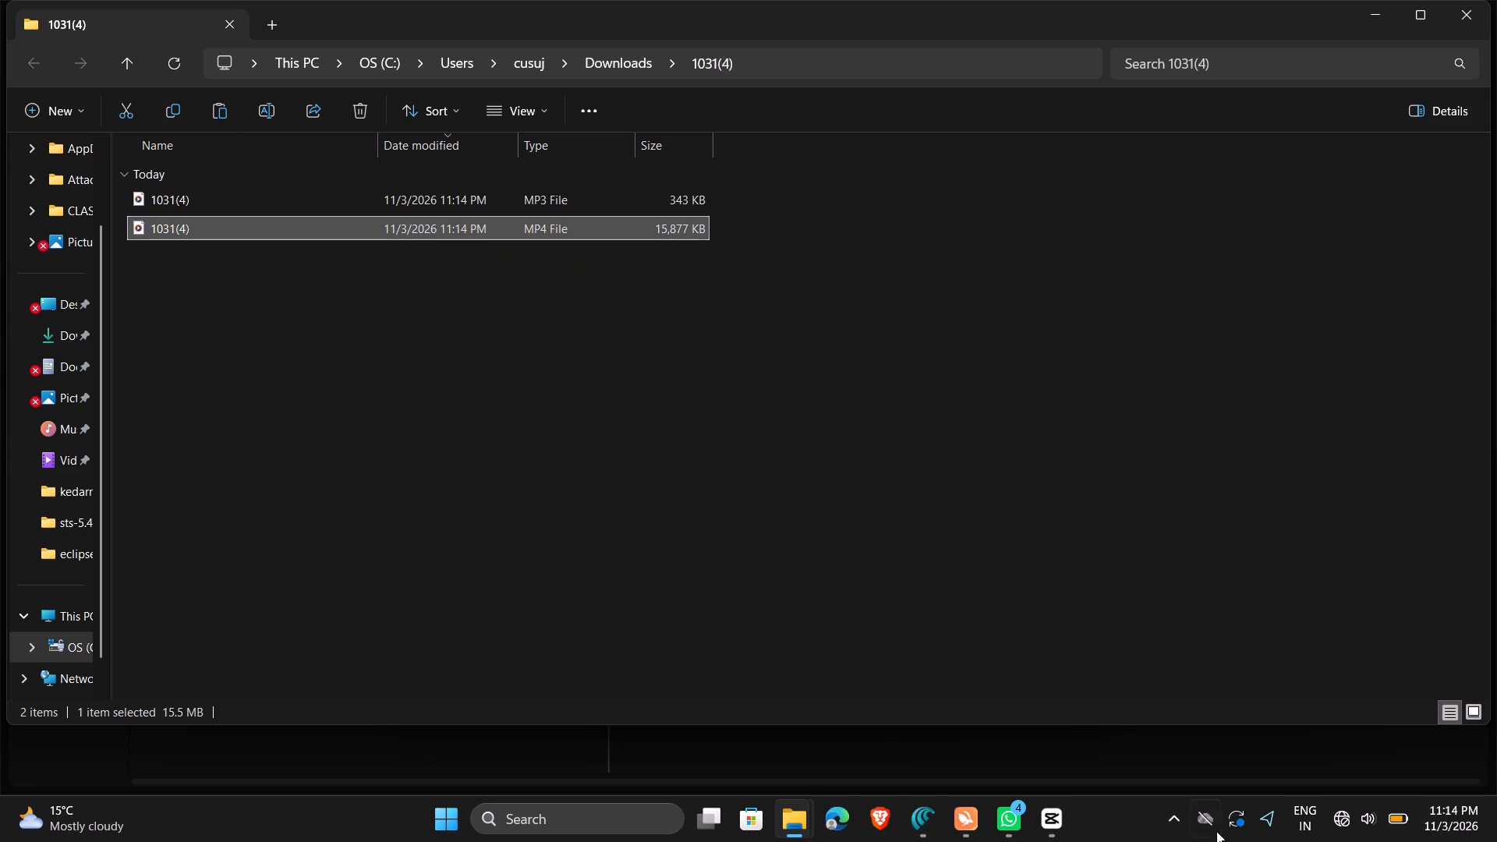
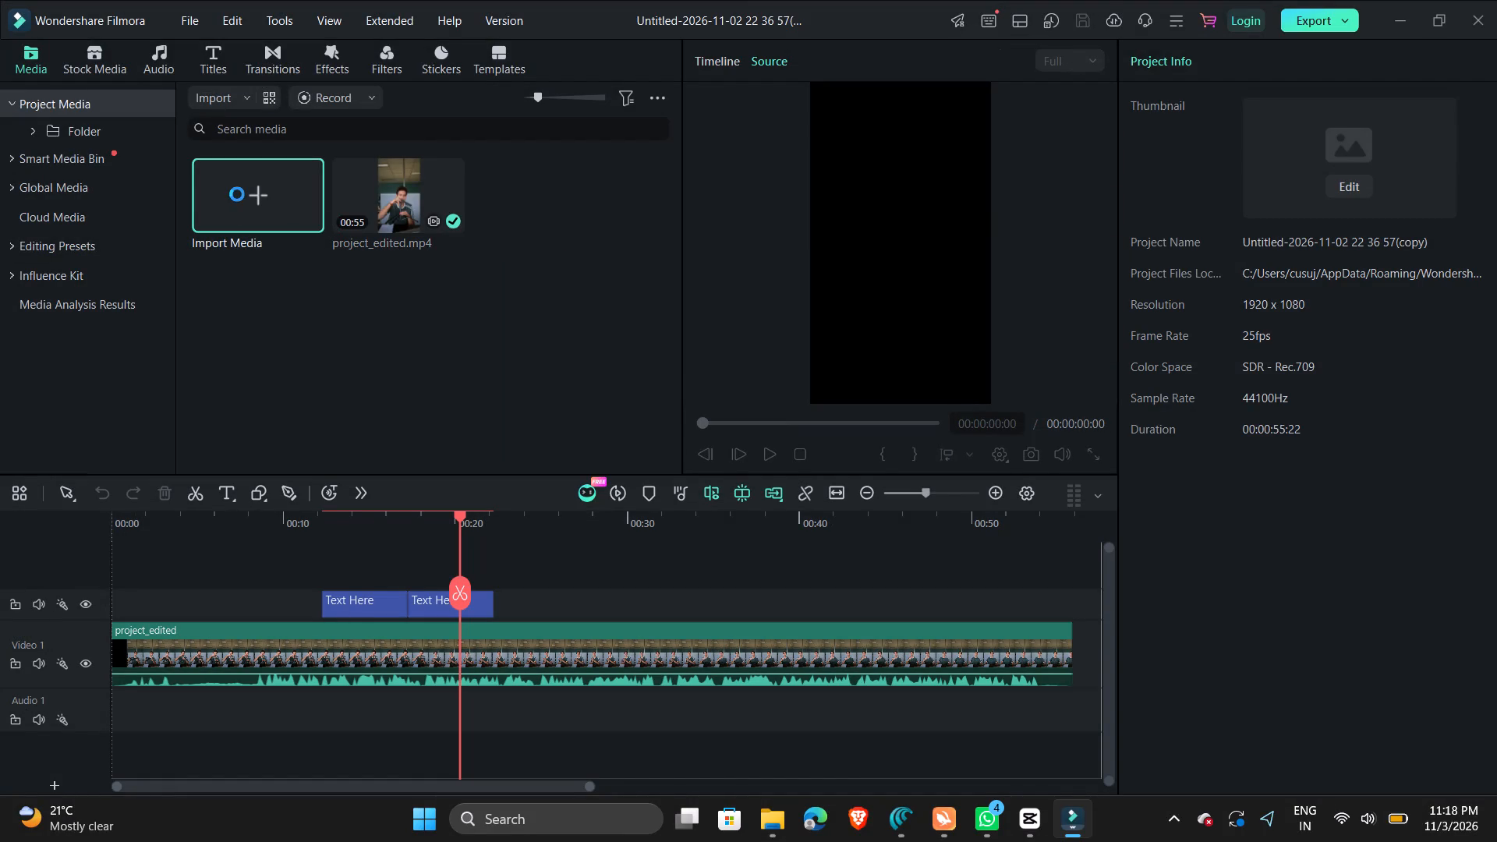
Start importing a media file into the project's media library, opening the file selection dialog.
click(262, 195)
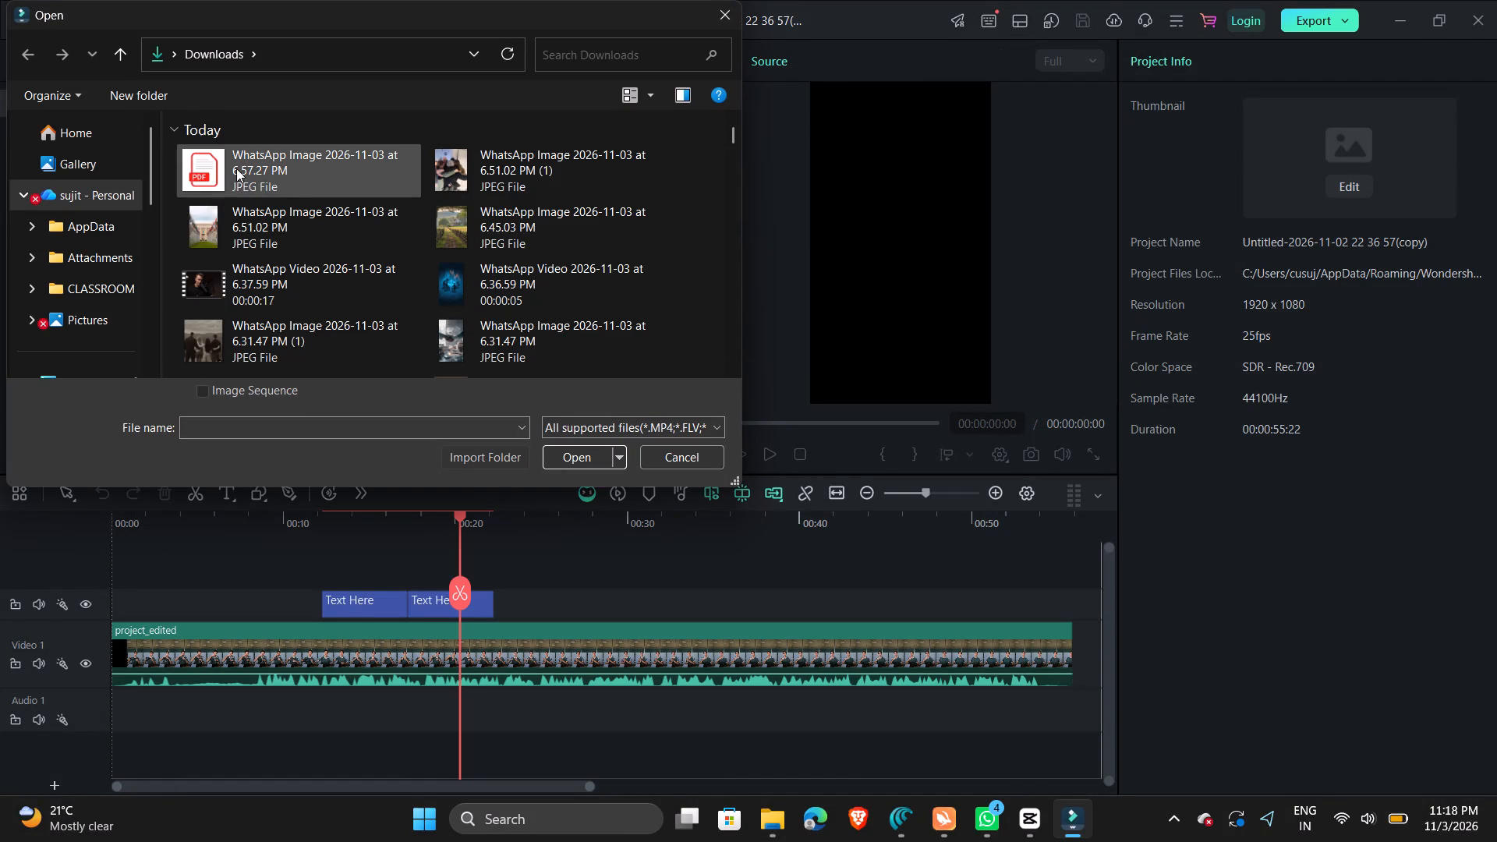
Browse to the Downloads folder and import 1102(1).mp4 into the project's media folder.
scroll(231, 331, down, 1)
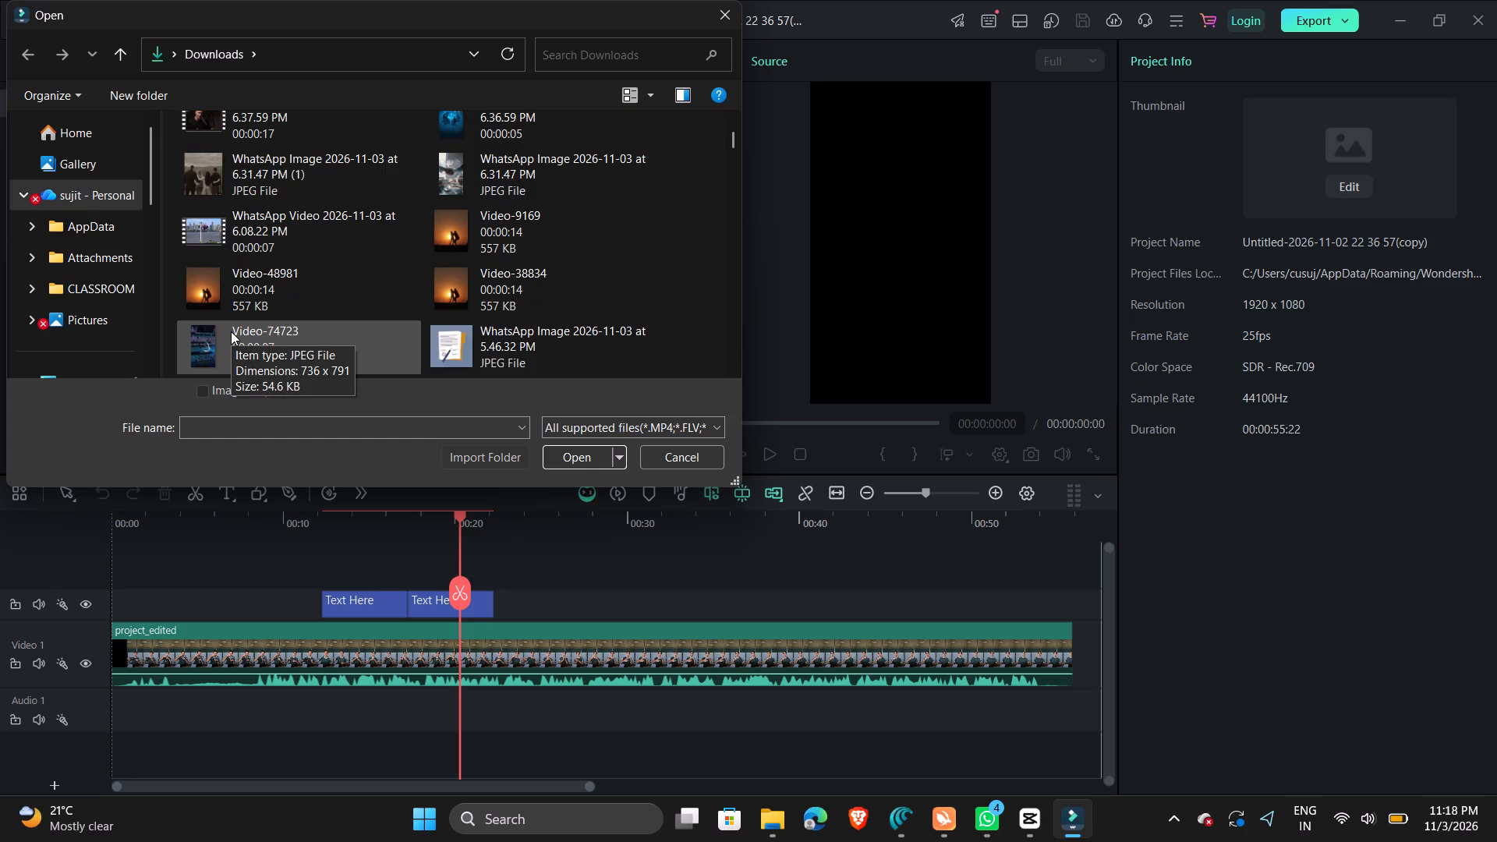
scroll(231, 331, up, 3)
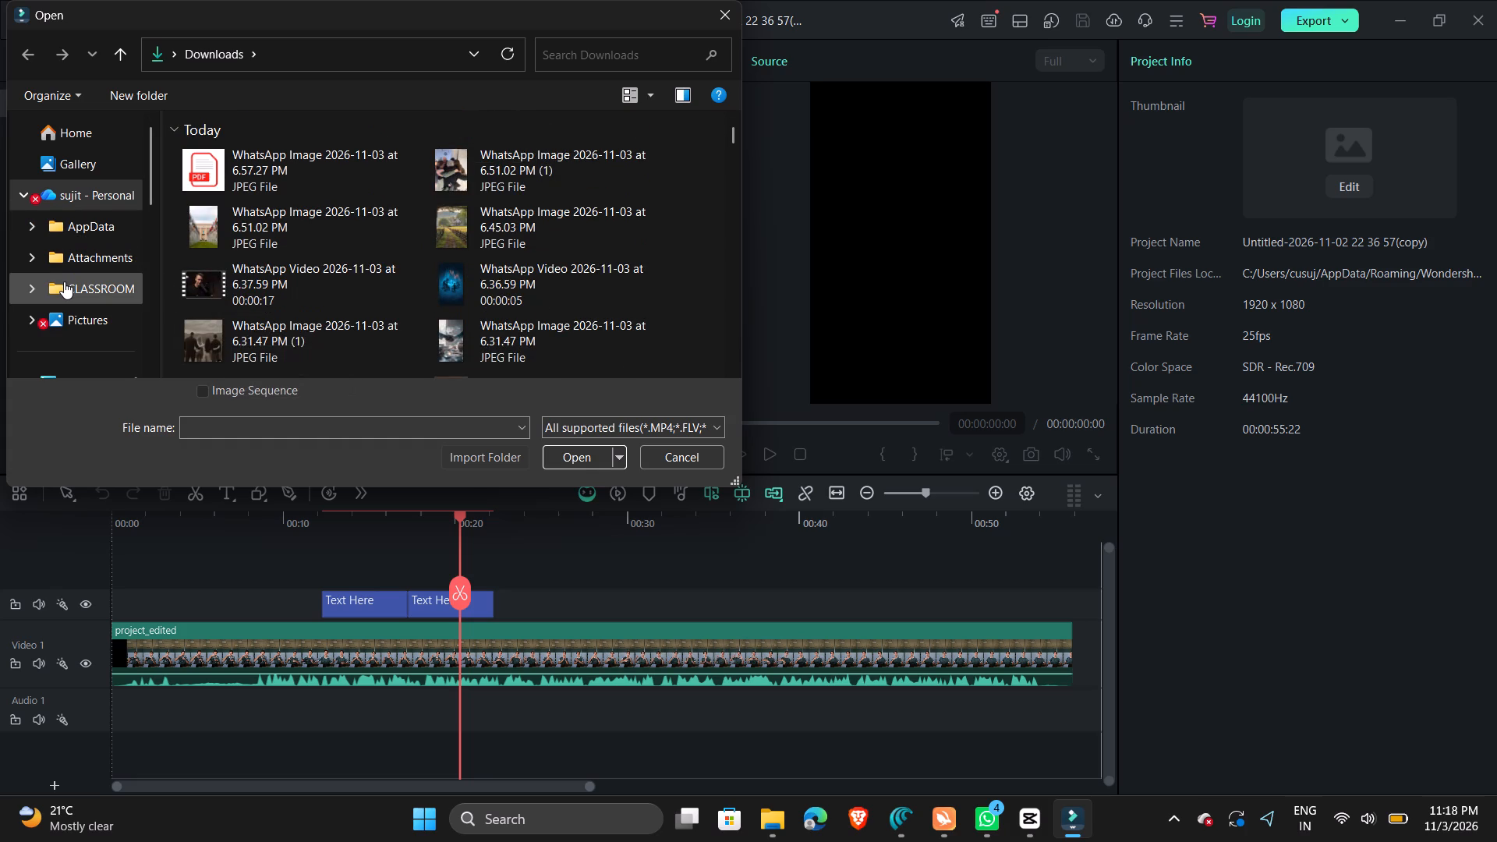
scroll(64, 281, down, 2)
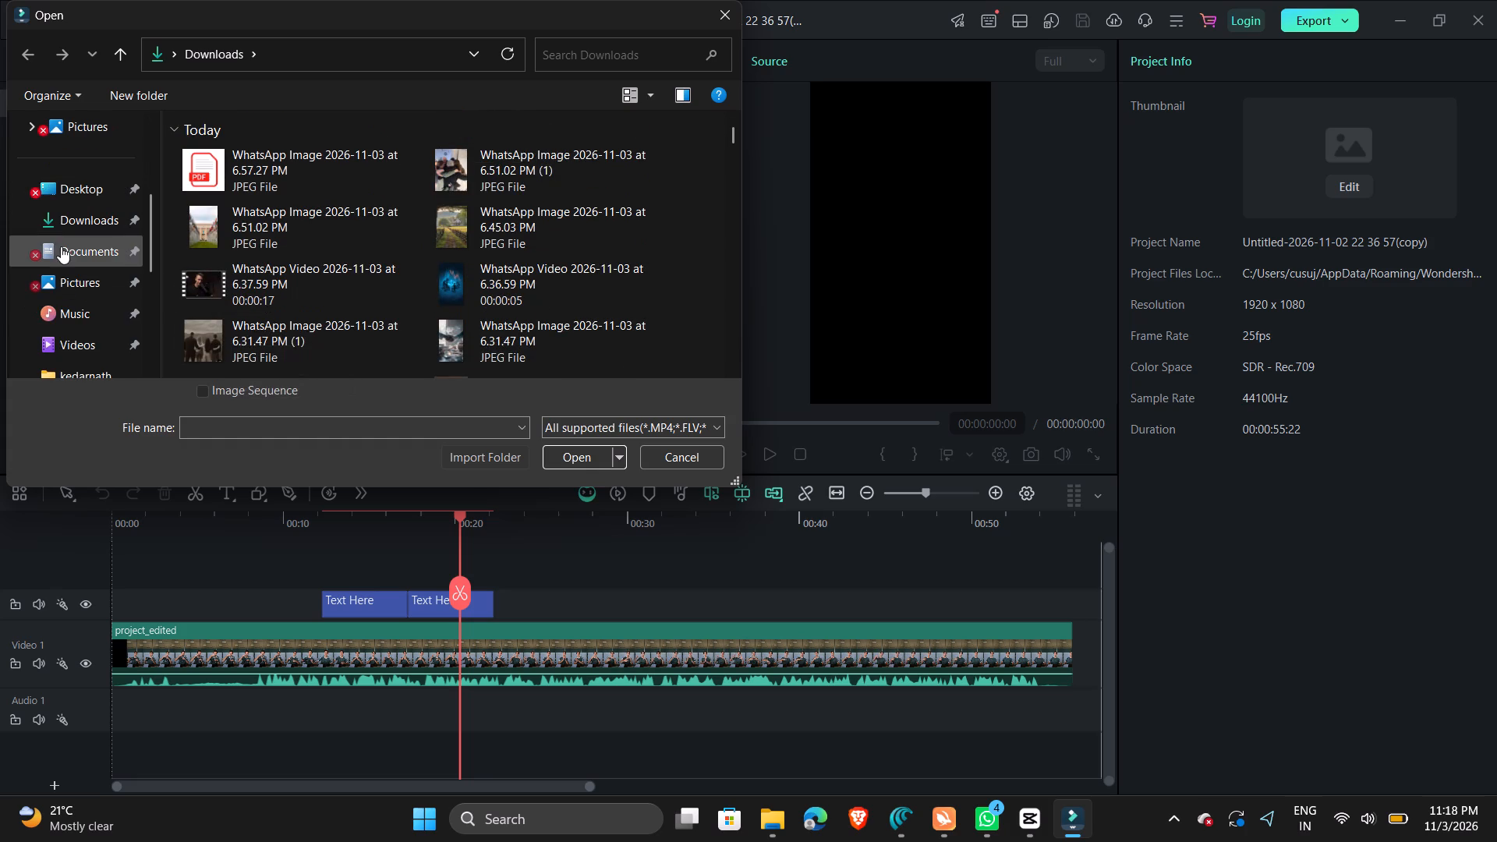
click(48, 213)
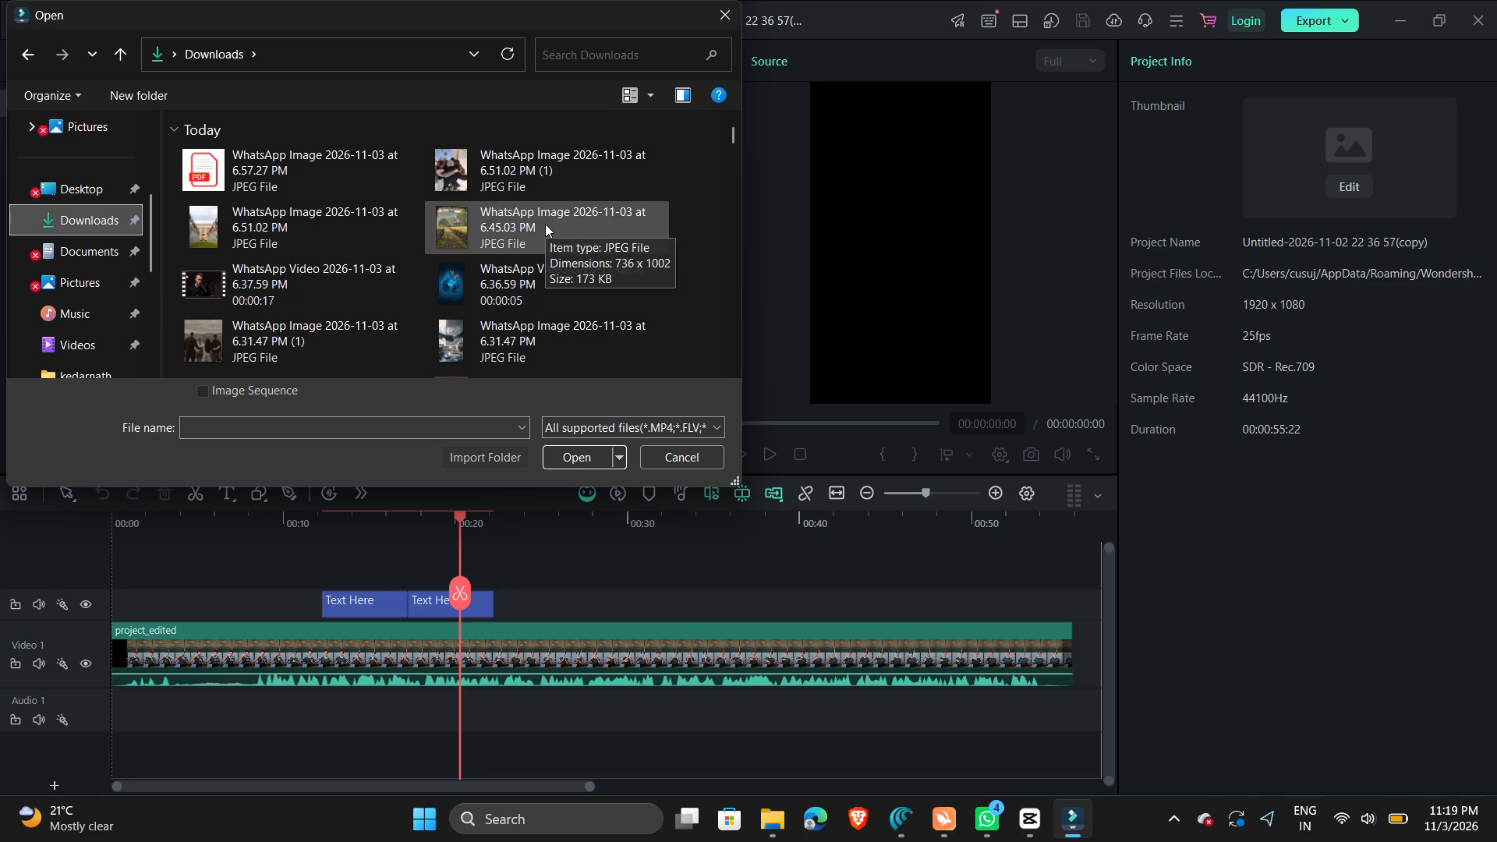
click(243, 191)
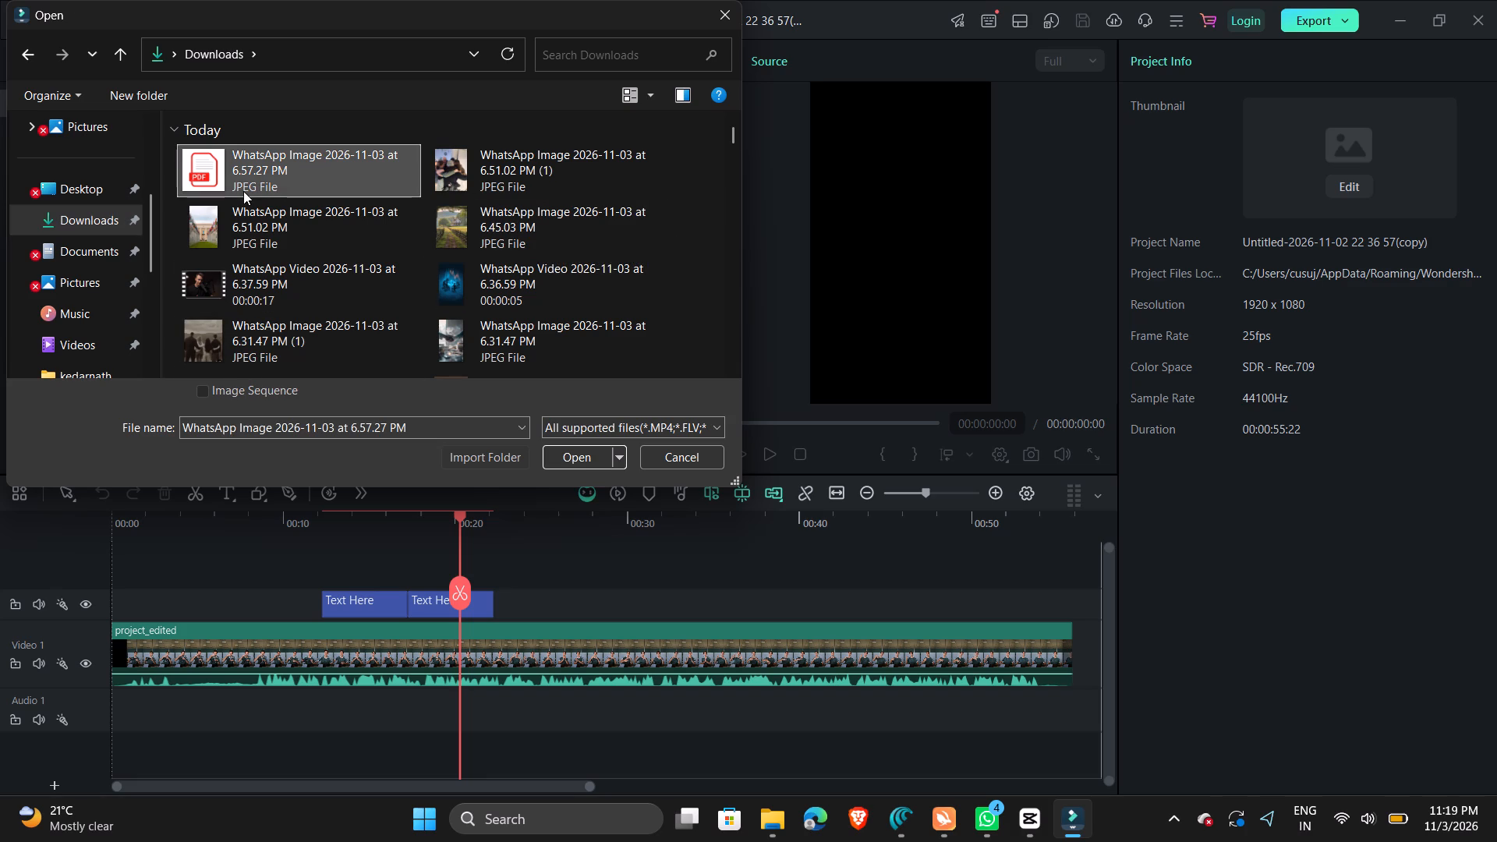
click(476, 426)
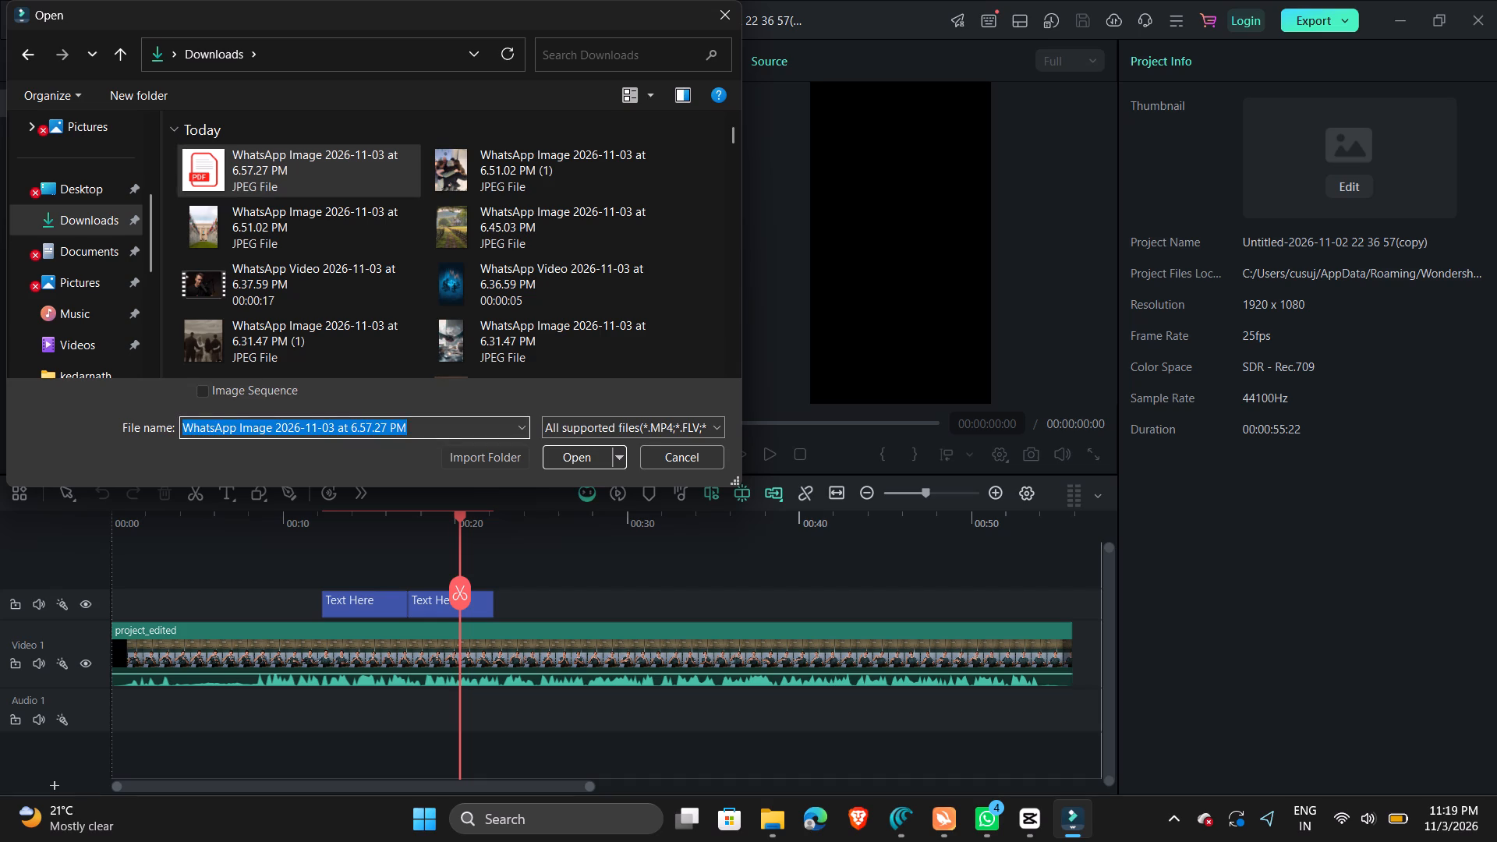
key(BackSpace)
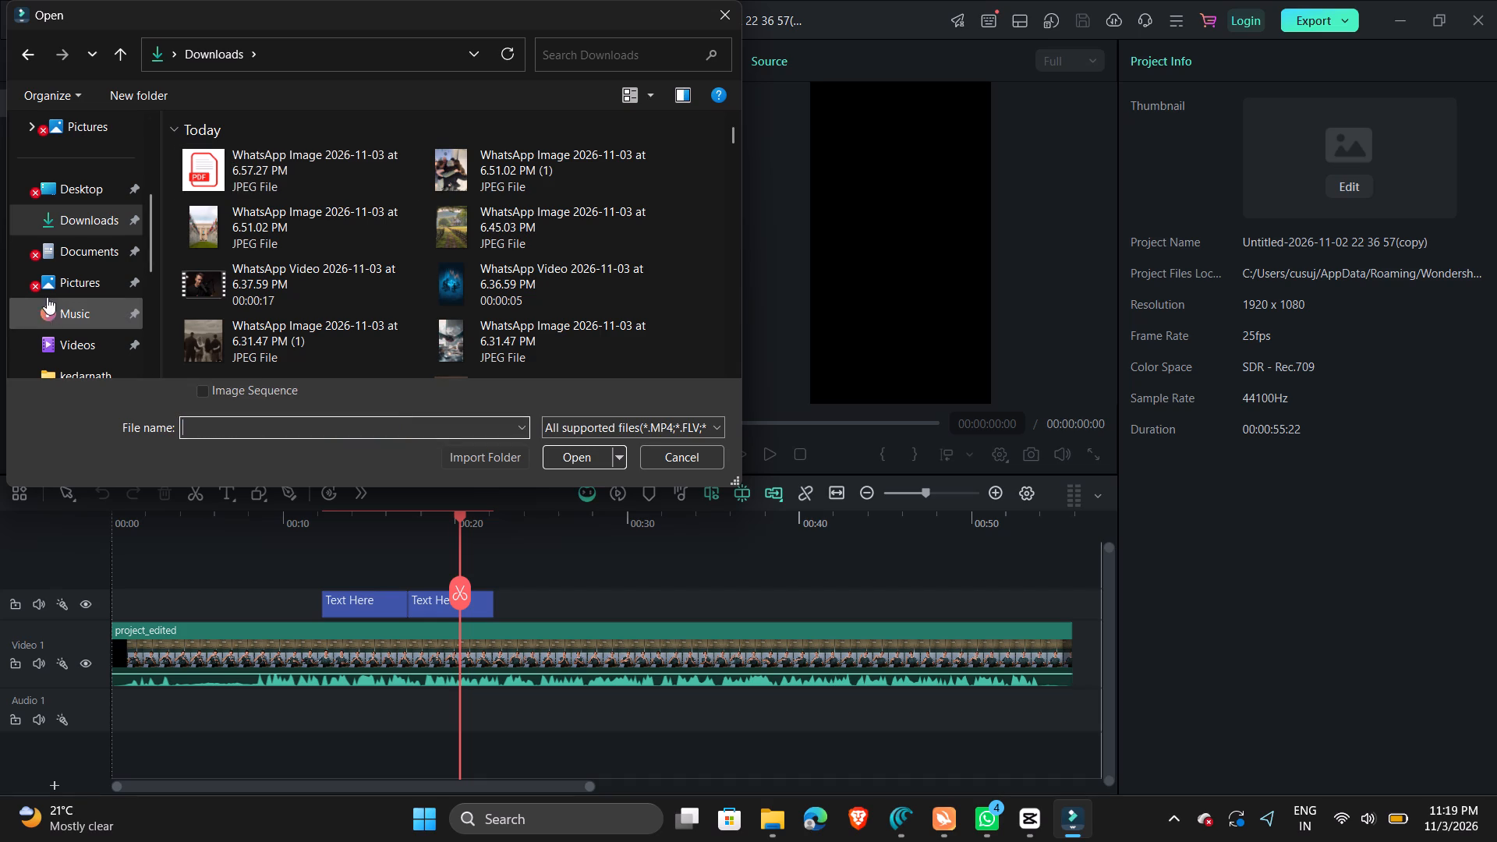
Import the 1102(1) MP4 file from the 1102(1) folder in Downloads into the project's media folder.
scroll(296, 315, down, 2)
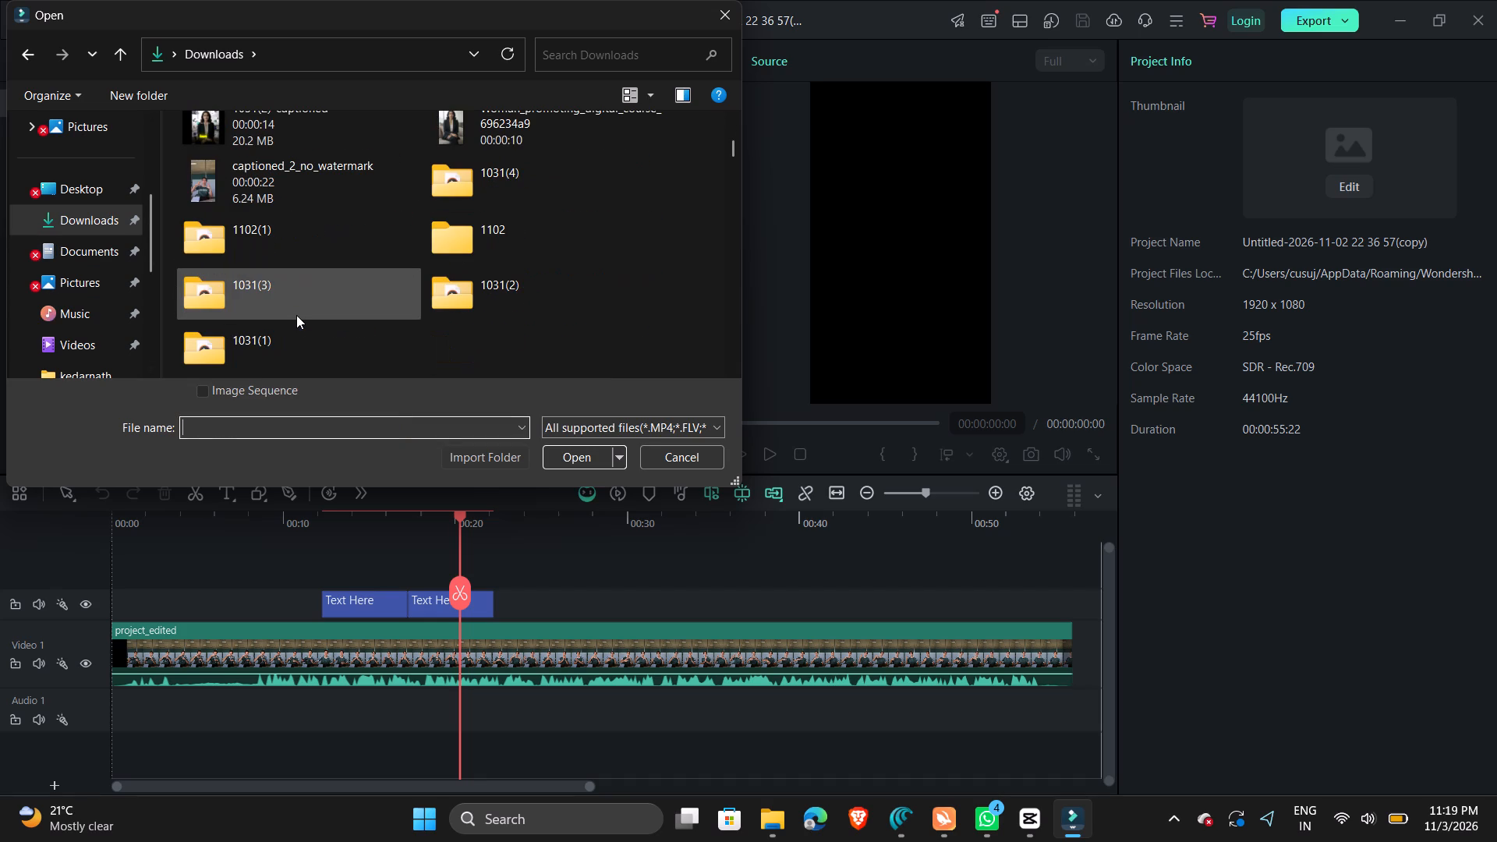
scroll(296, 315, down, 1)
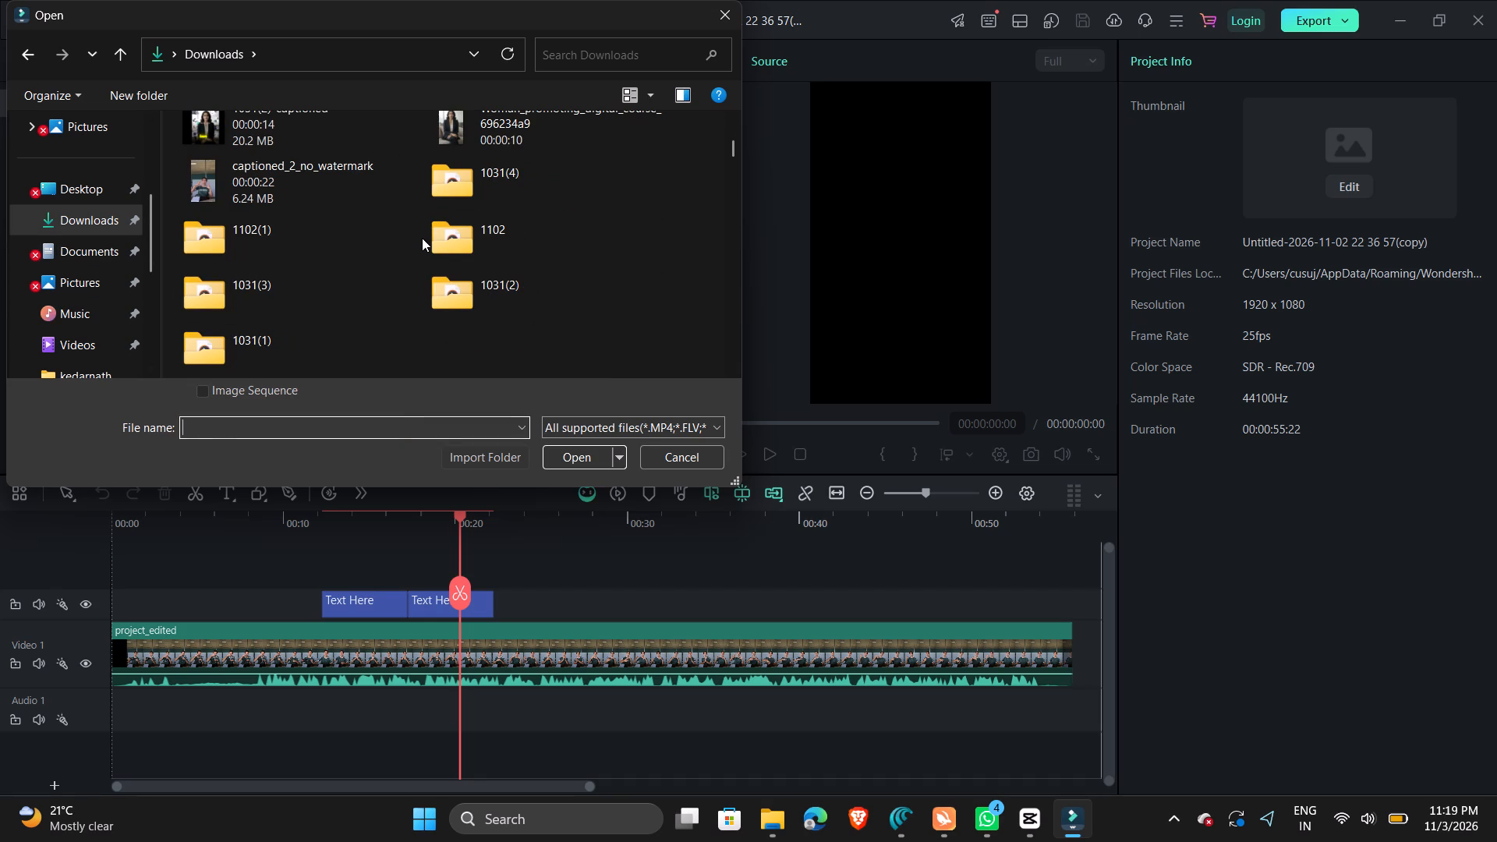
double_click(221, 242)
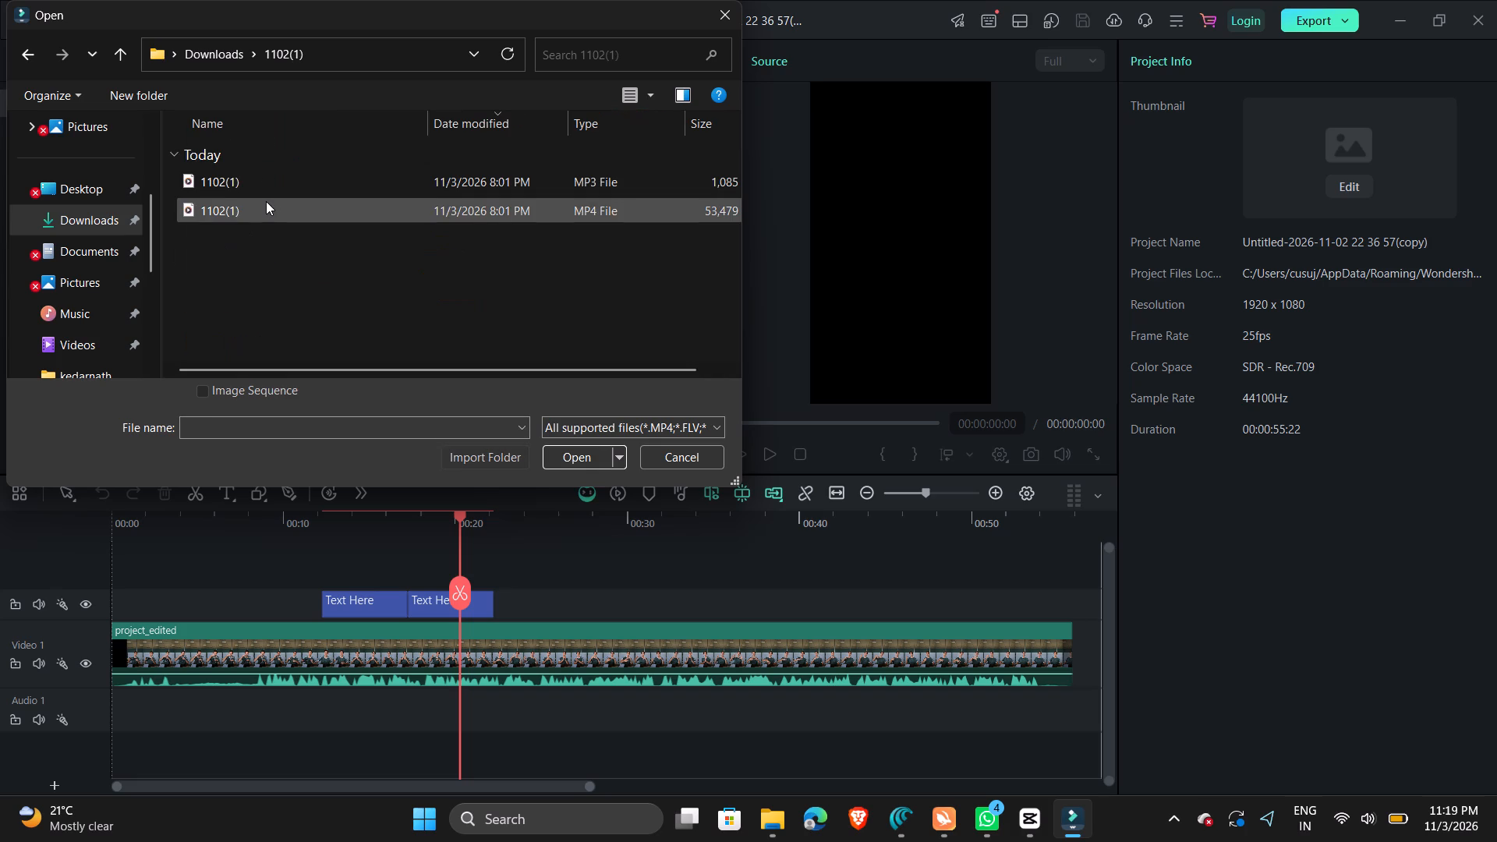
click(266, 201)
click(578, 469)
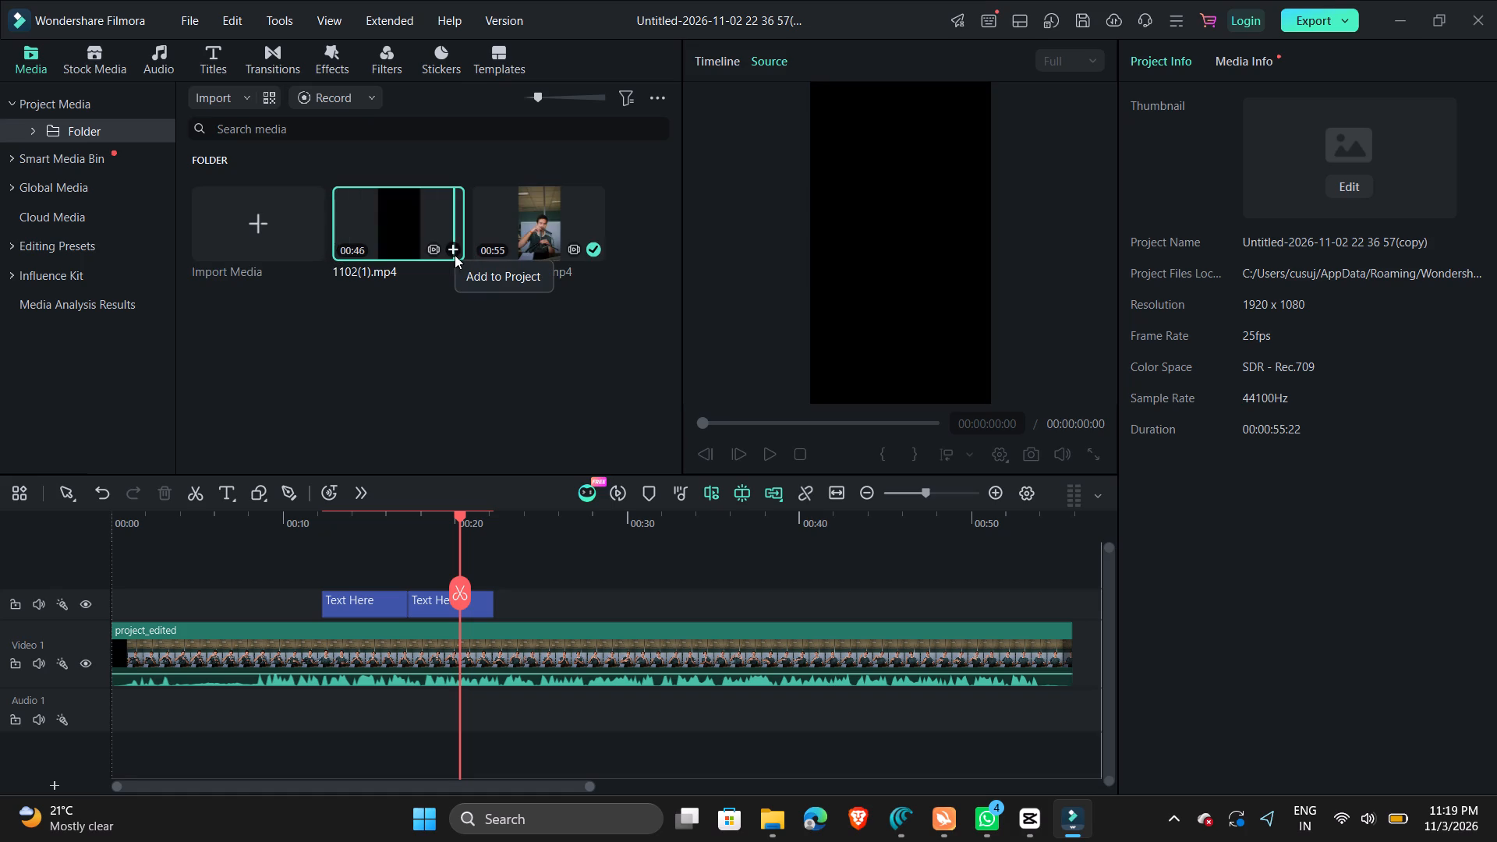
Clear the timeline by deleting the project_edited clip together with the two text clips above it.
click(392, 663)
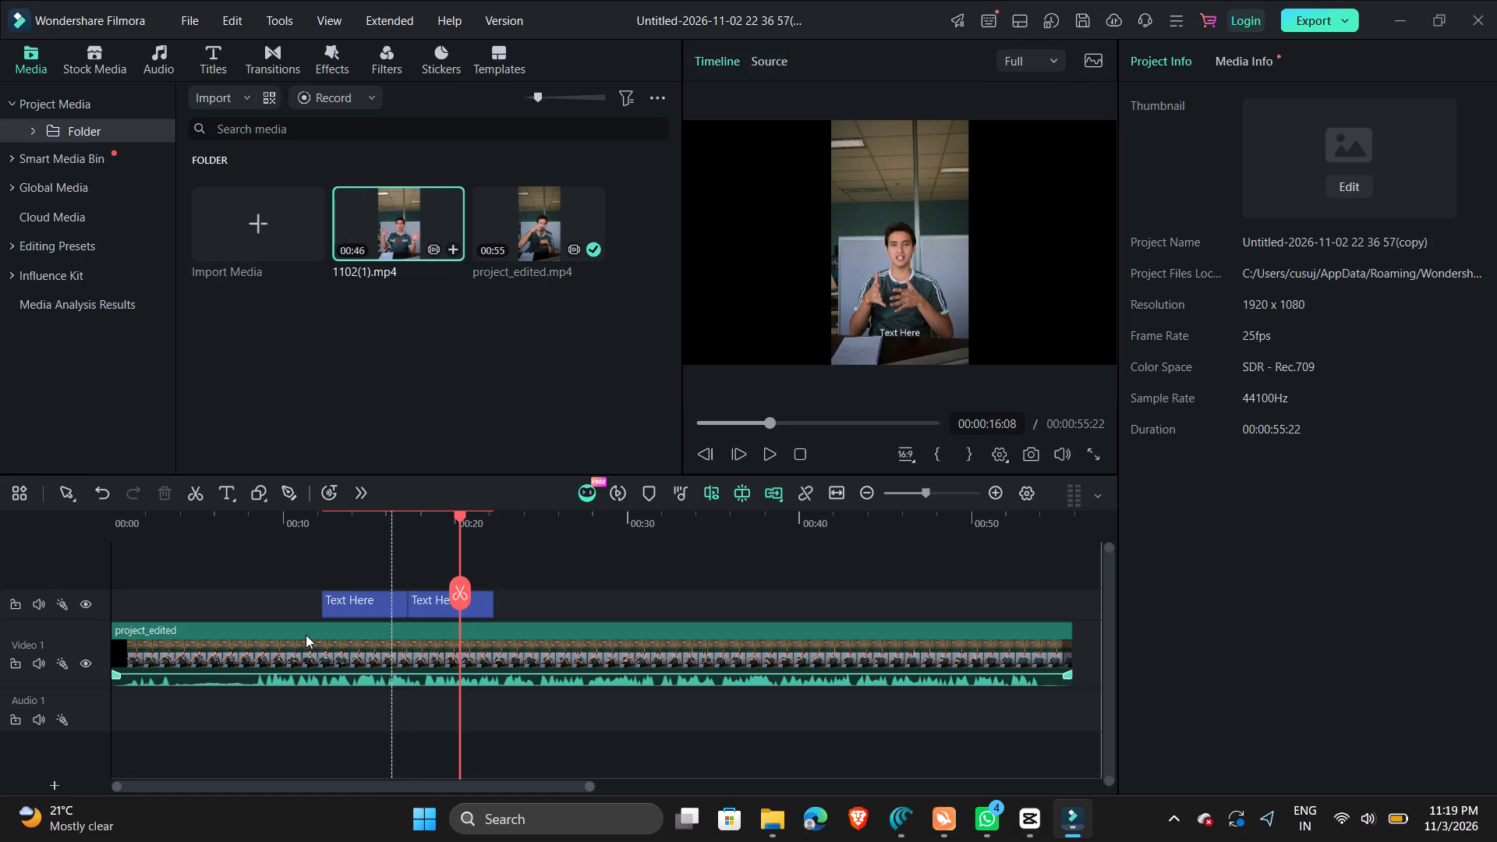
click(306, 635)
key(BackSpace)
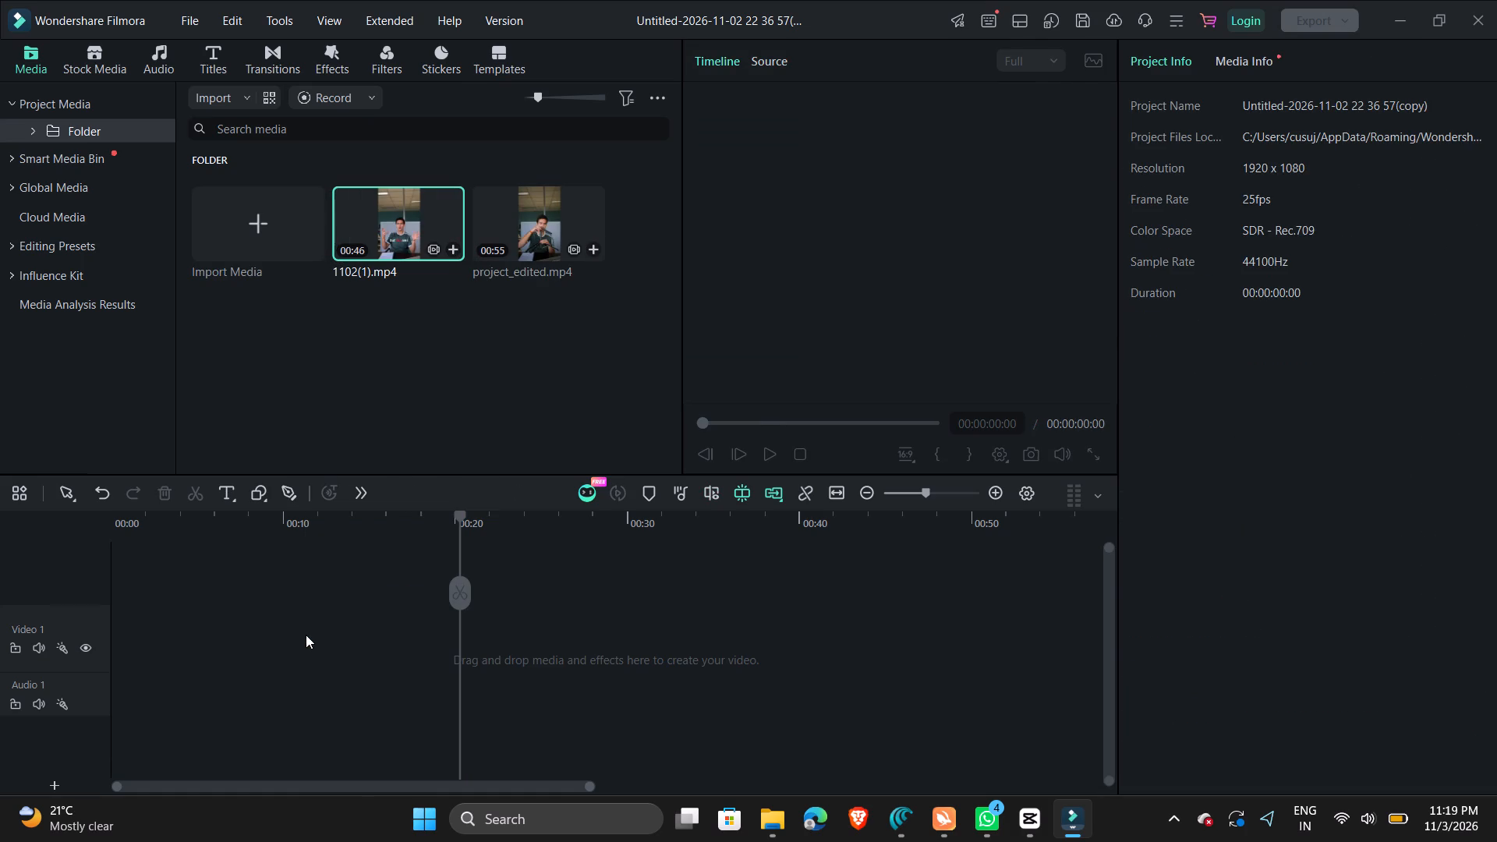
Add 1102(1).mp4 to the timeline and match the project settings to the media at 1080x1920, 30fps.
click(453, 244)
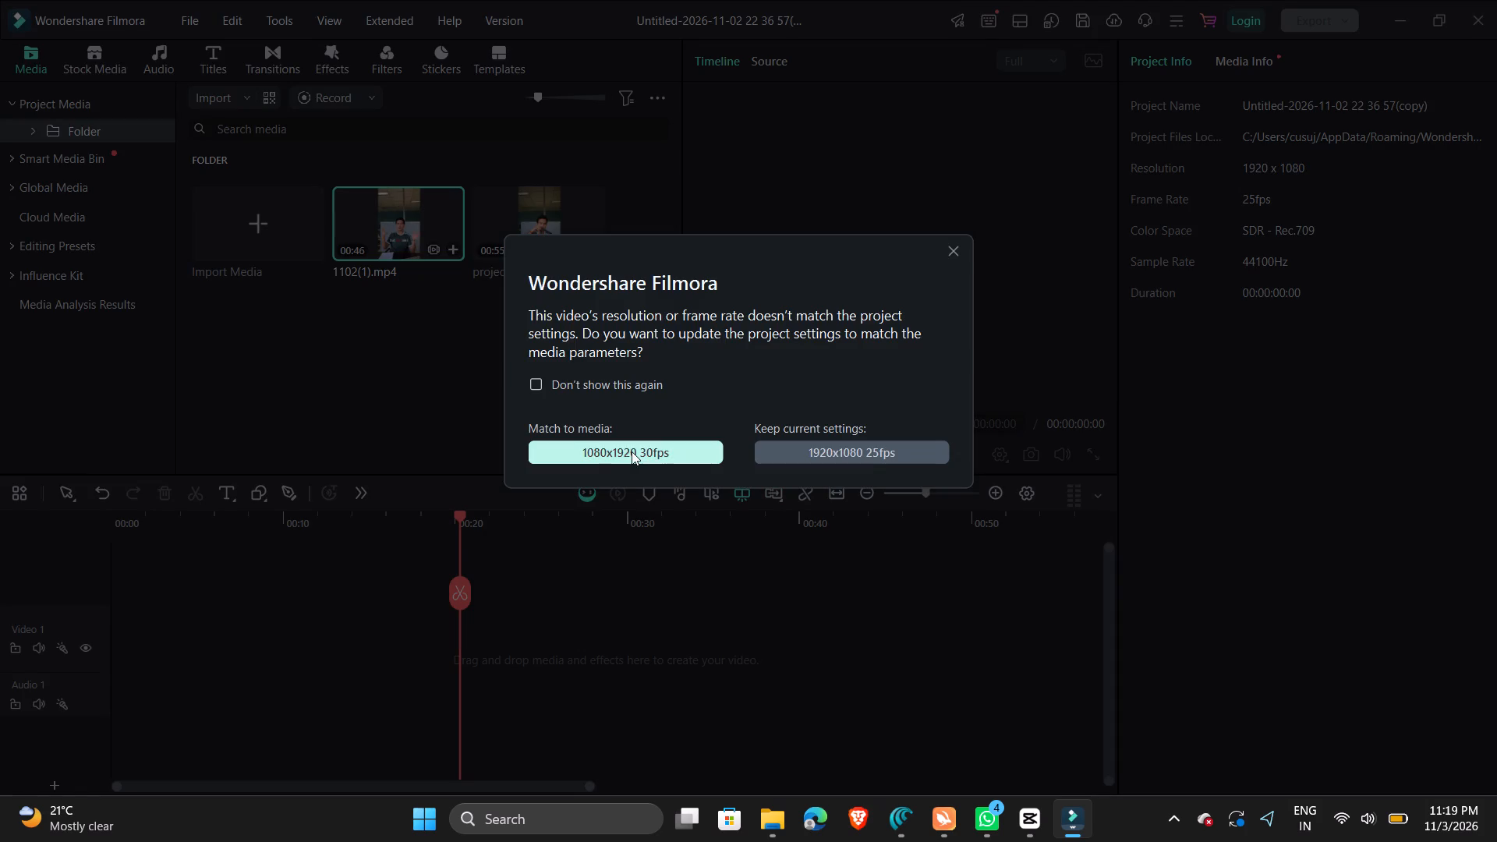
click(579, 452)
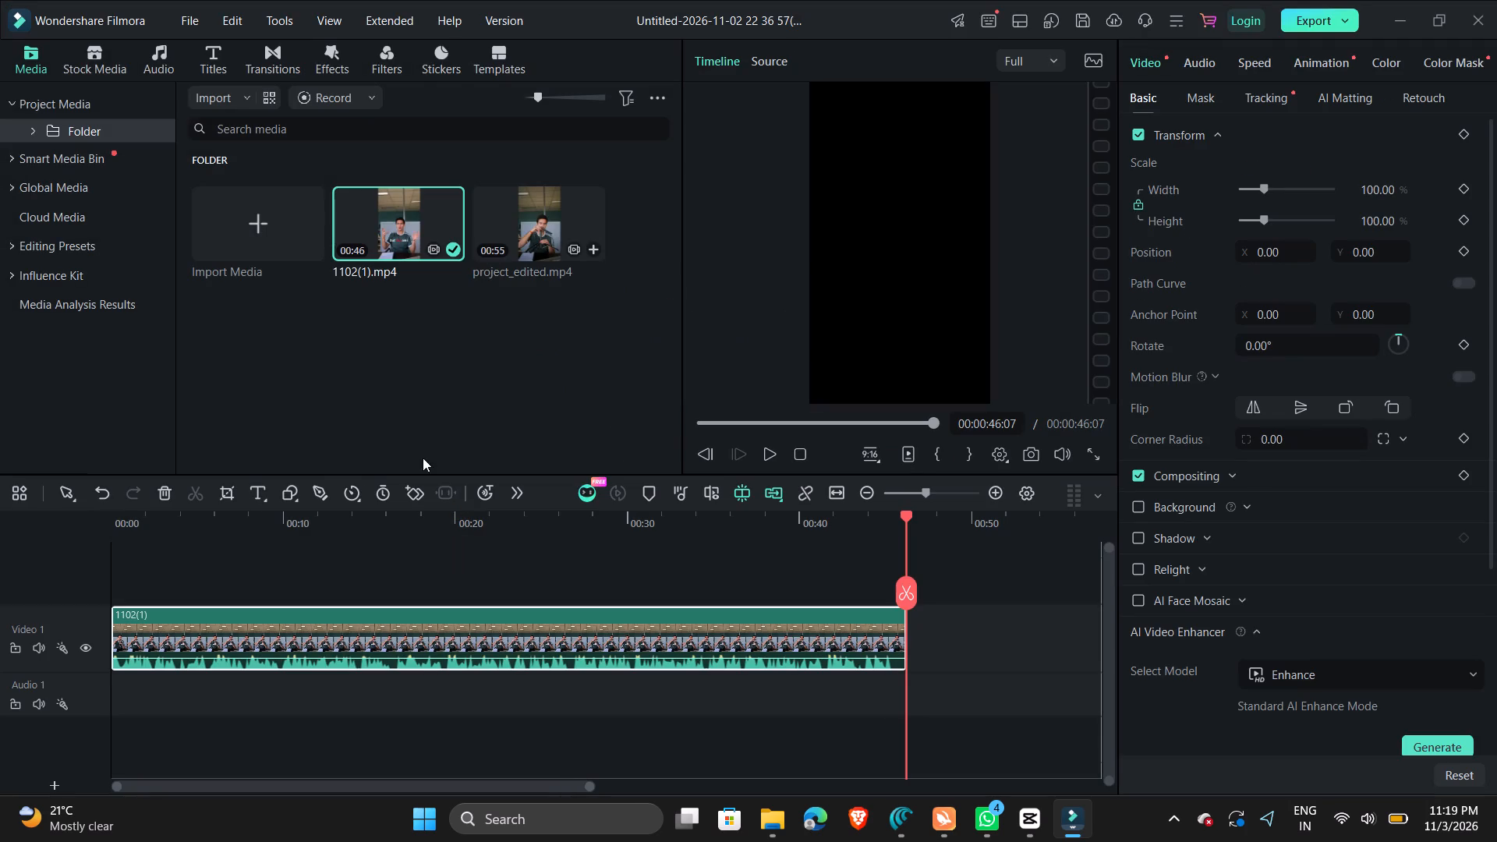
Play back the 1102(1) clip from the start to about 16 seconds, checking its captions and overlays.
key(space)
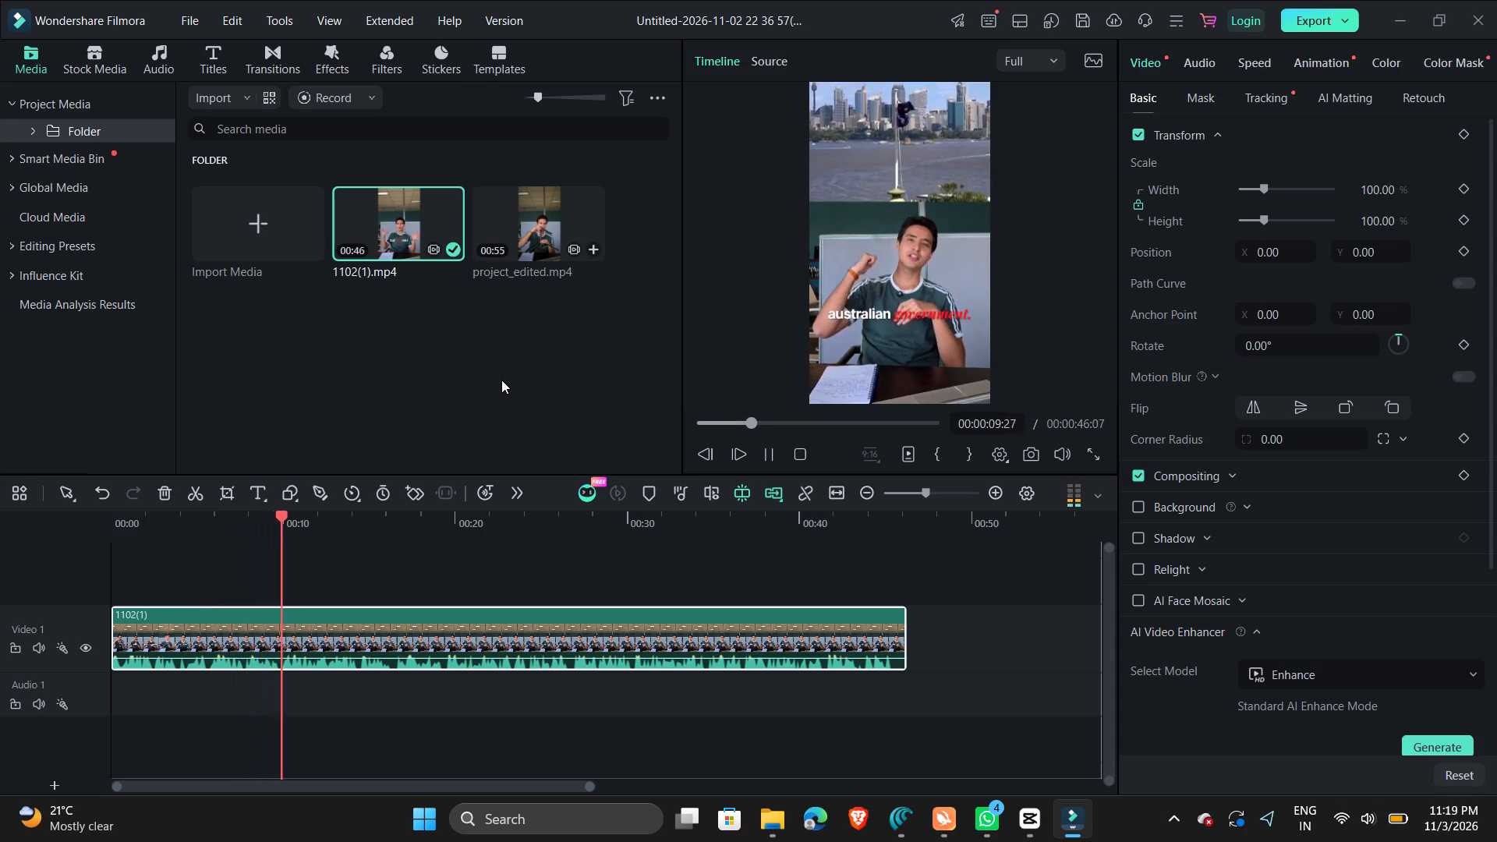
key(space)
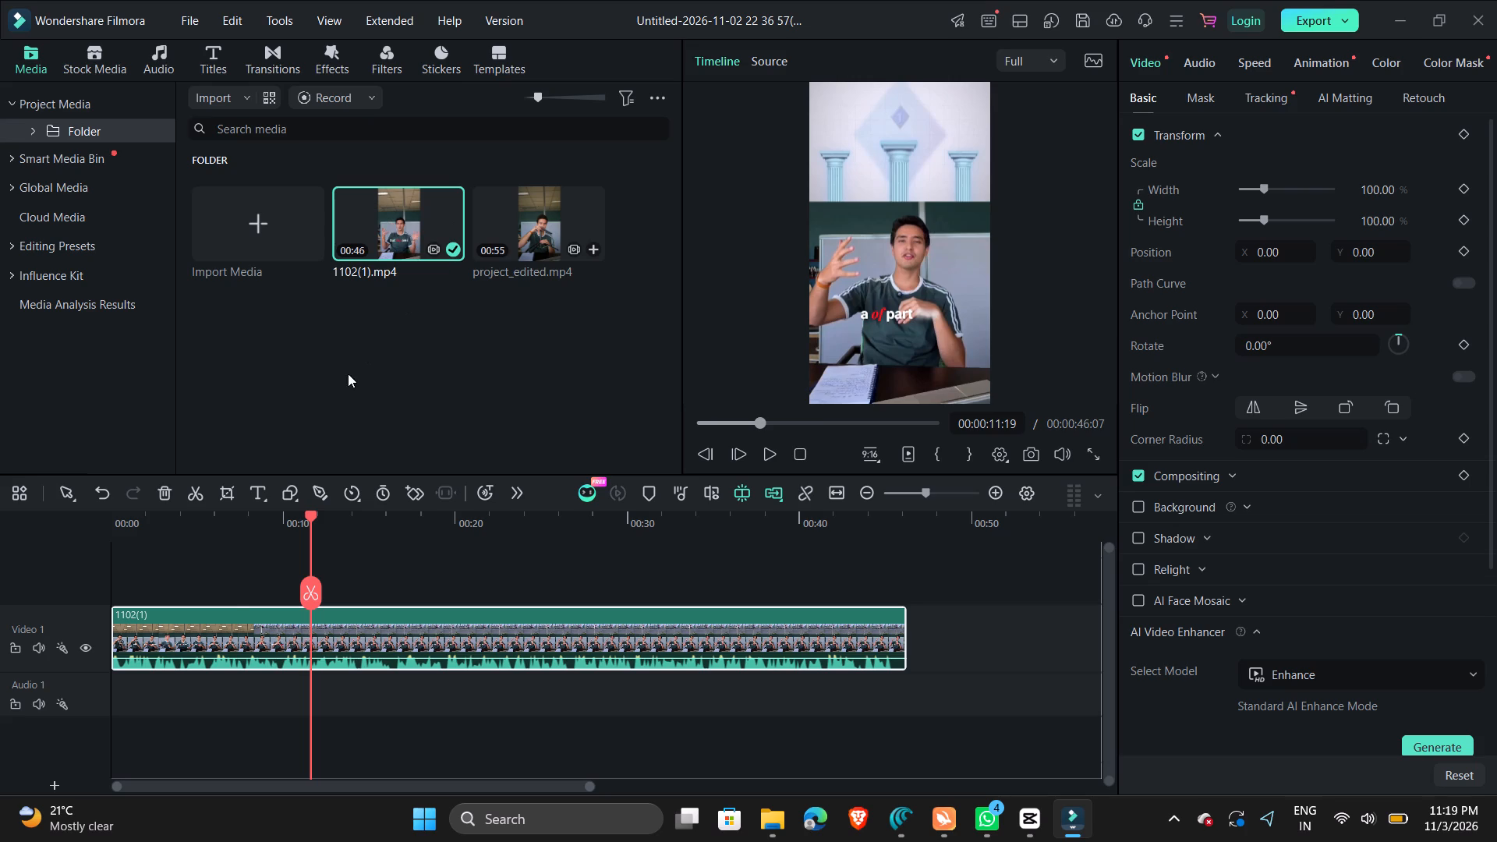
click(208, 660)
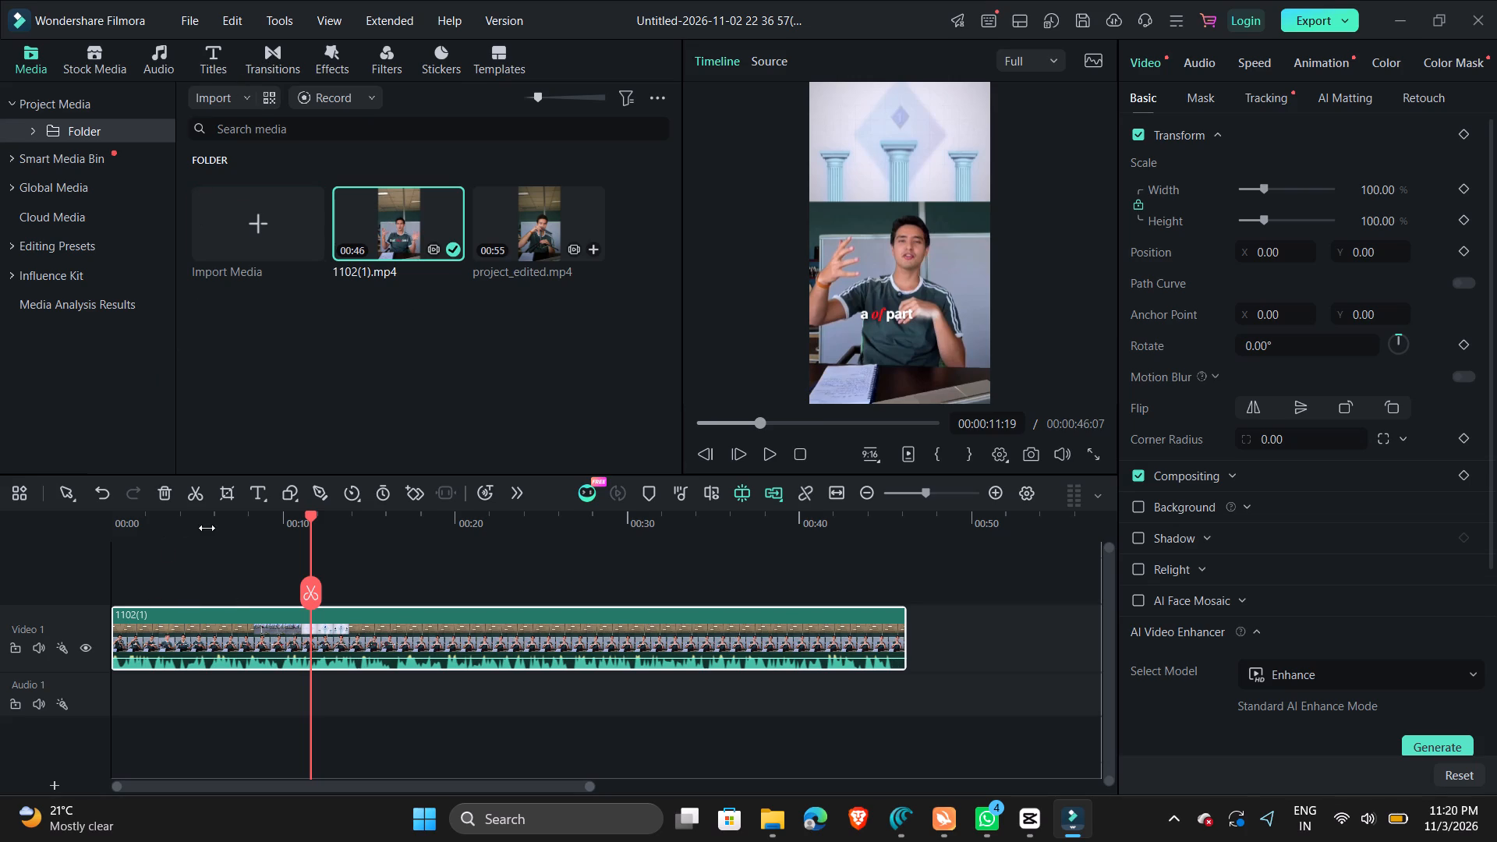
click(270, 584)
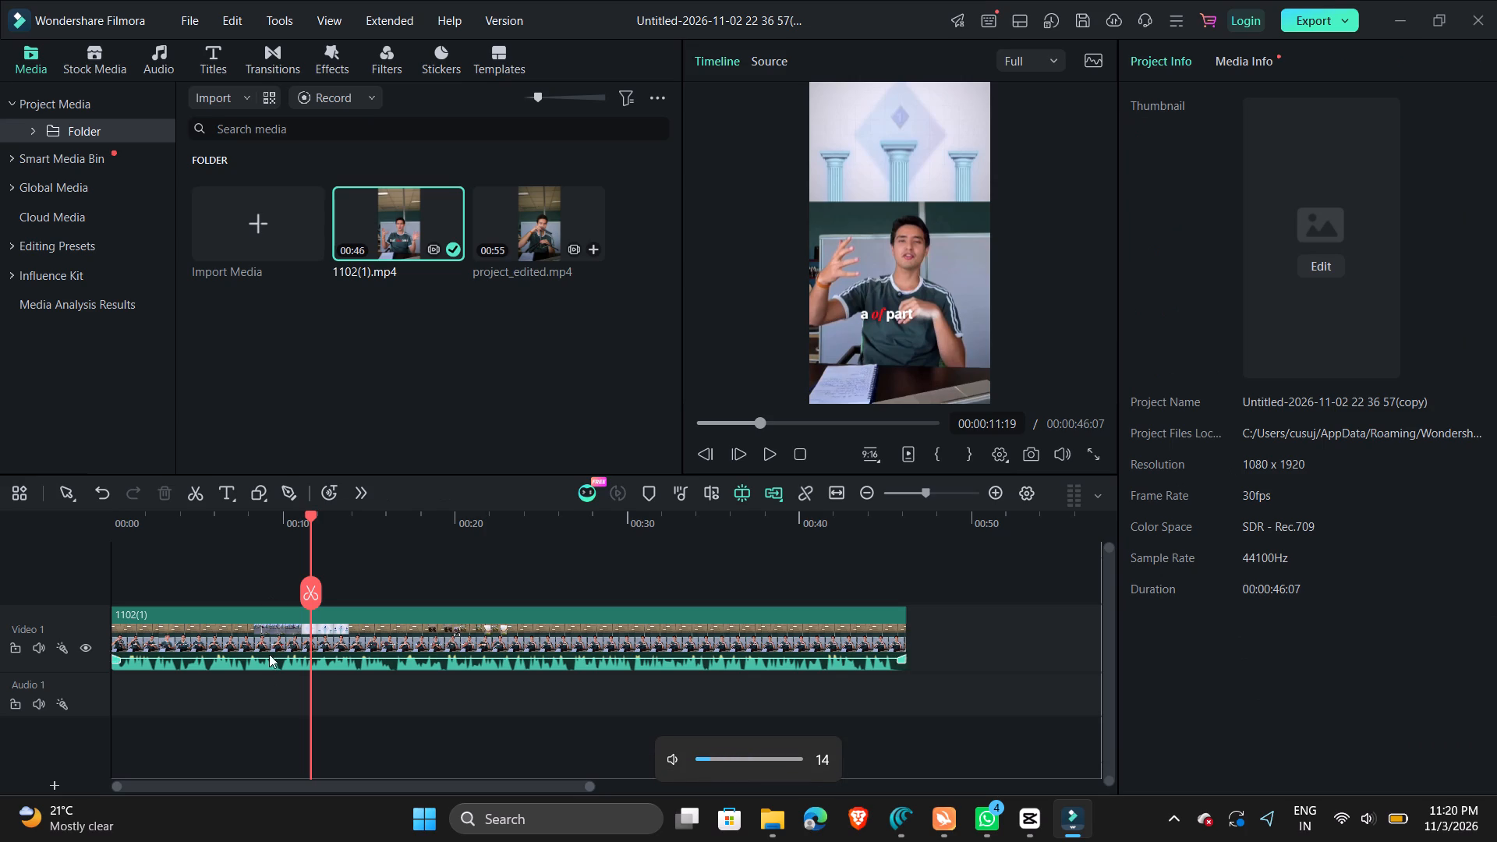
click(183, 576)
click(233, 561)
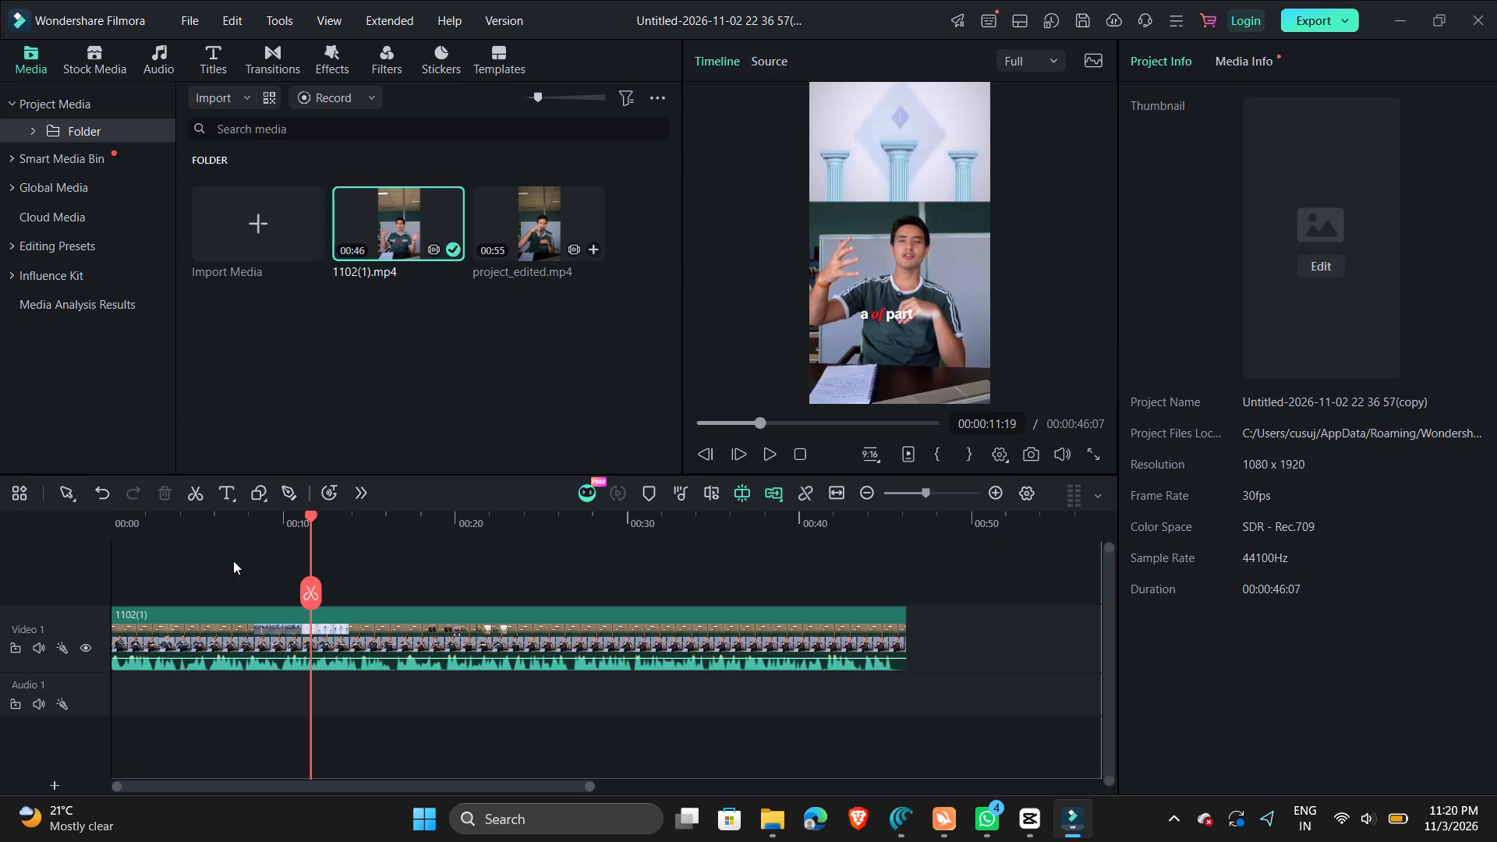
key(space)
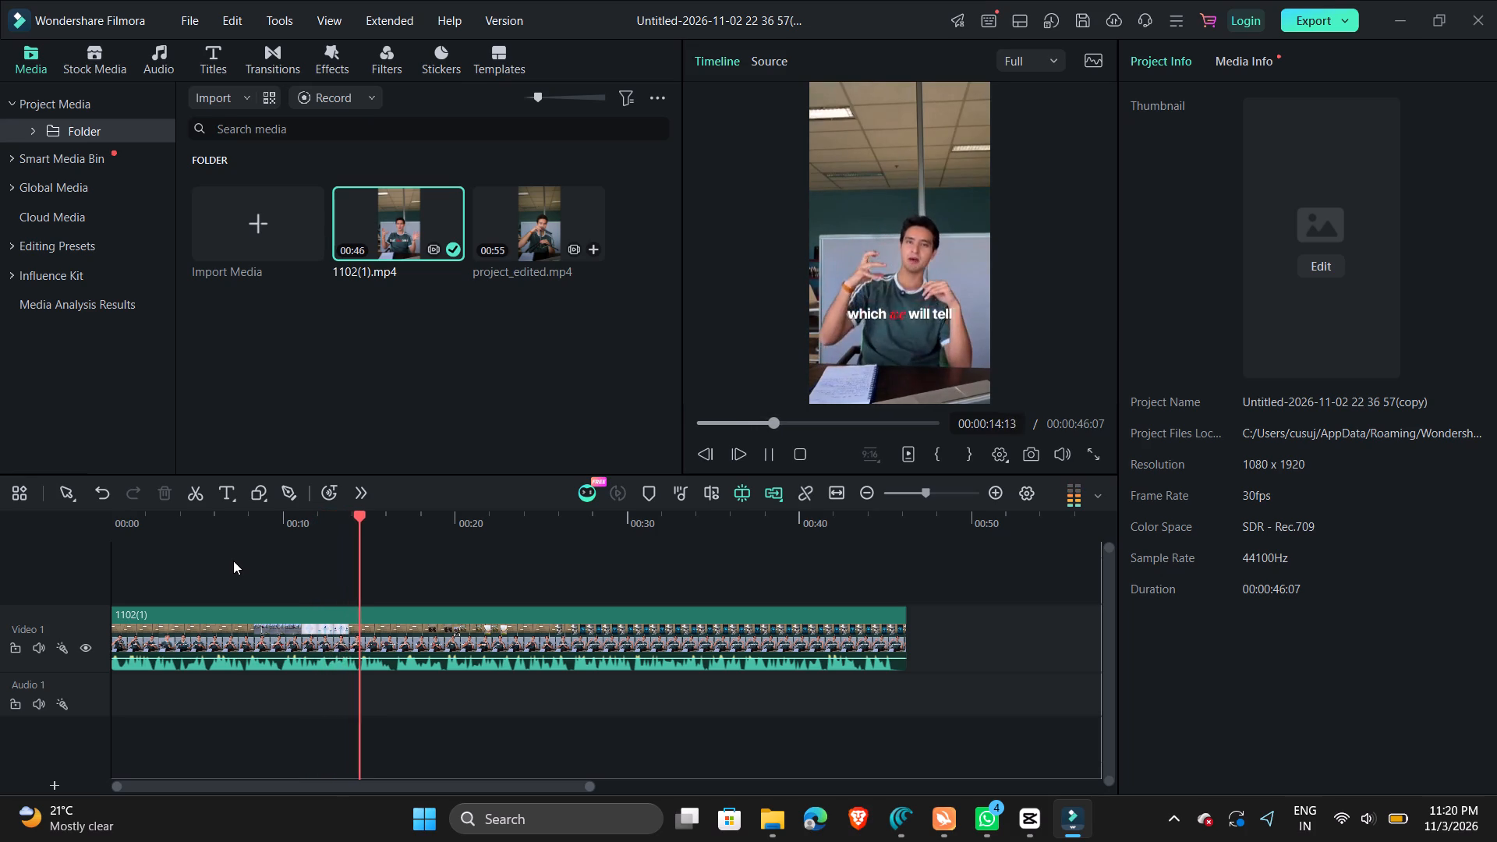
key(space)
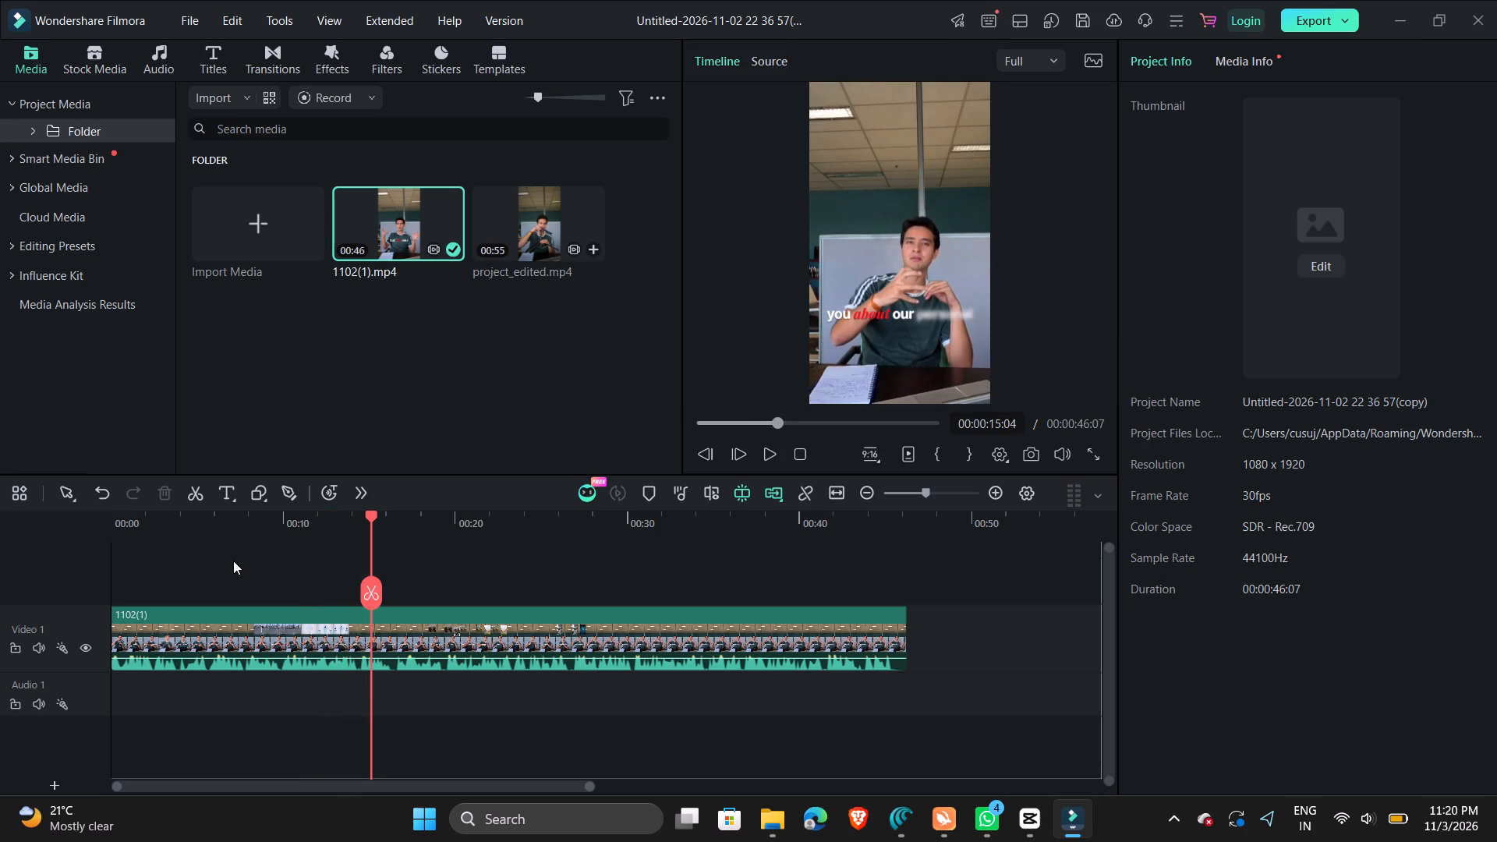
key(space)
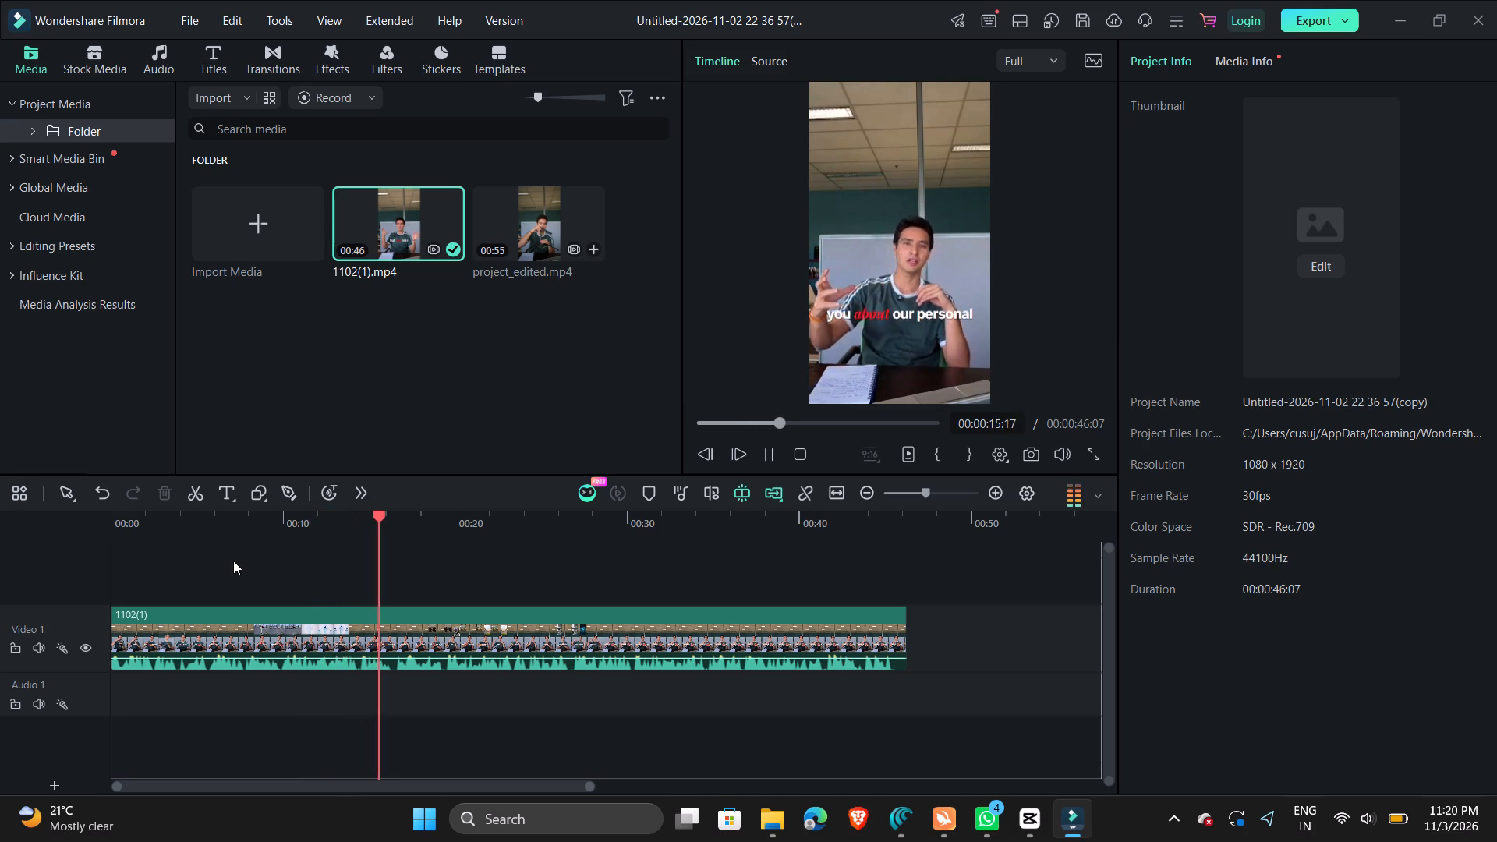
key(space)
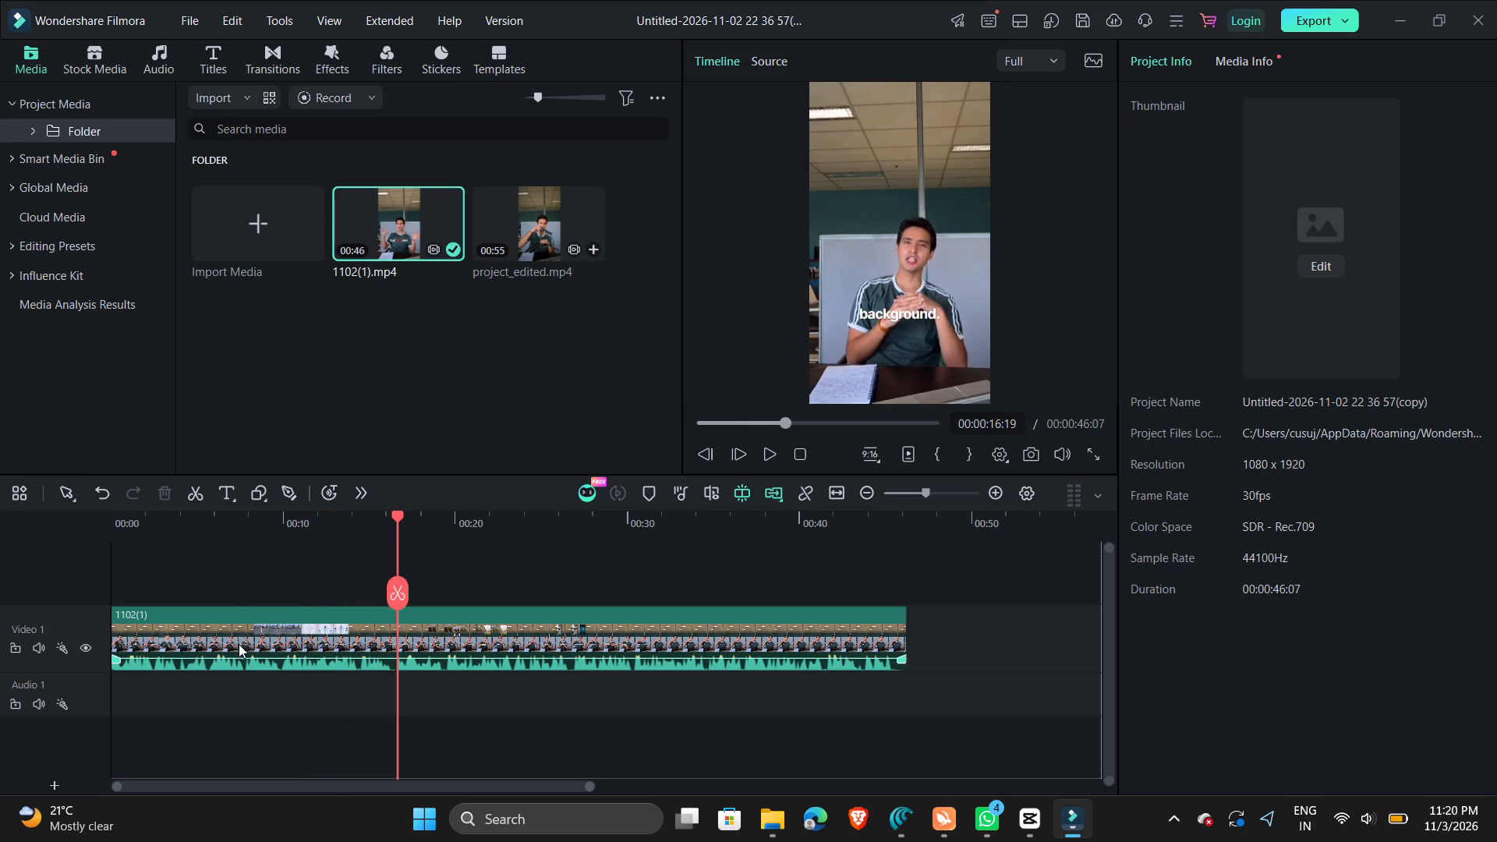
Add a keyframe to the 1102(1) clip at 00:00:17:00, where the caption "so, here" appears.
click(235, 651)
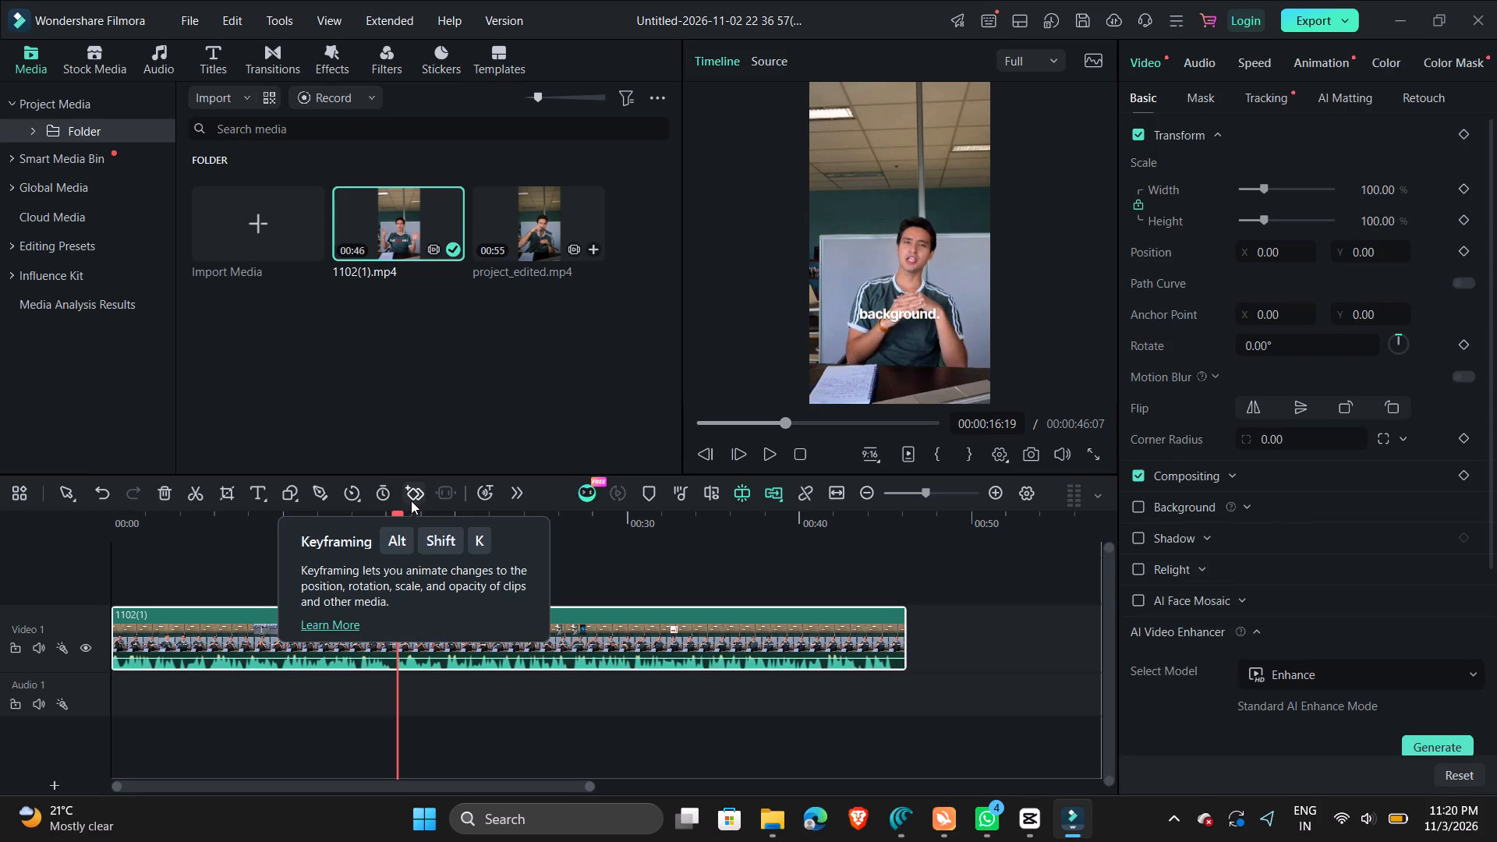
key(space)
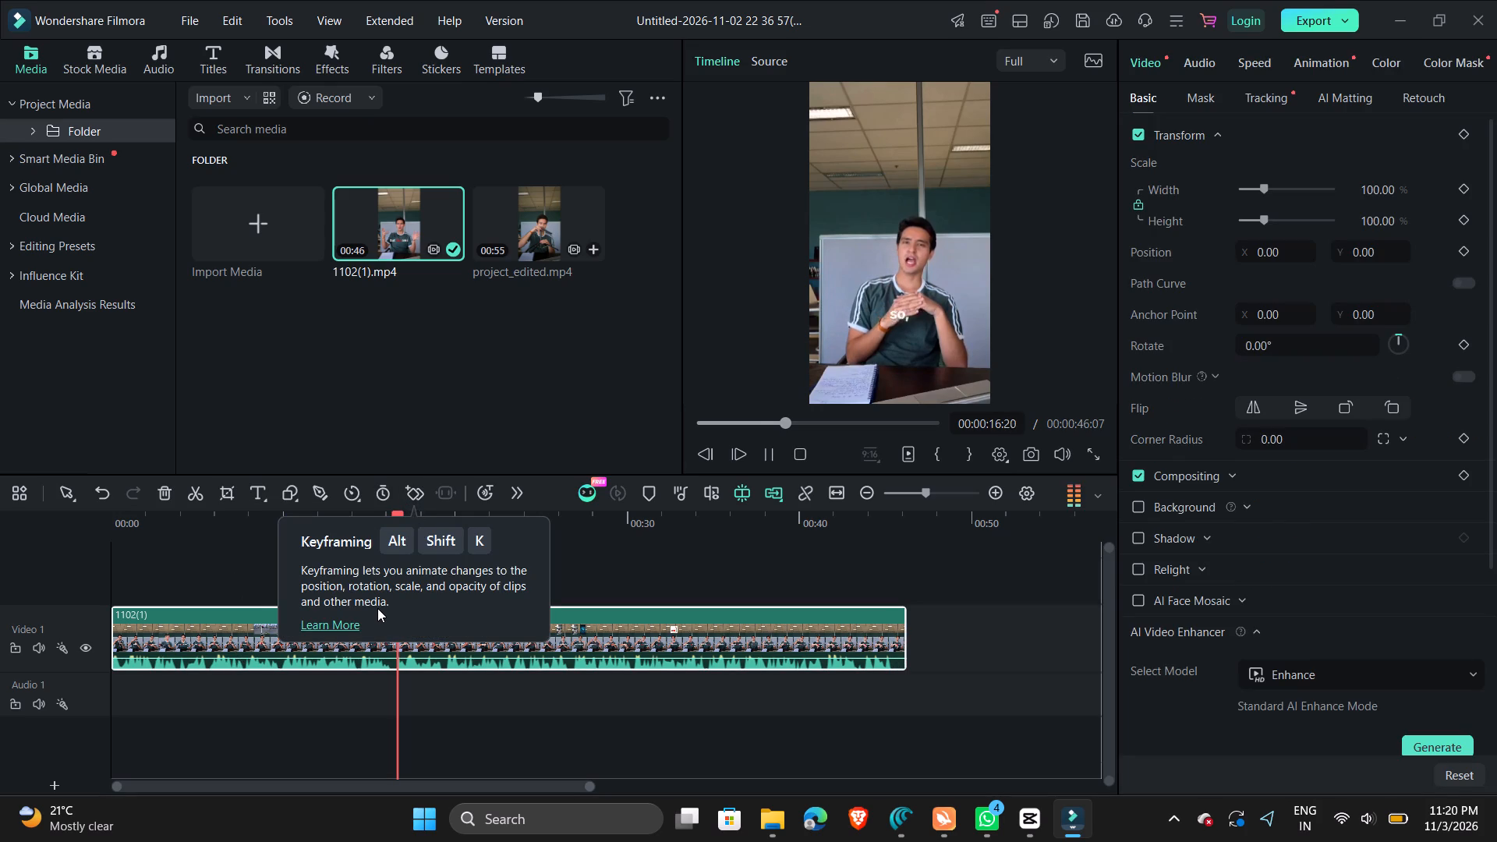
key(space)
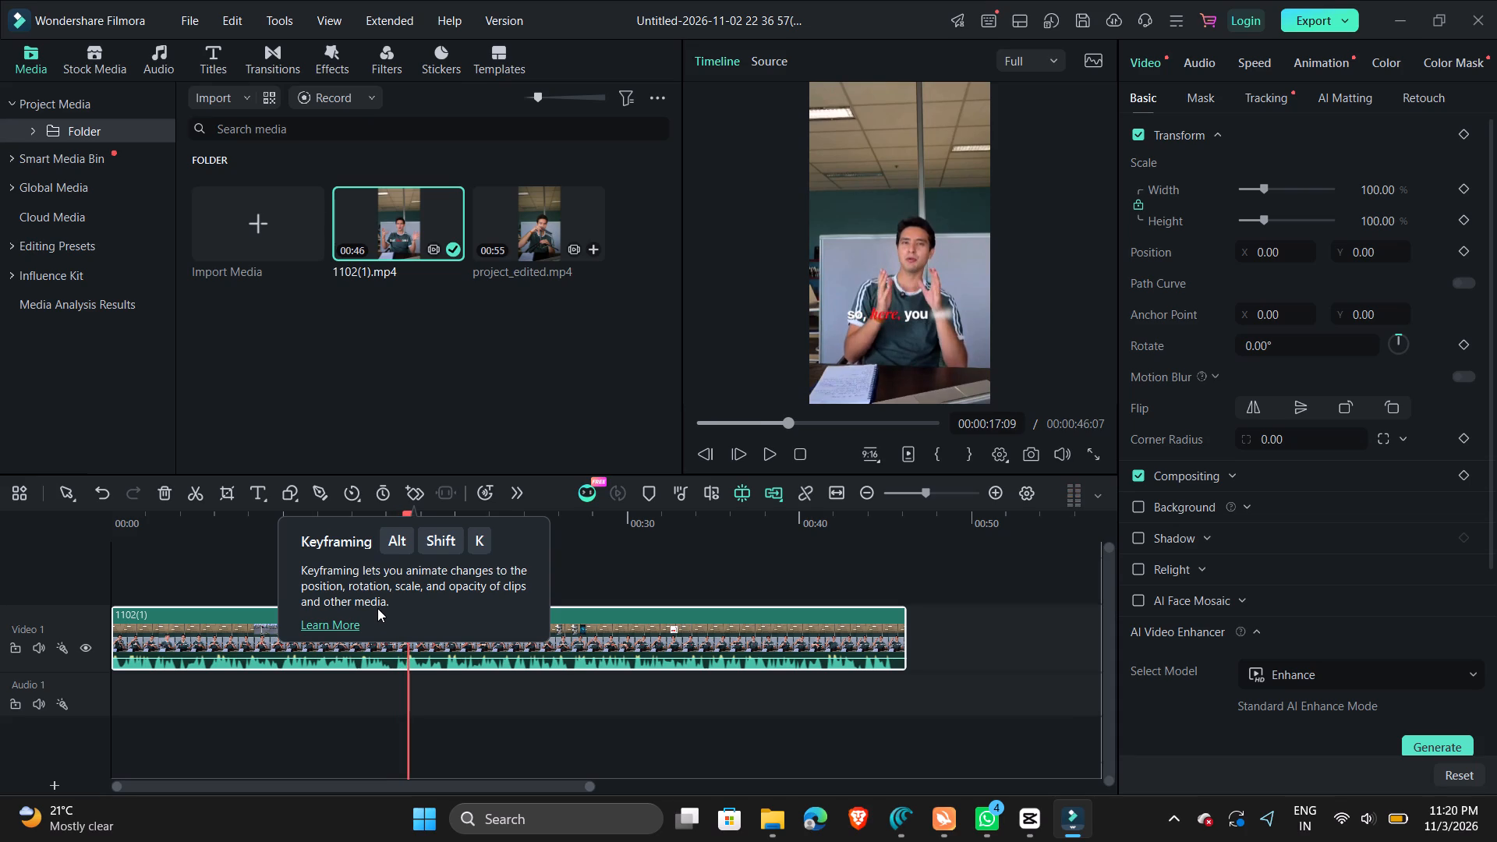
key(Left)
key(Left)
key(Left)
key(Left)
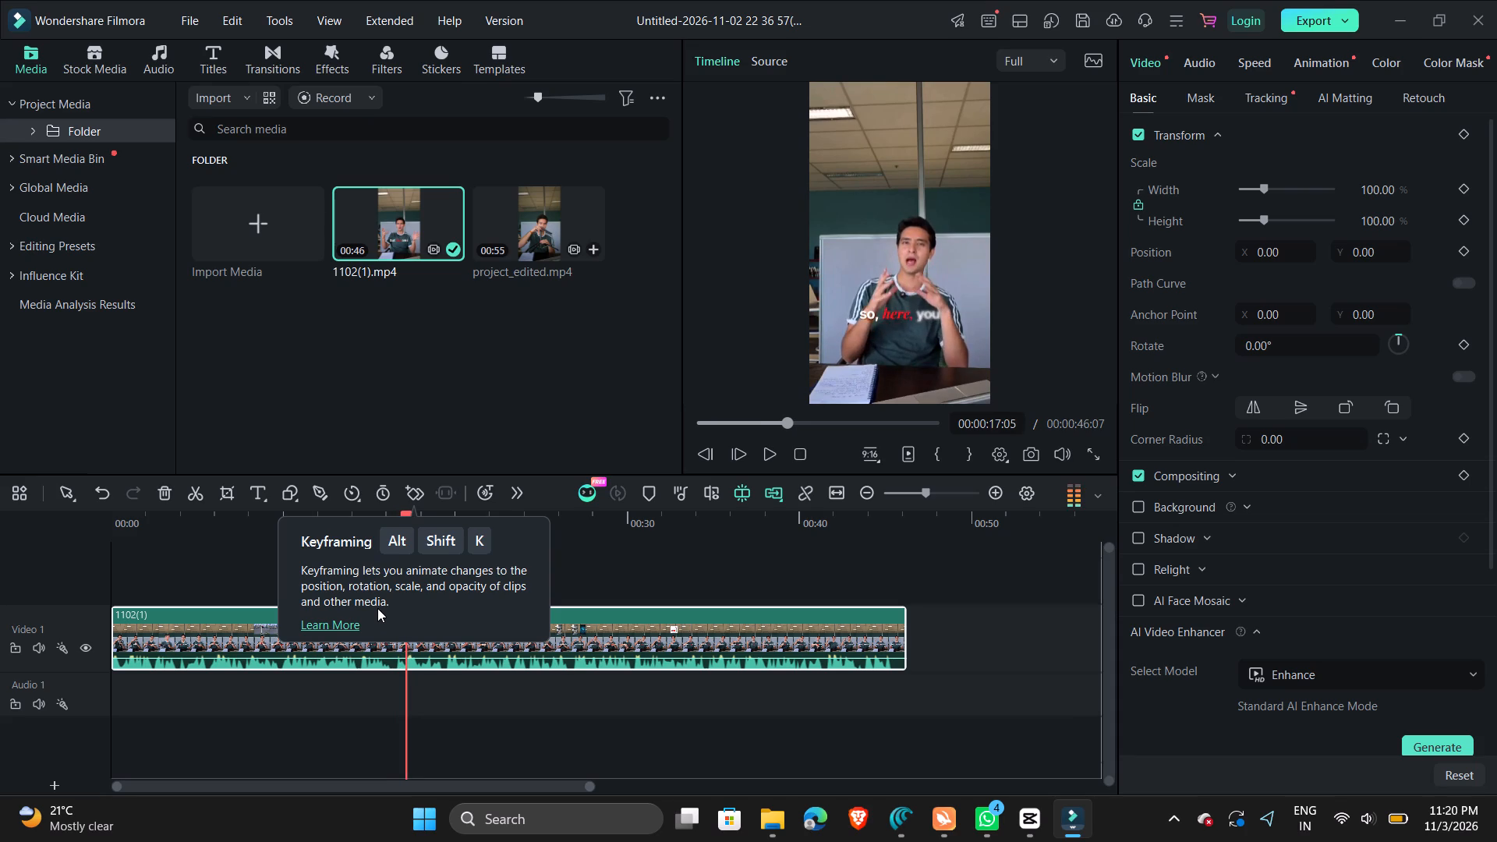
key(Left)
key(Left)
key(Left)
key(Left)
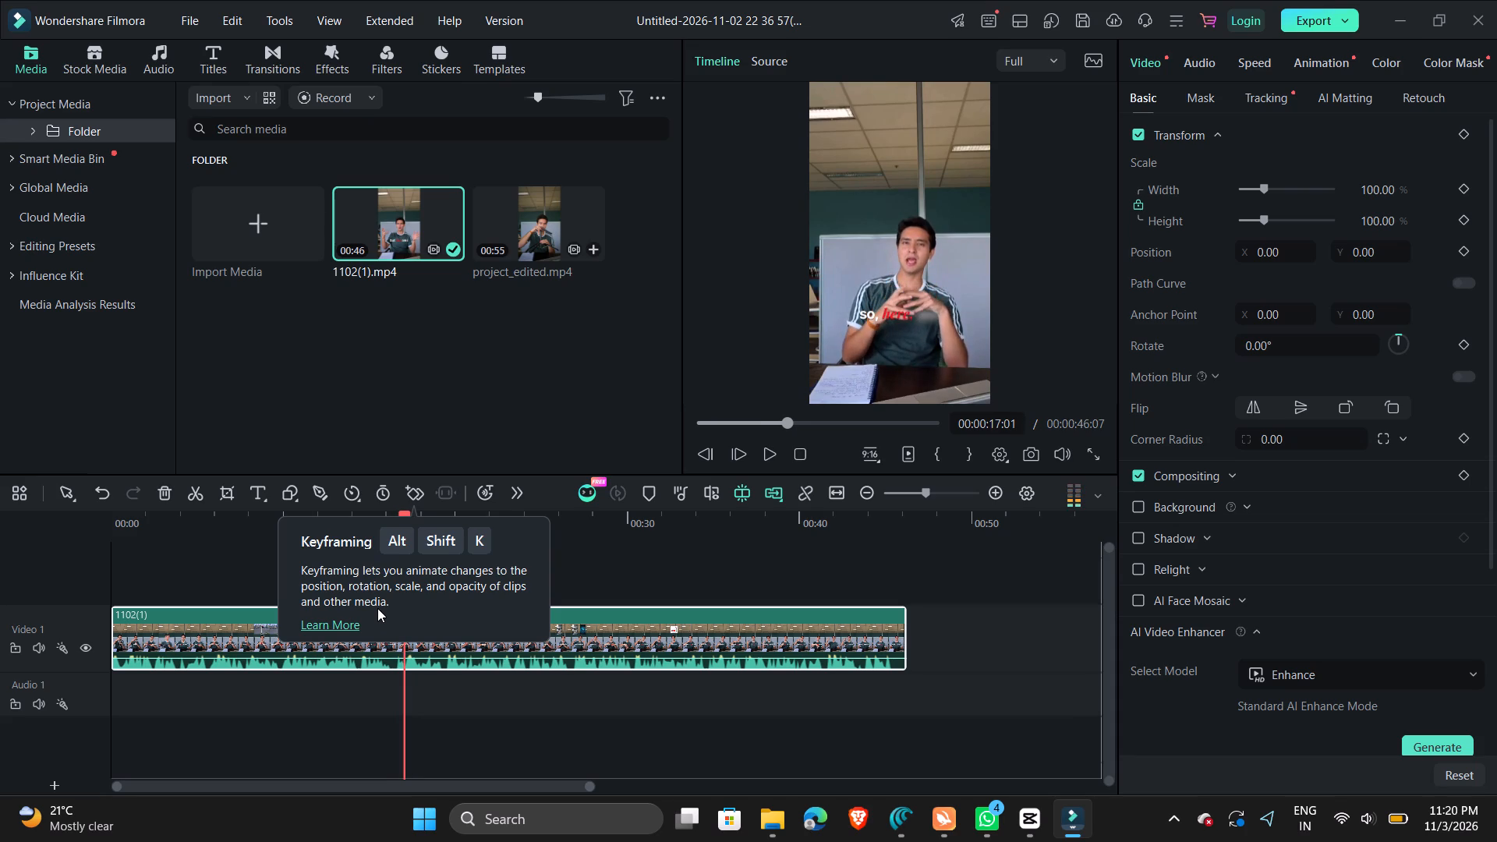
key(Left)
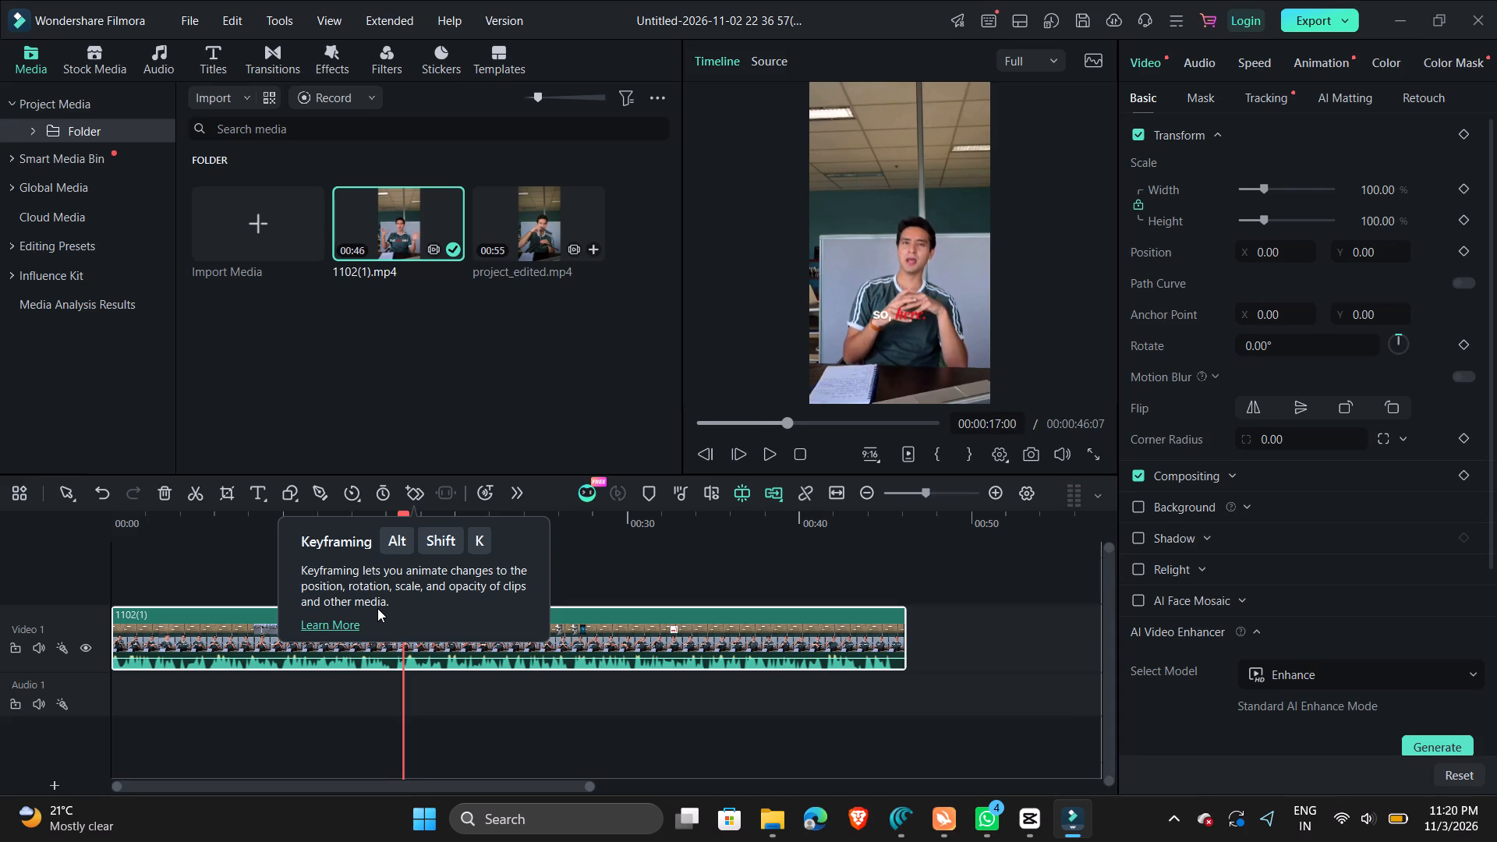
click(410, 495)
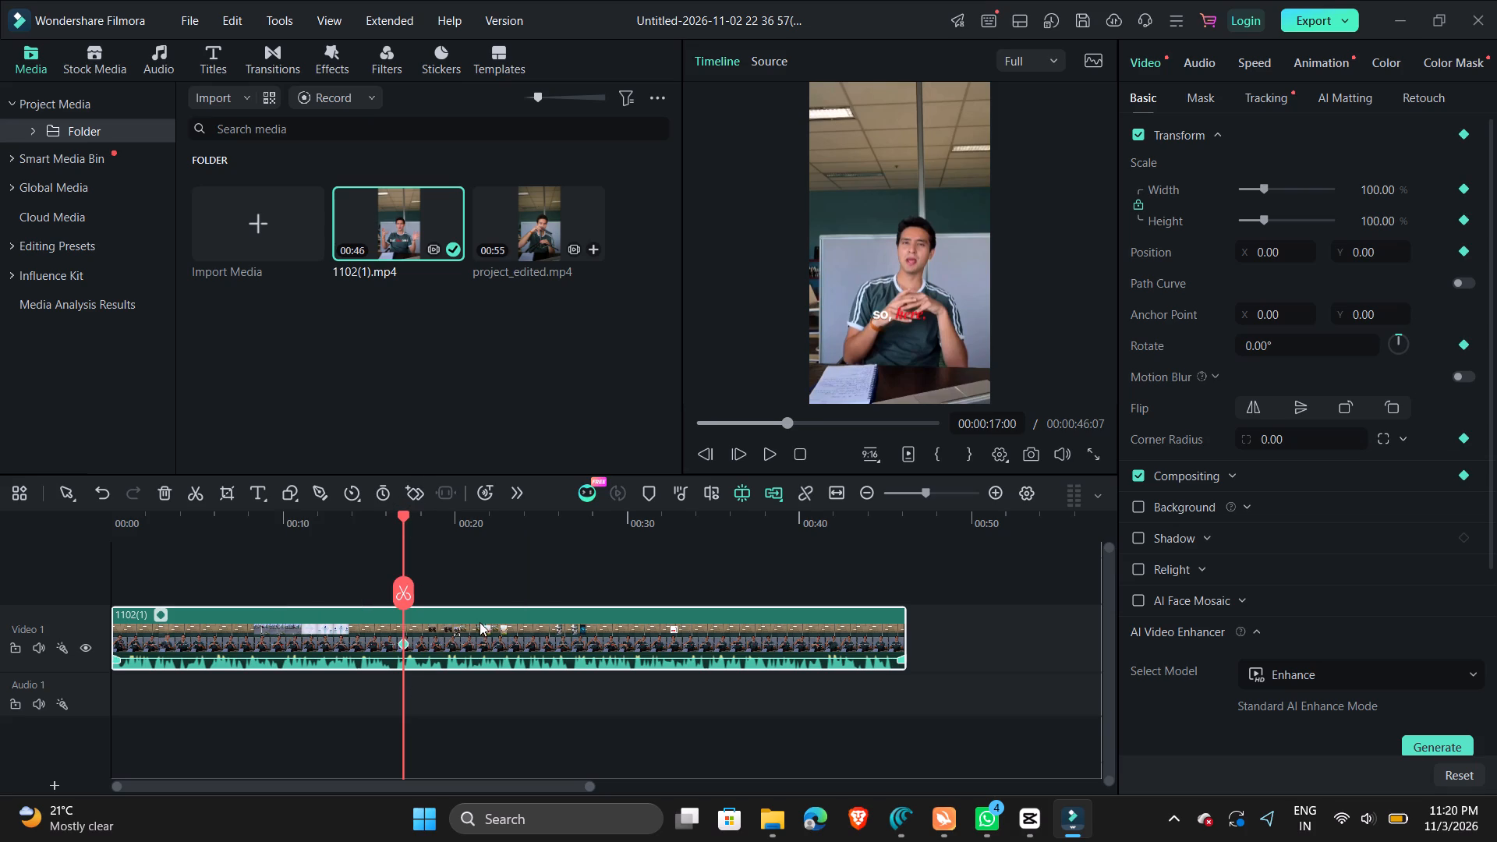
Add a second keyframe to the 1102(1) clip at 00:00:17:27, just before the picture overlay appears.
key(space)
key(space)
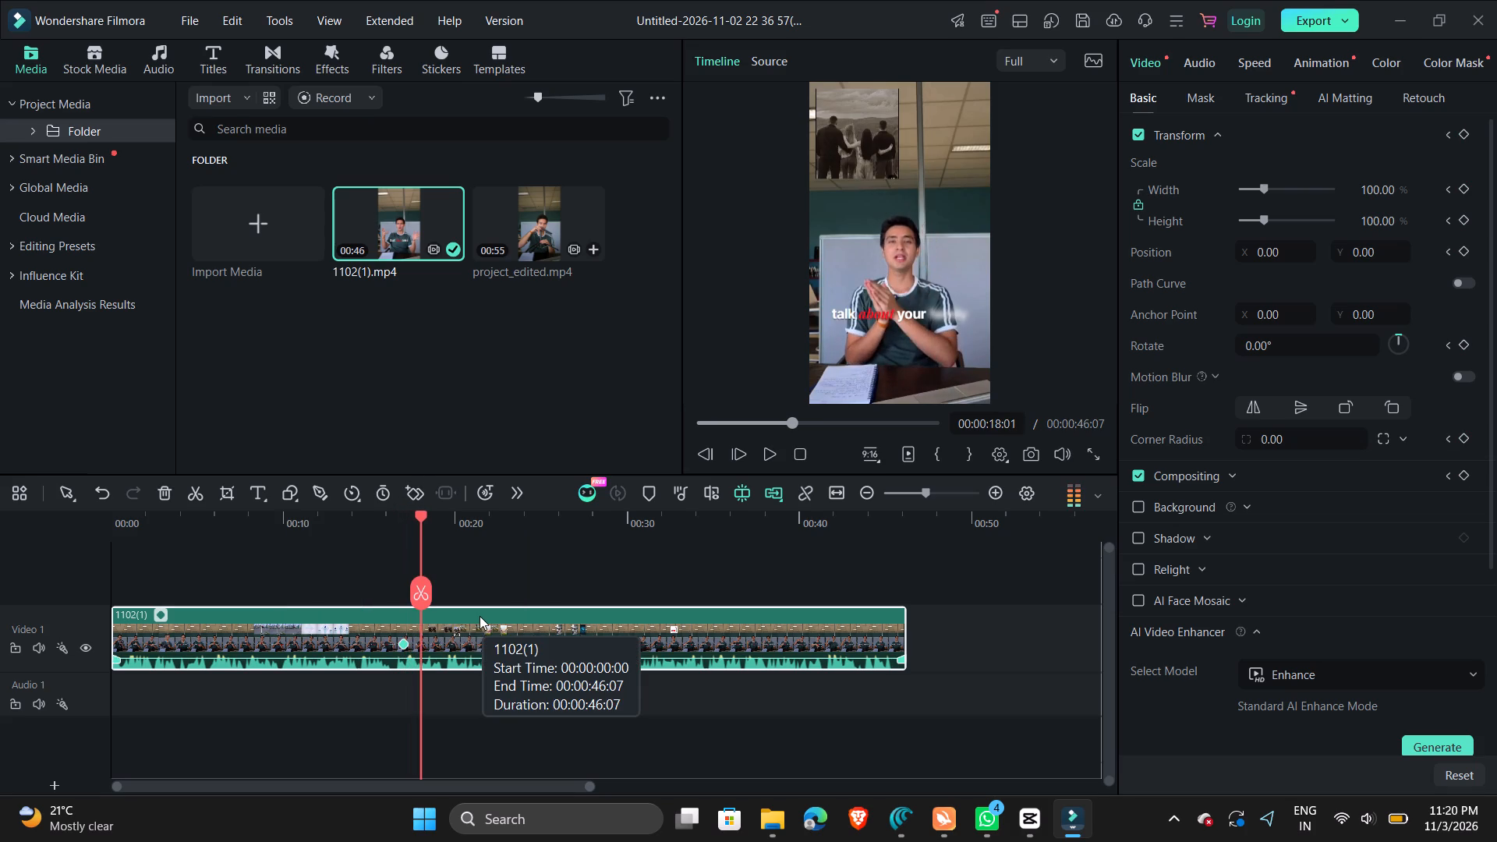
key(Left)
key(Left)
key(Left)
key(Left)
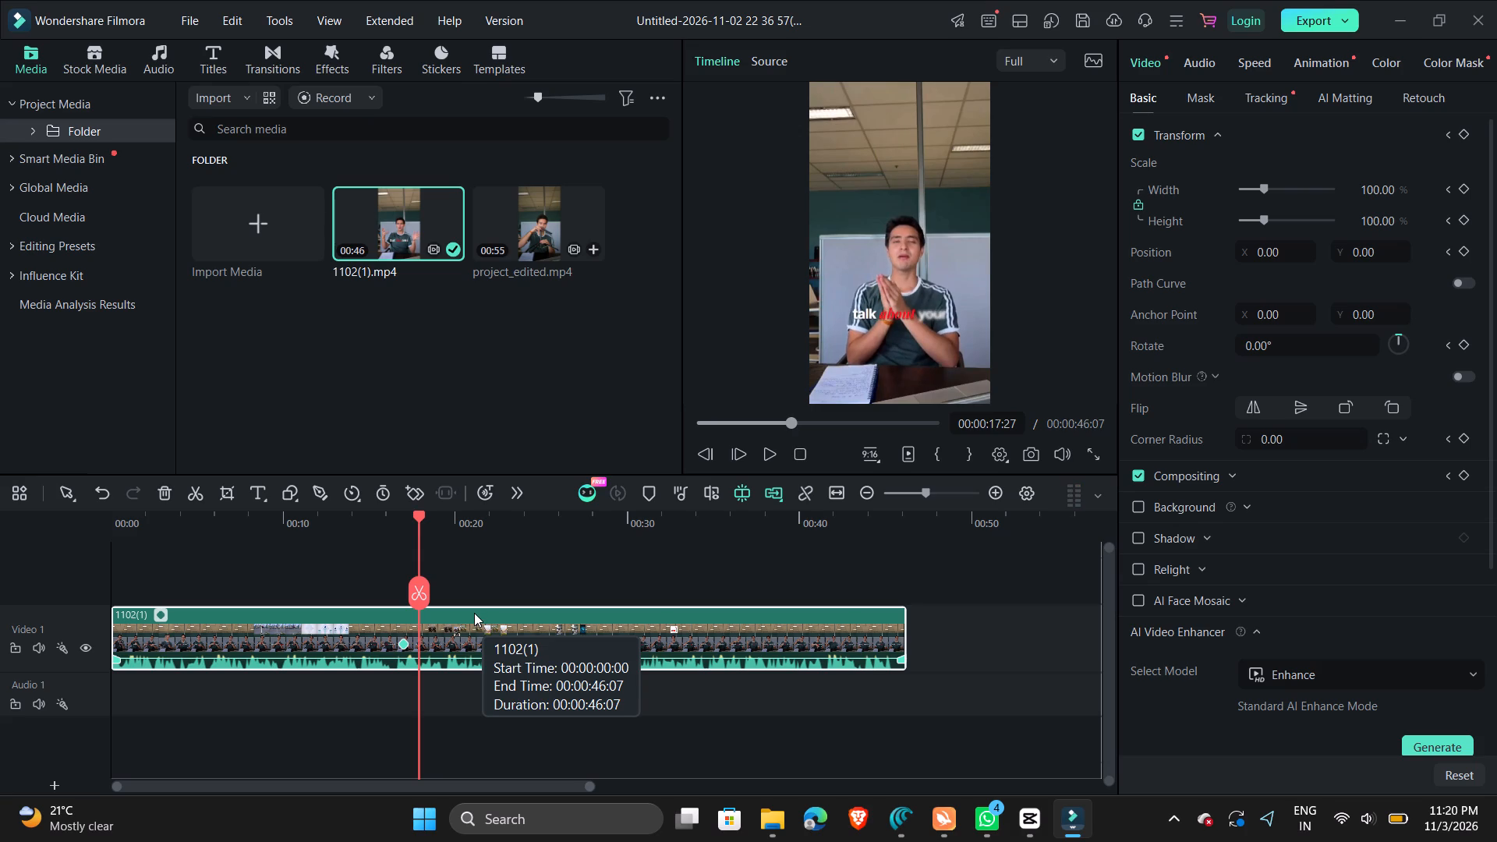
click(419, 497)
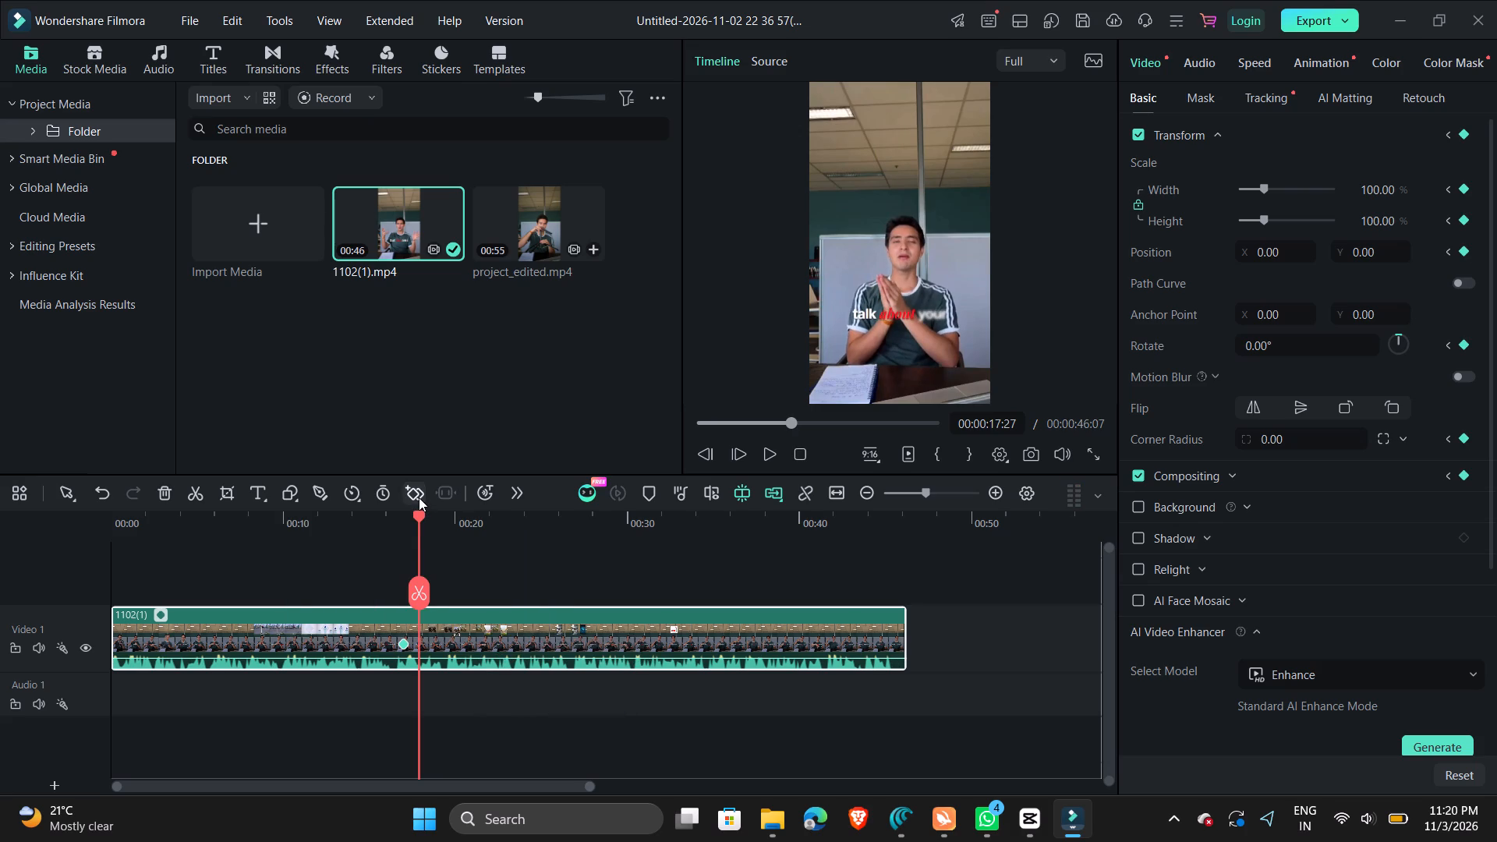
Enlarge the 1102(1) clip to about 166% scale at its first keyframe, 00:00:17:00, keeping its position at 0, 0.
click(403, 646)
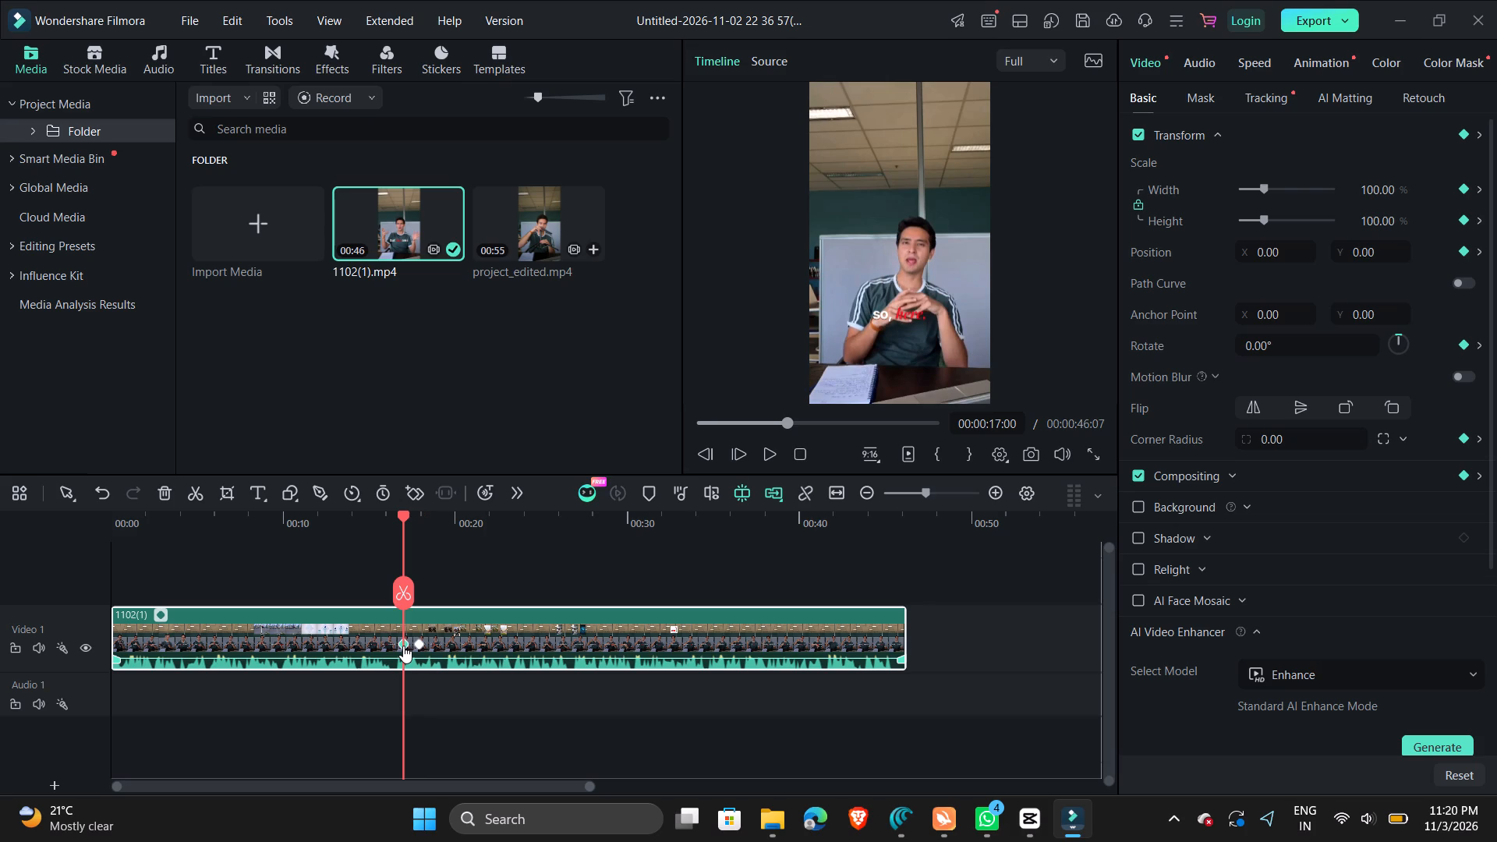
click(402, 629)
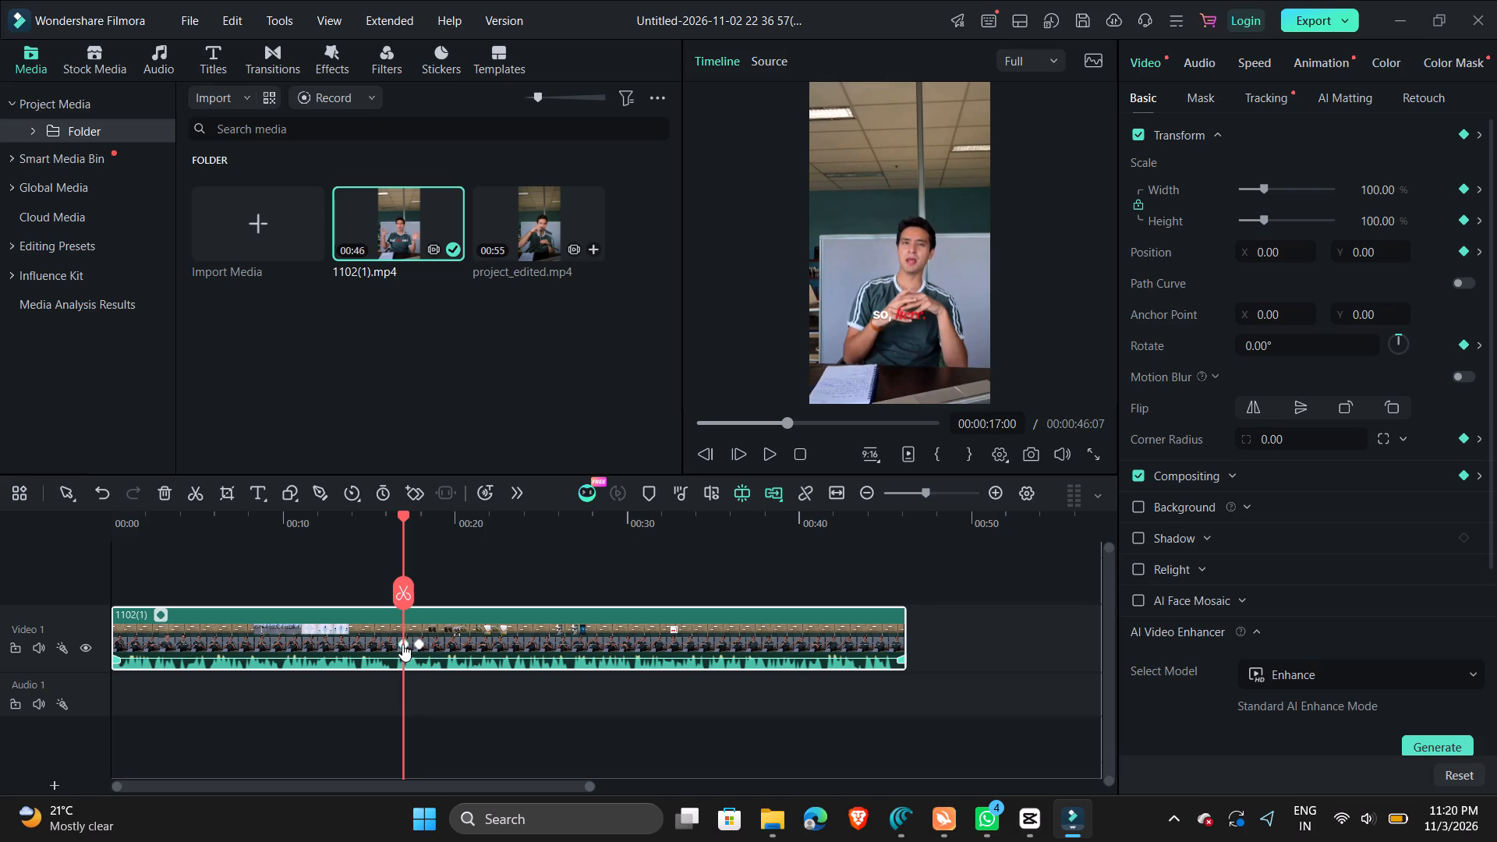
click(402, 645)
click(922, 327)
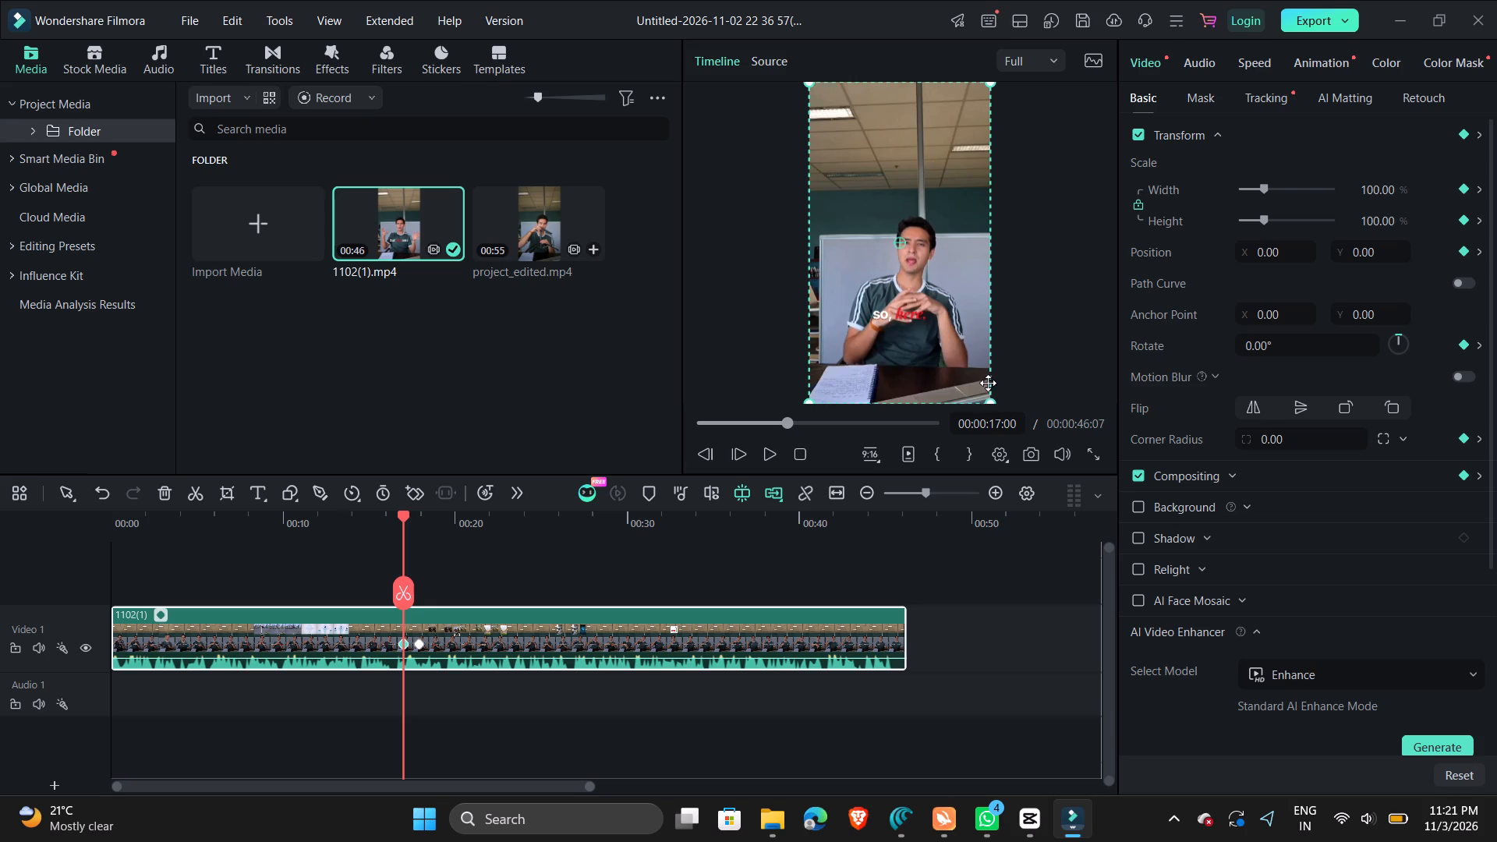
click(995, 409)
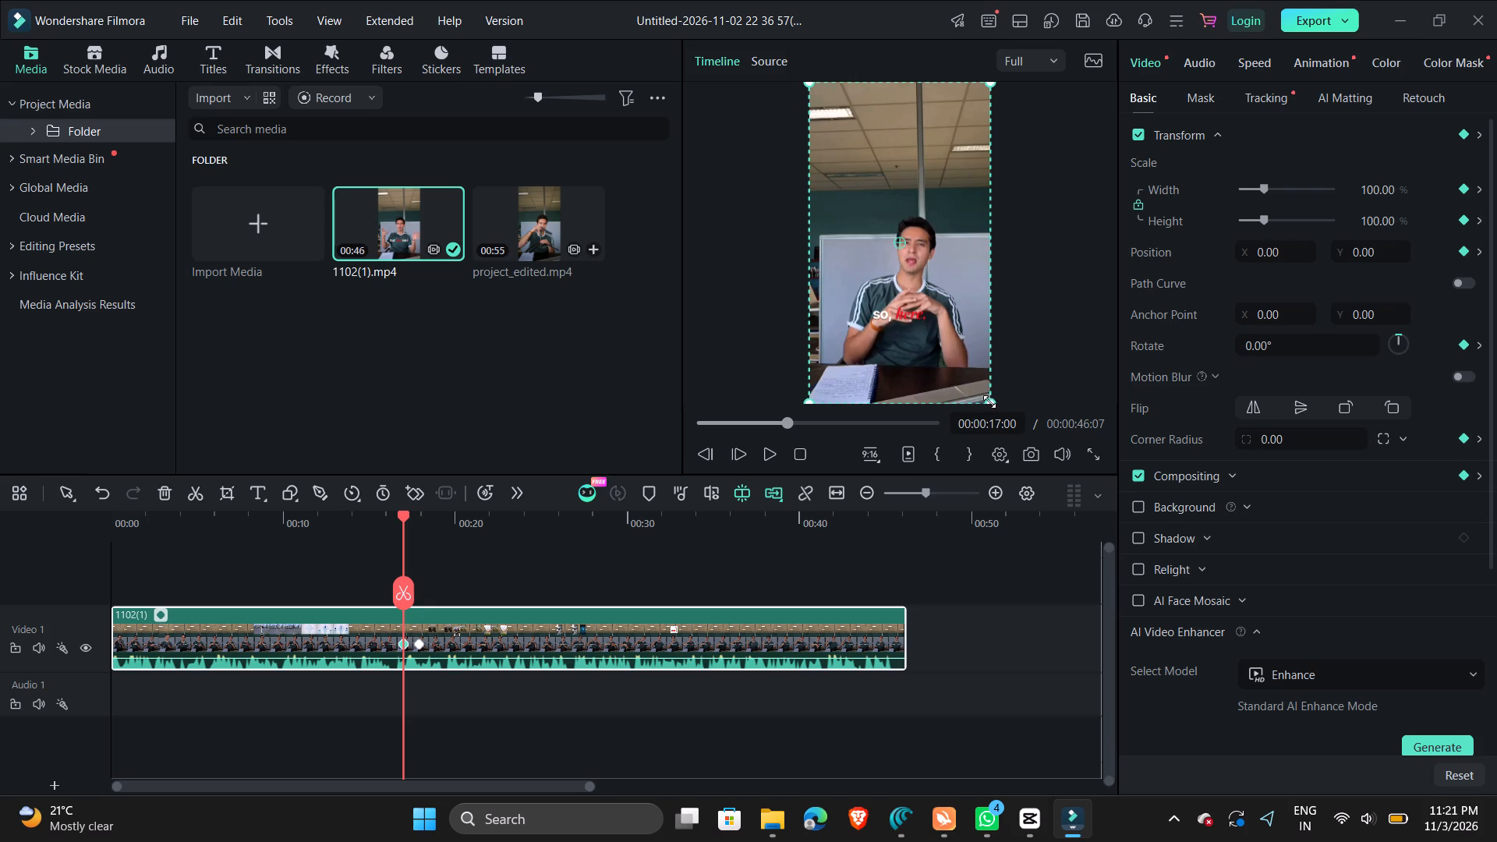
click(989, 400)
drag(987, 402, 1036, 454)
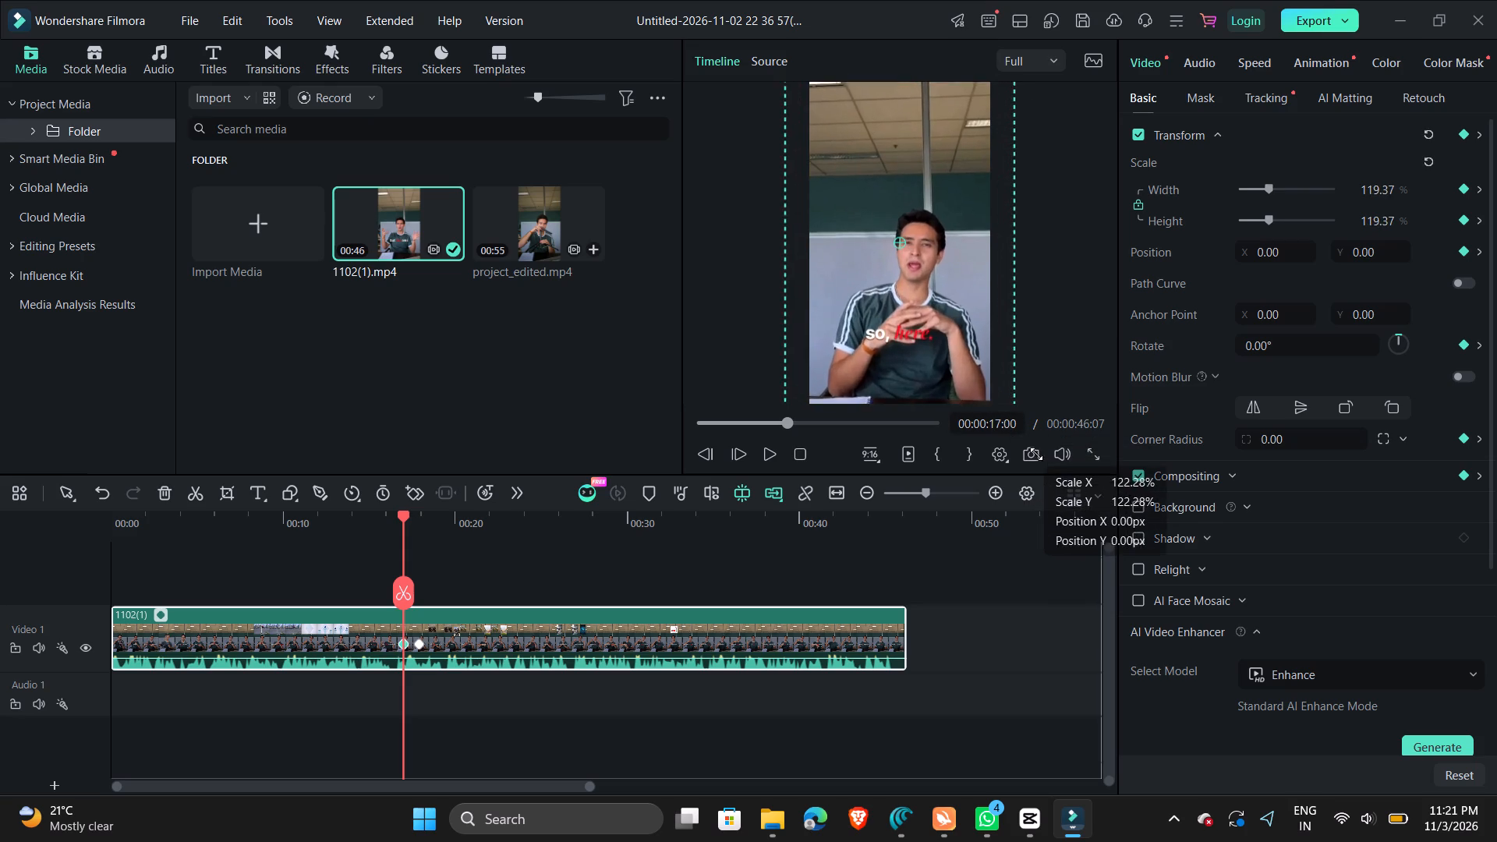
drag(1036, 454, 1067, 510)
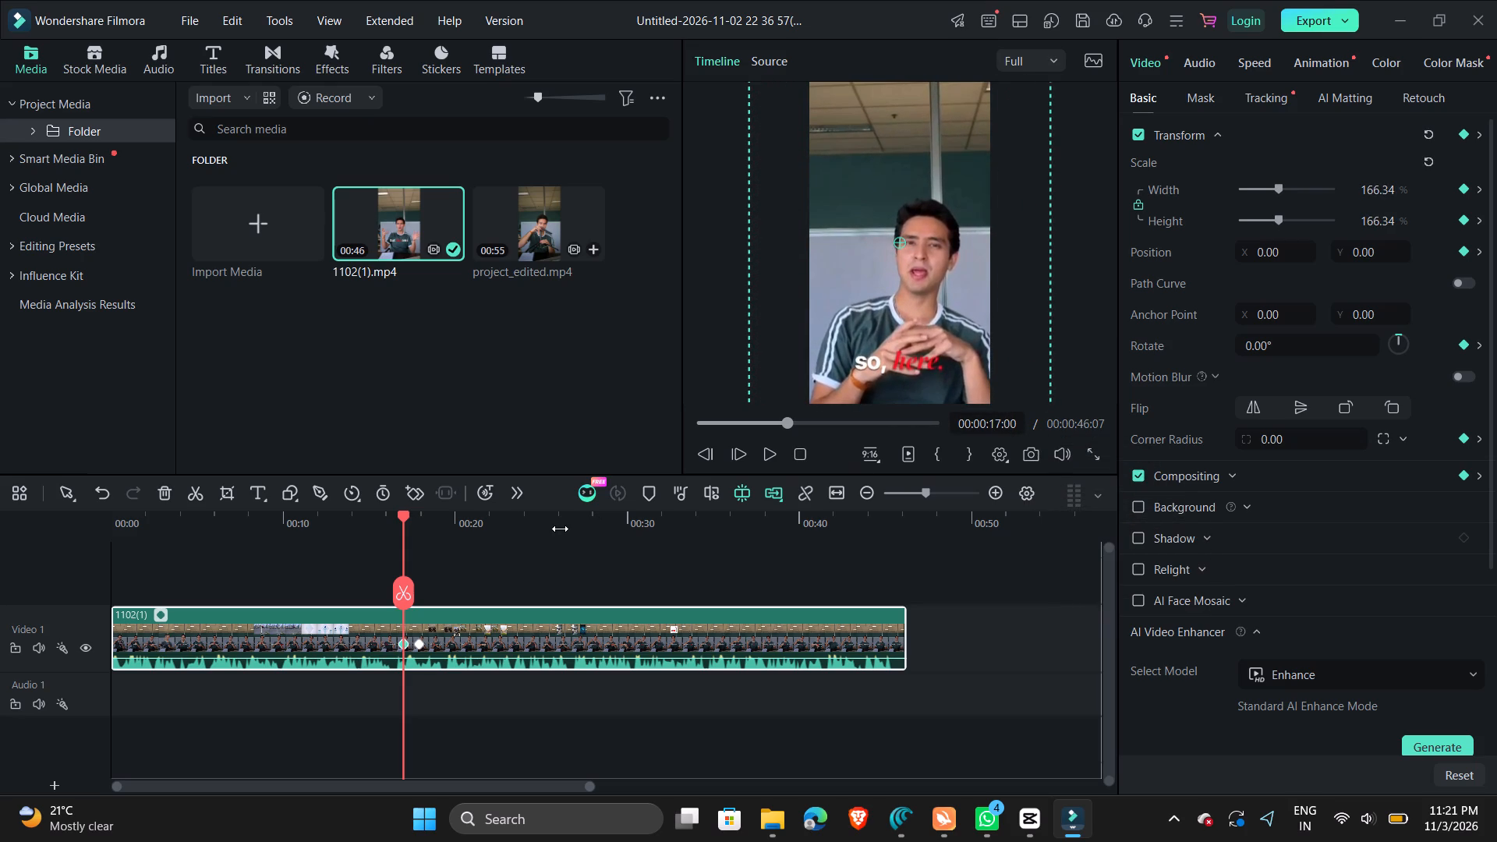
Play back the 1102(1) clip from the 00:00:17:00 keyframe to check the zoom, then replay it through to about 25 seconds.
key(space)
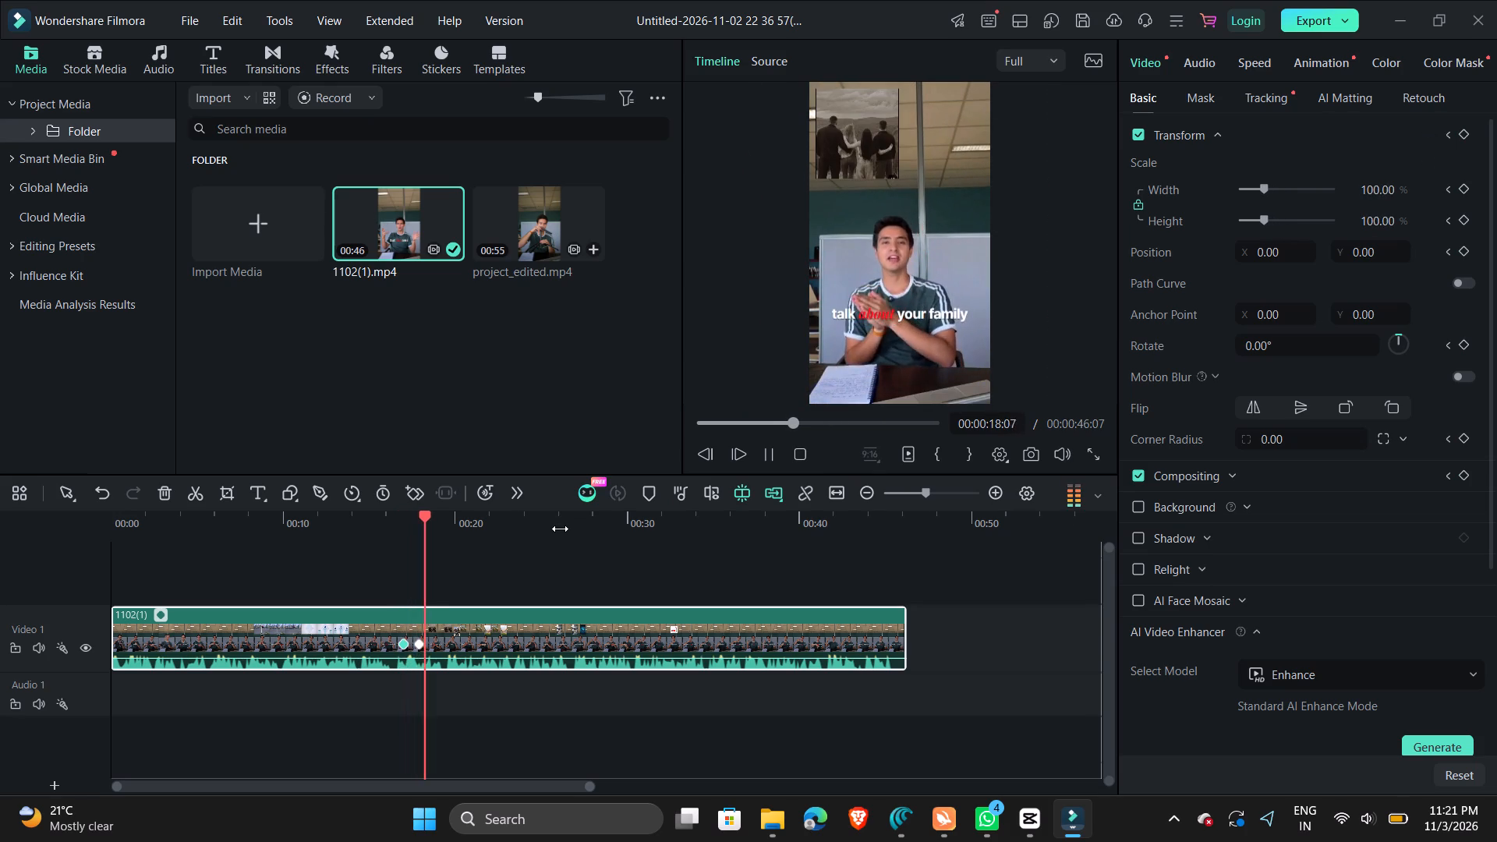
key(space)
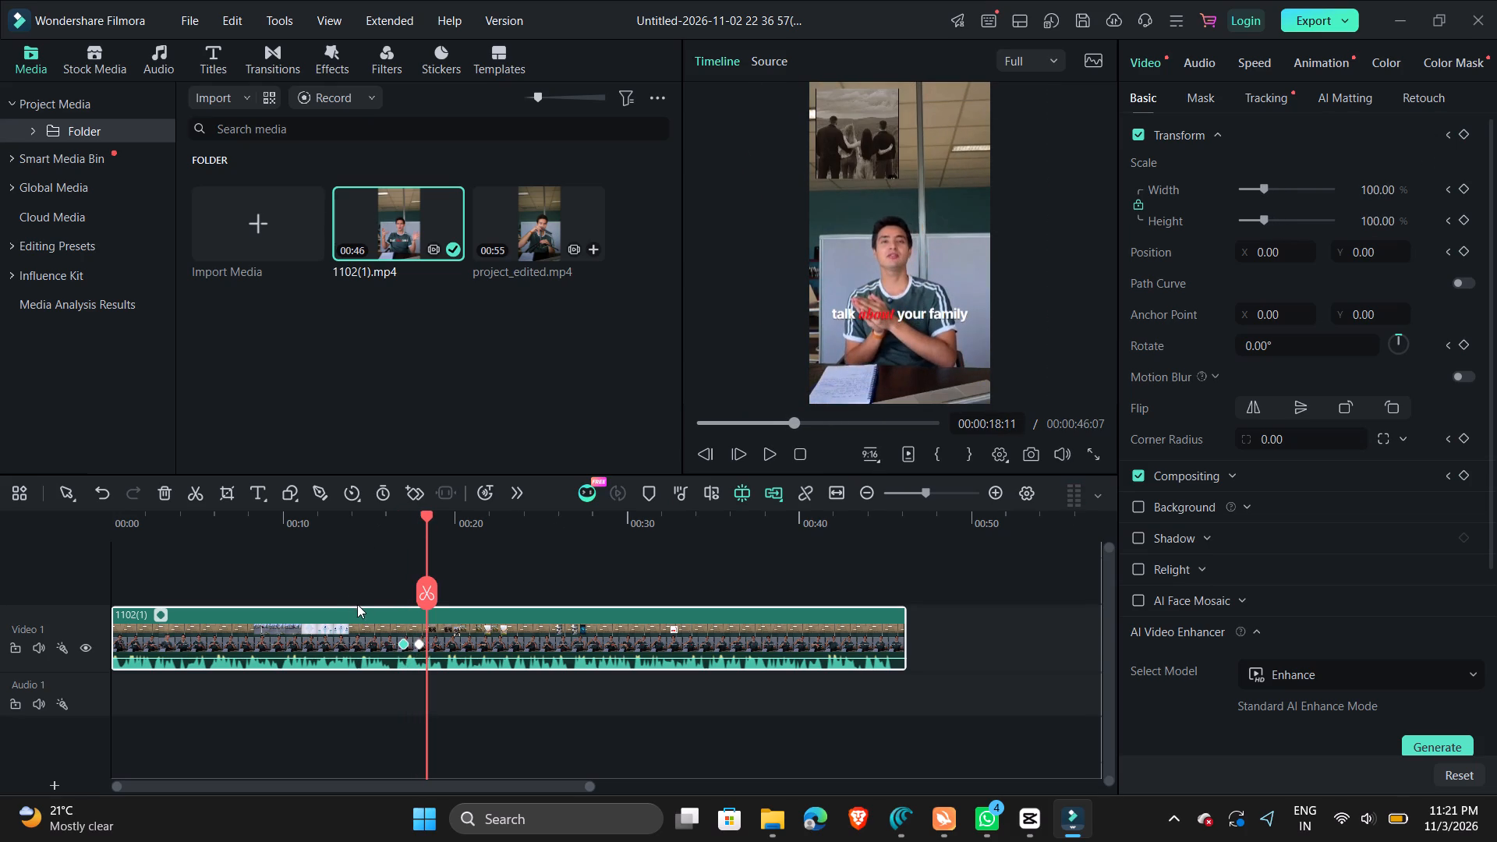
click(378, 581)
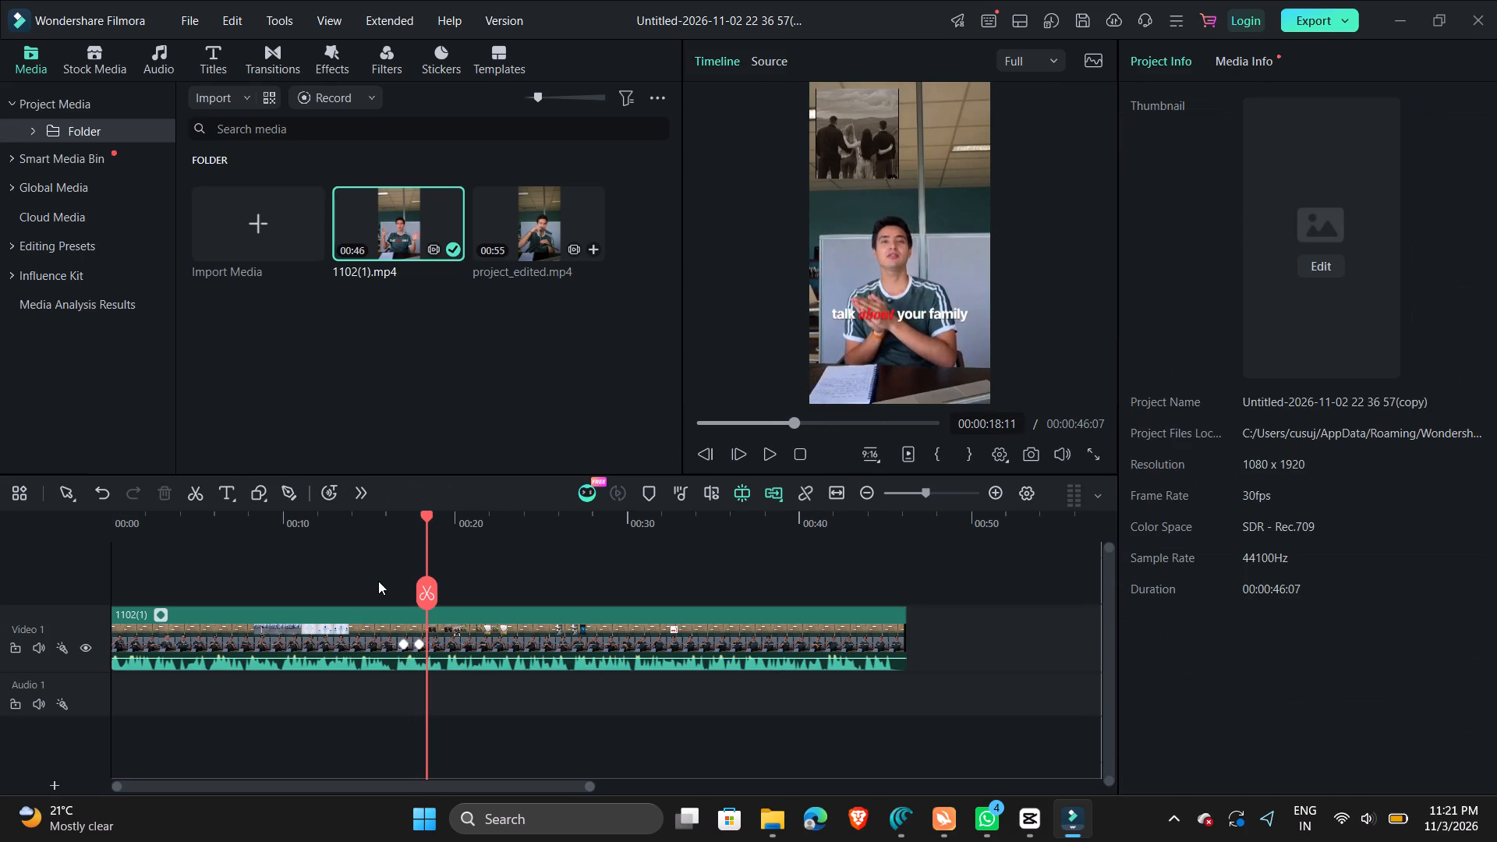
click(416, 596)
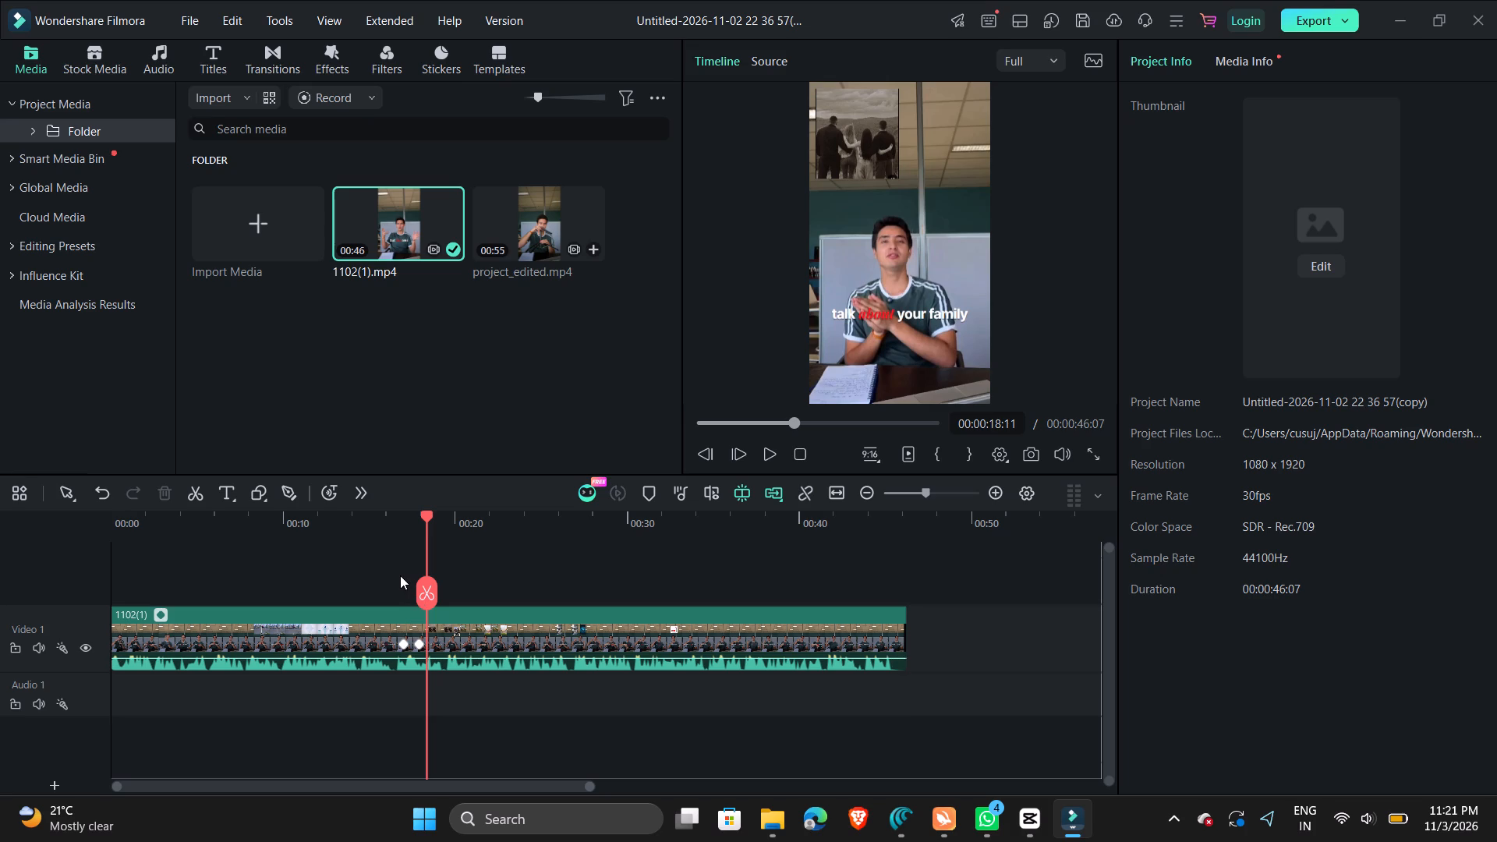
click(400, 575)
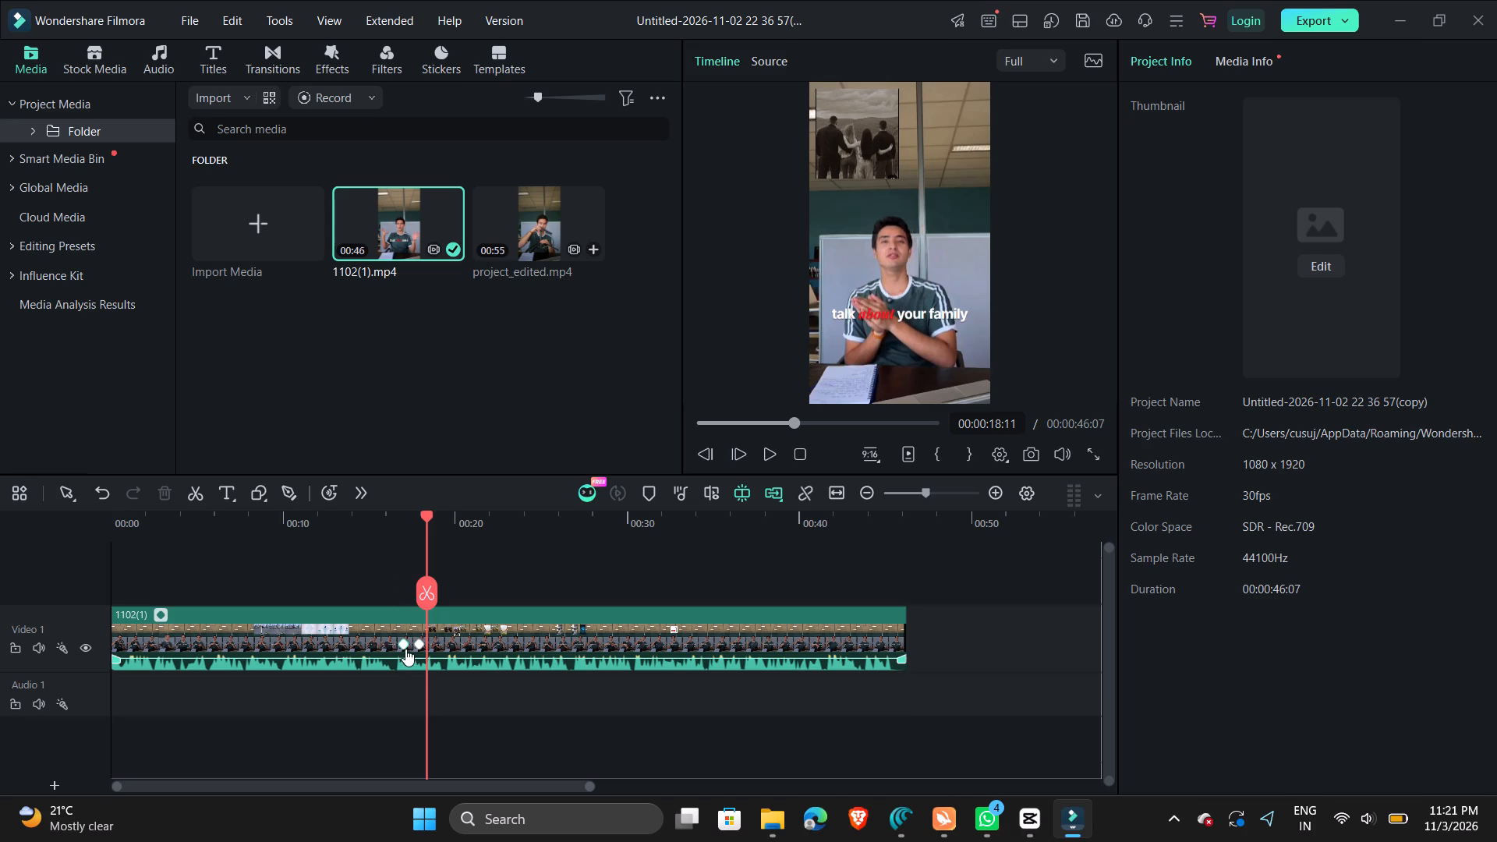
click(405, 649)
click(346, 555)
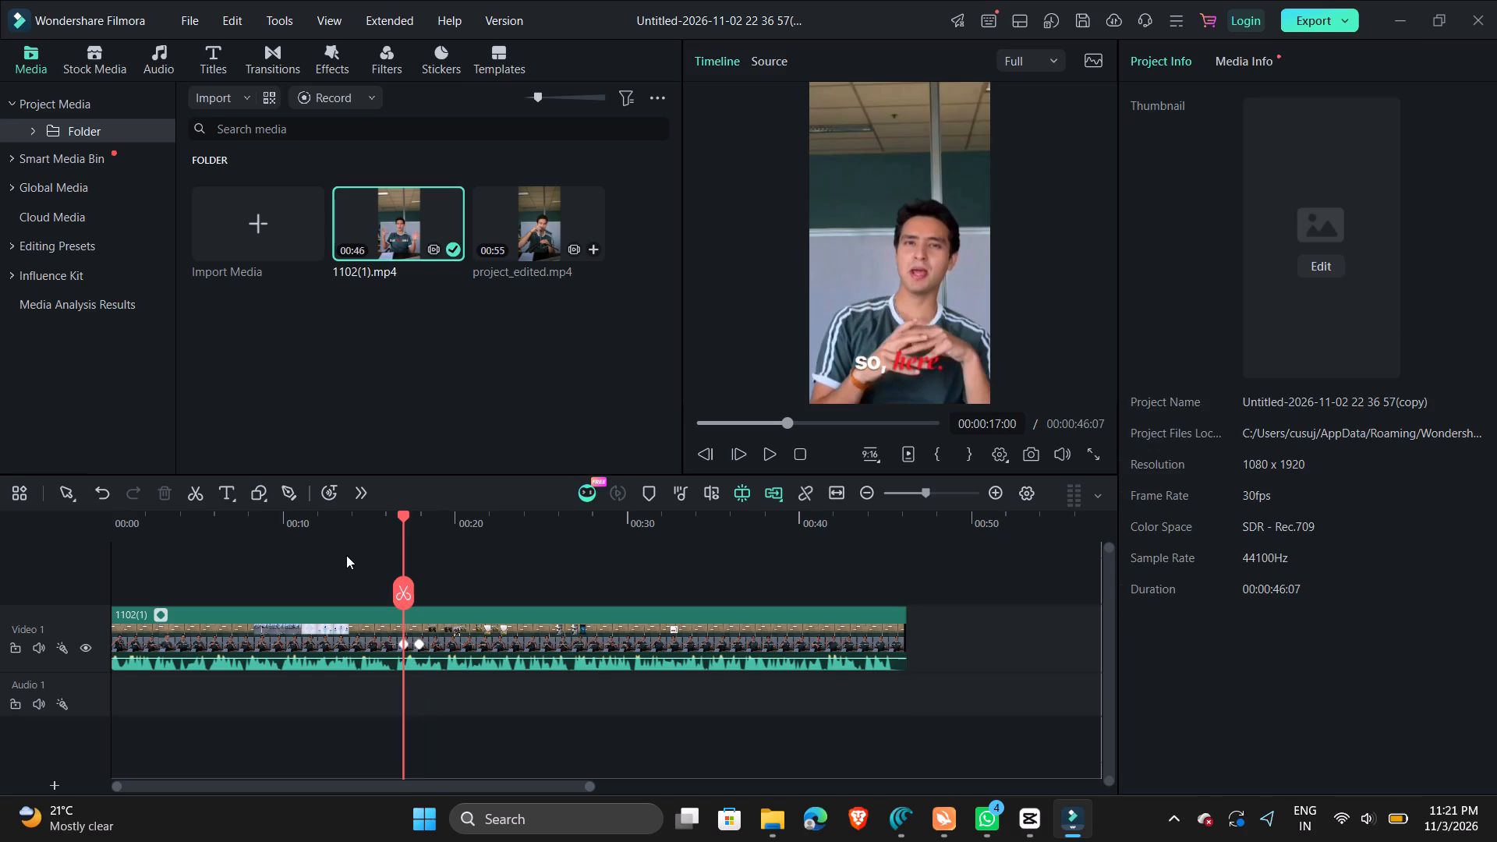
key(space)
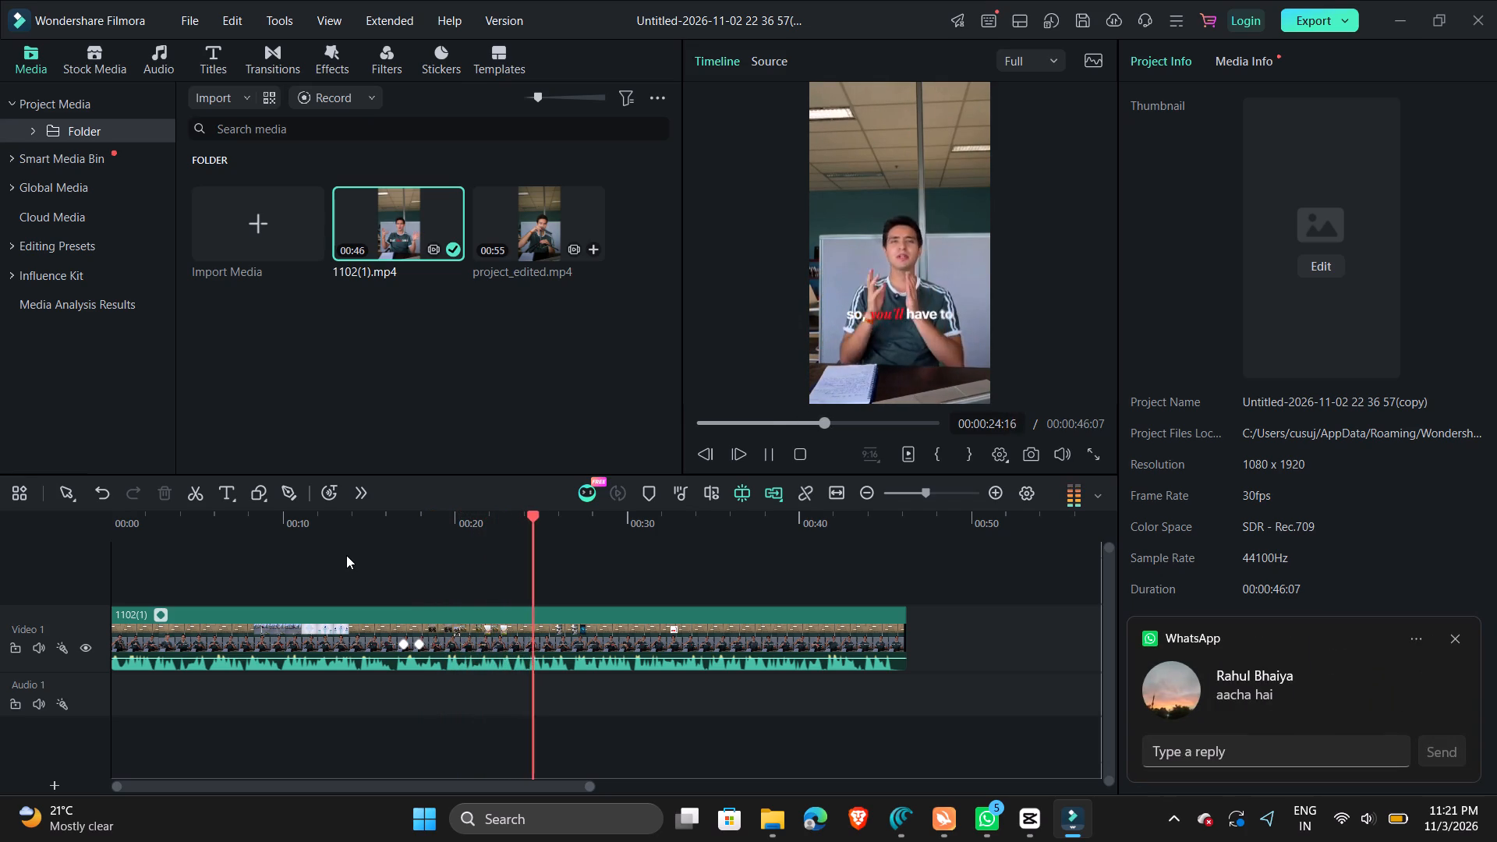
key(space)
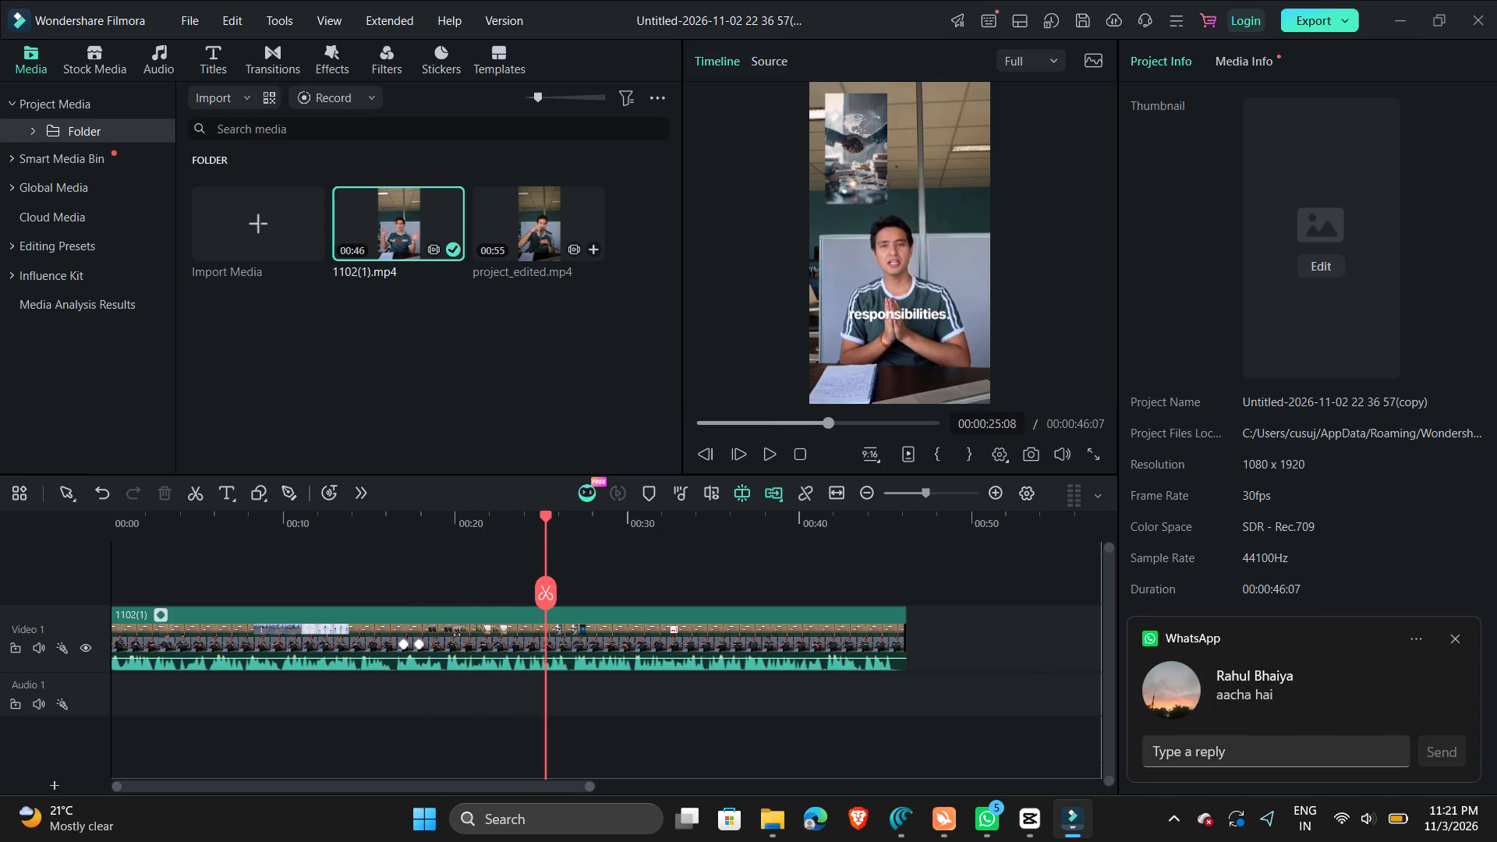
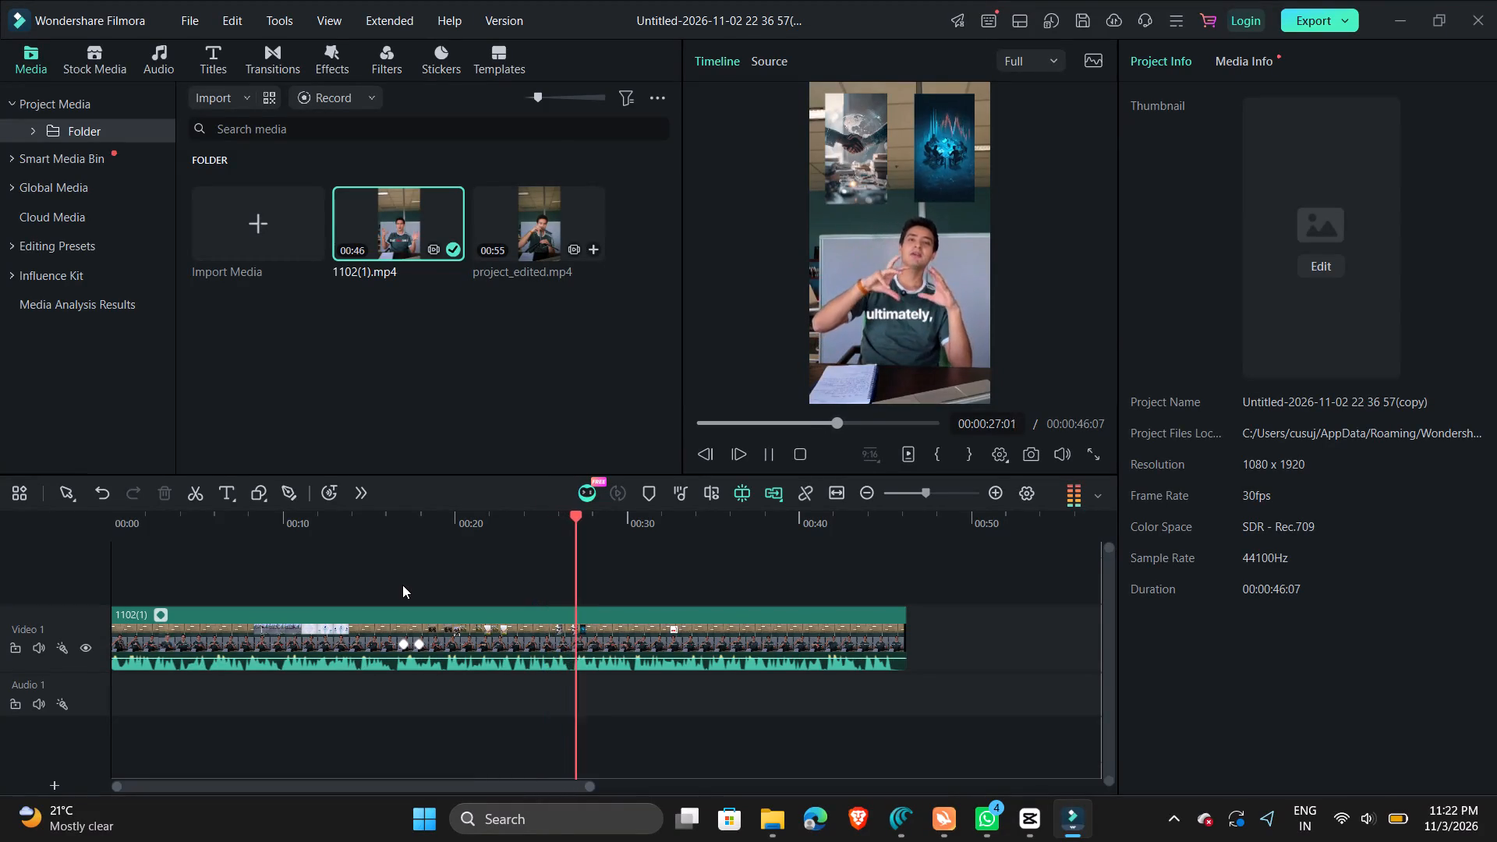
Continue playing back the 1102(1) clip from about 27 to 31 seconds to review the footage after the zoom.
key(space)
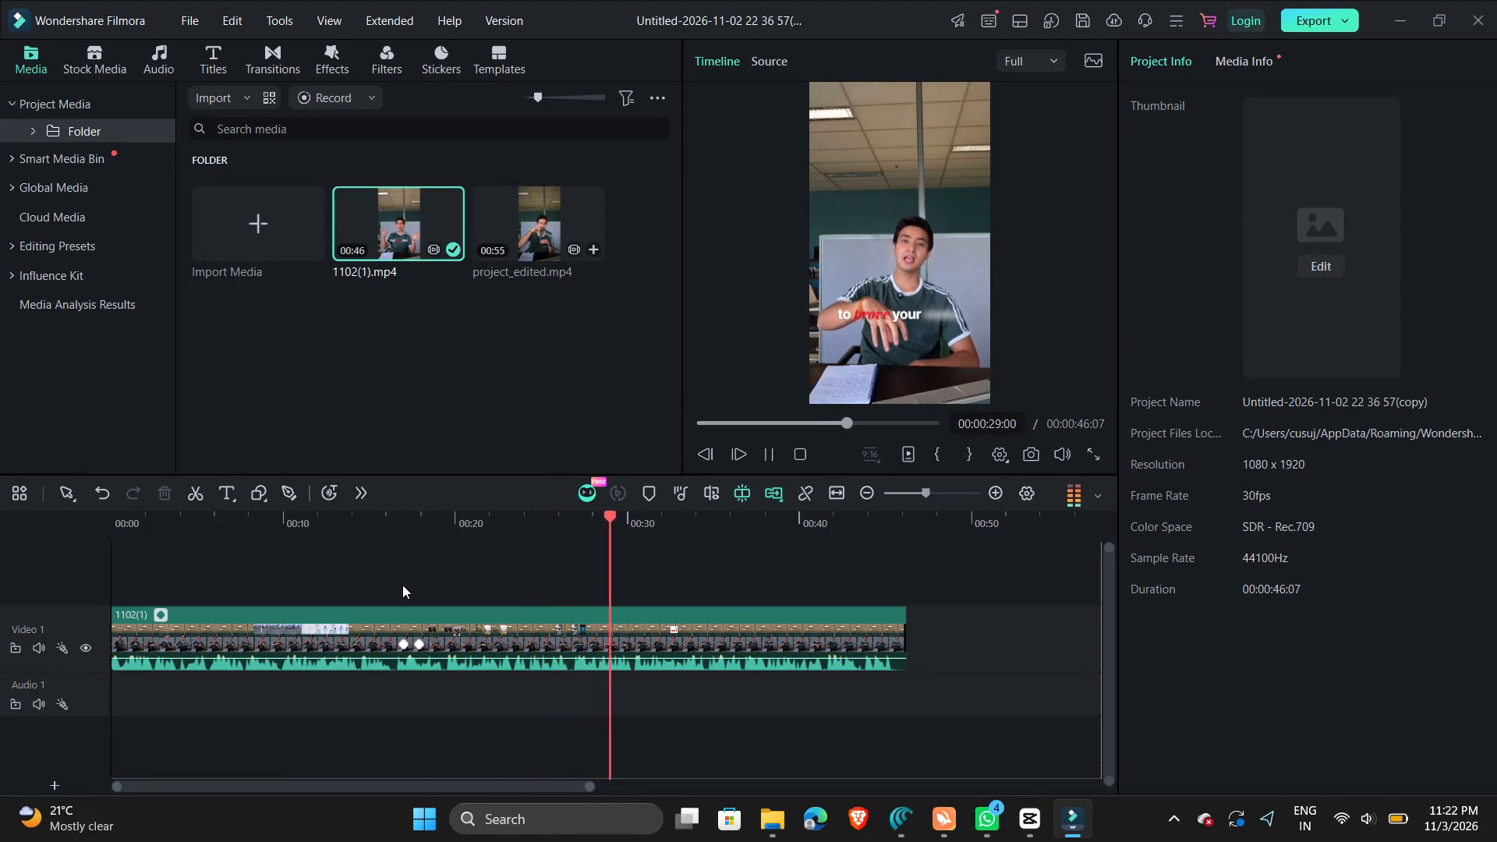
key(space)
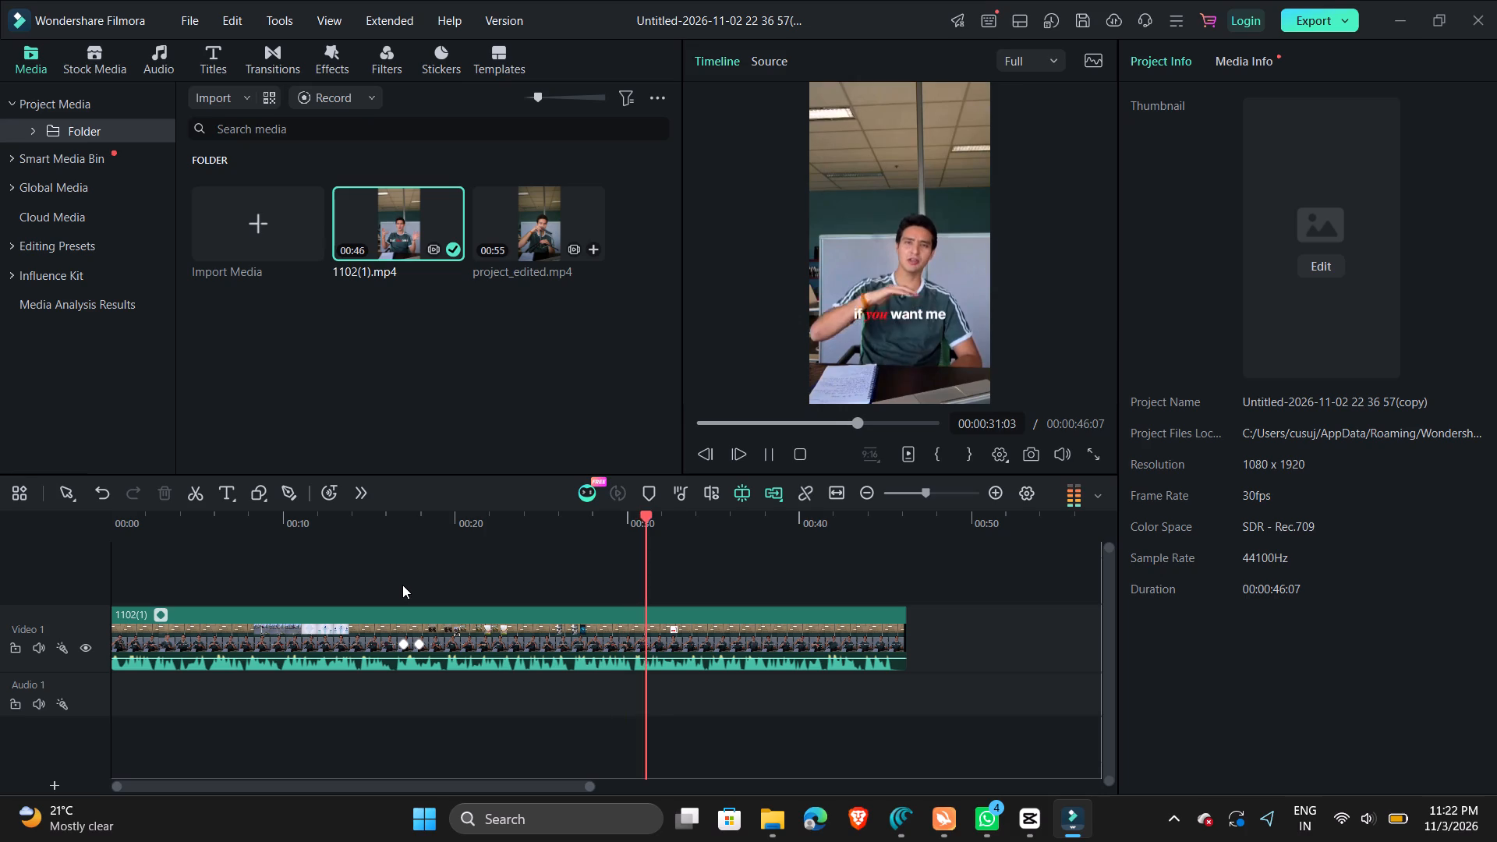
Examine the 1102(1) clip between about 31 and 32 seconds, replaying the section with the PDF picture overlay.
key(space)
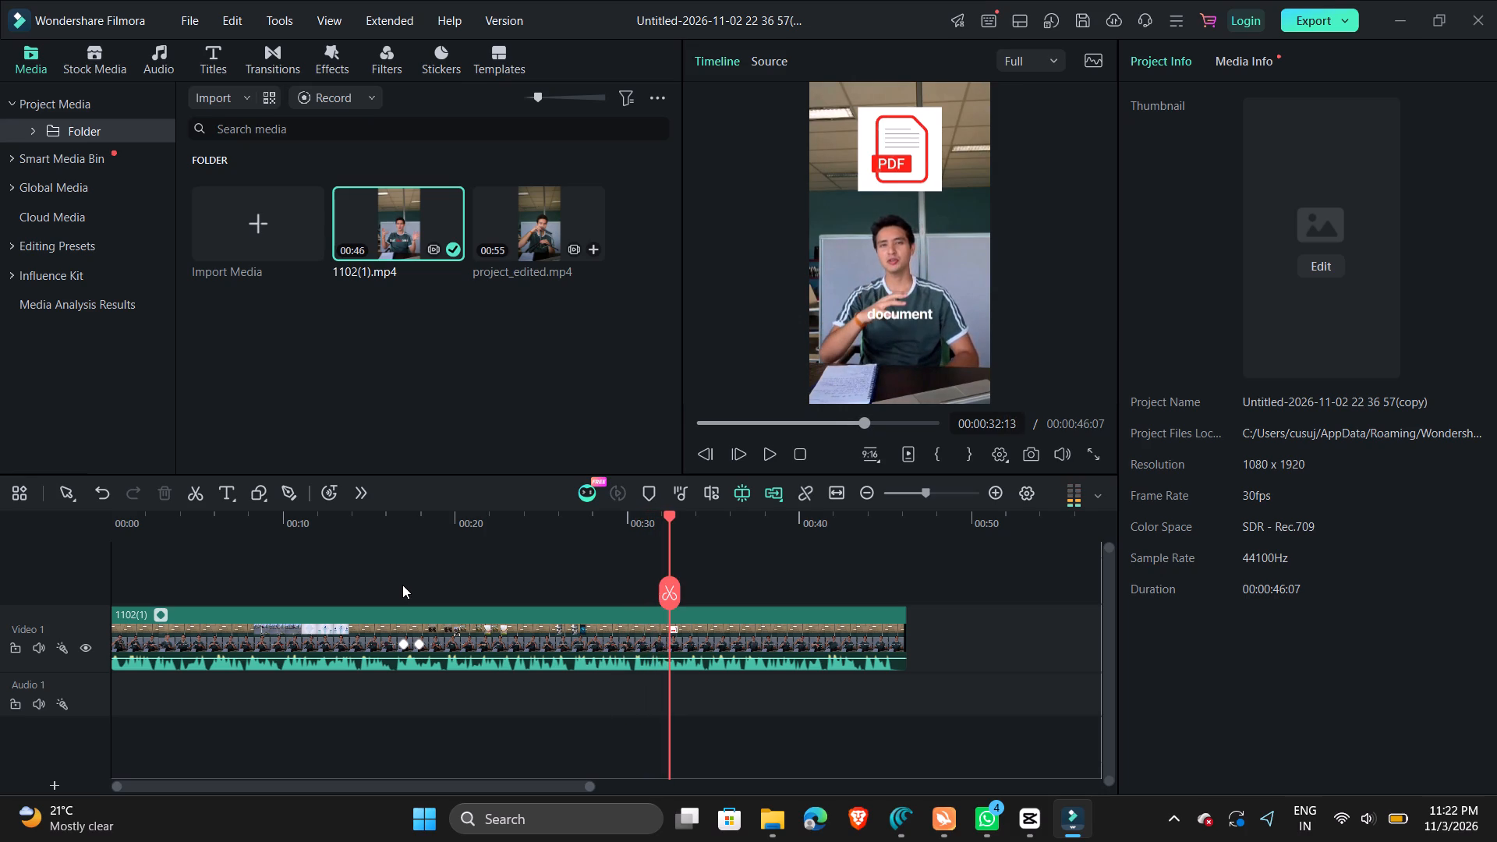
click(784, 373)
click(629, 589)
click(653, 582)
drag(666, 594, 656, 596)
drag(656, 596, 659, 607)
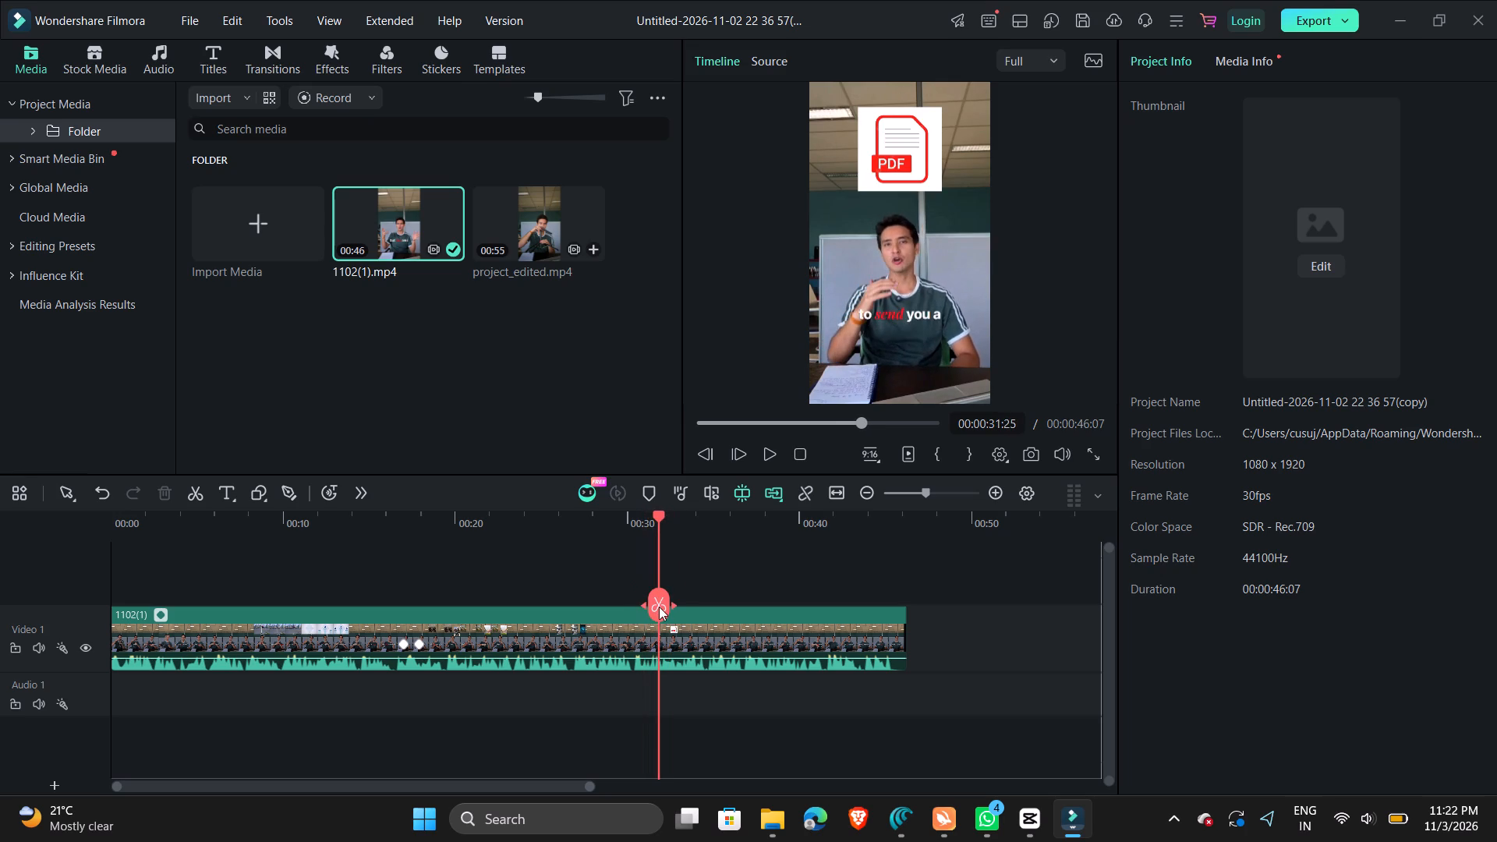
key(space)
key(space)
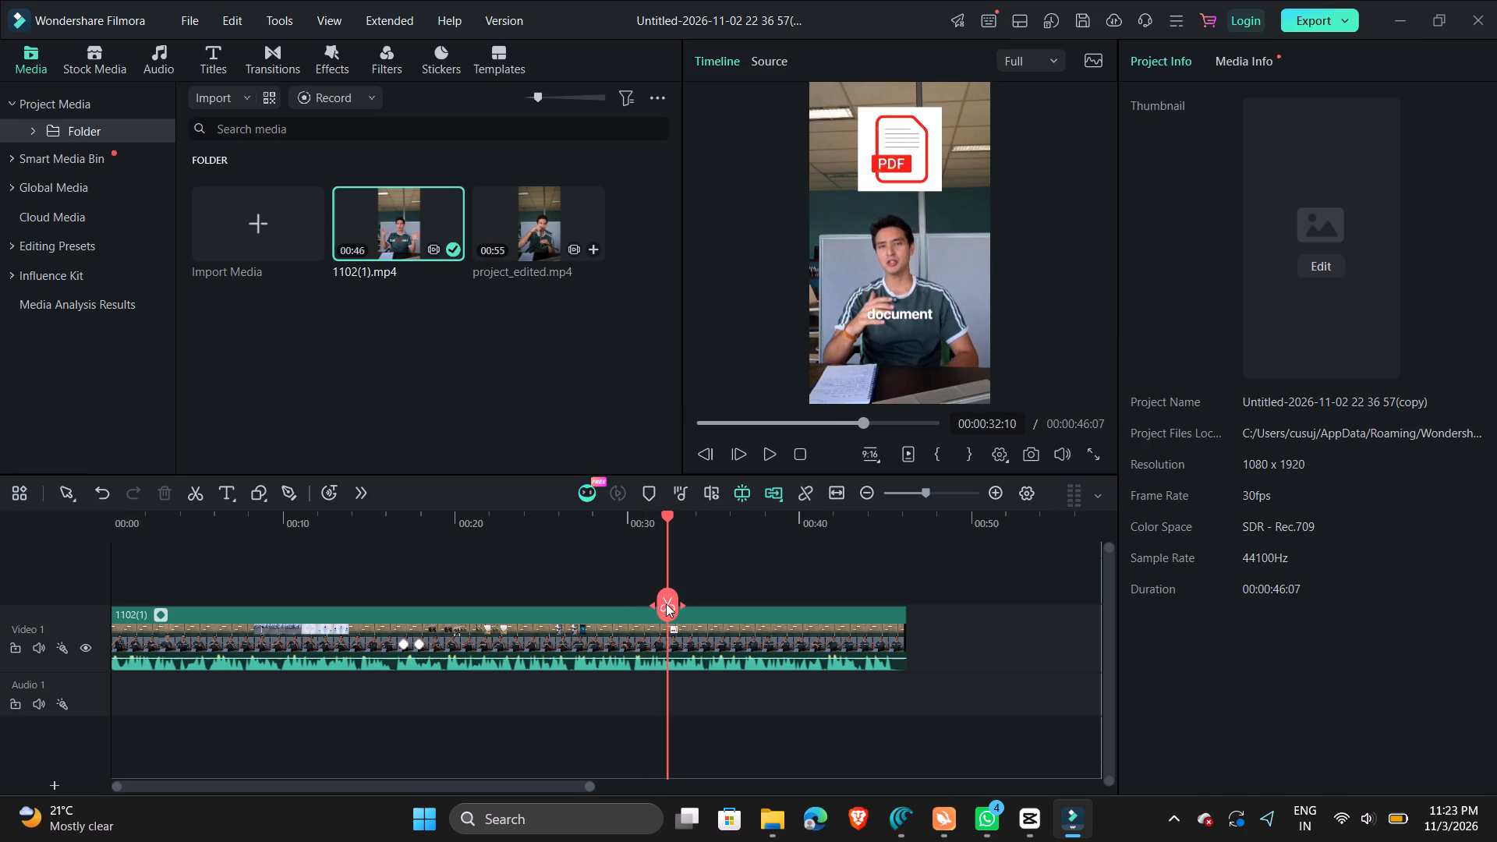
drag(666, 603, 658, 604)
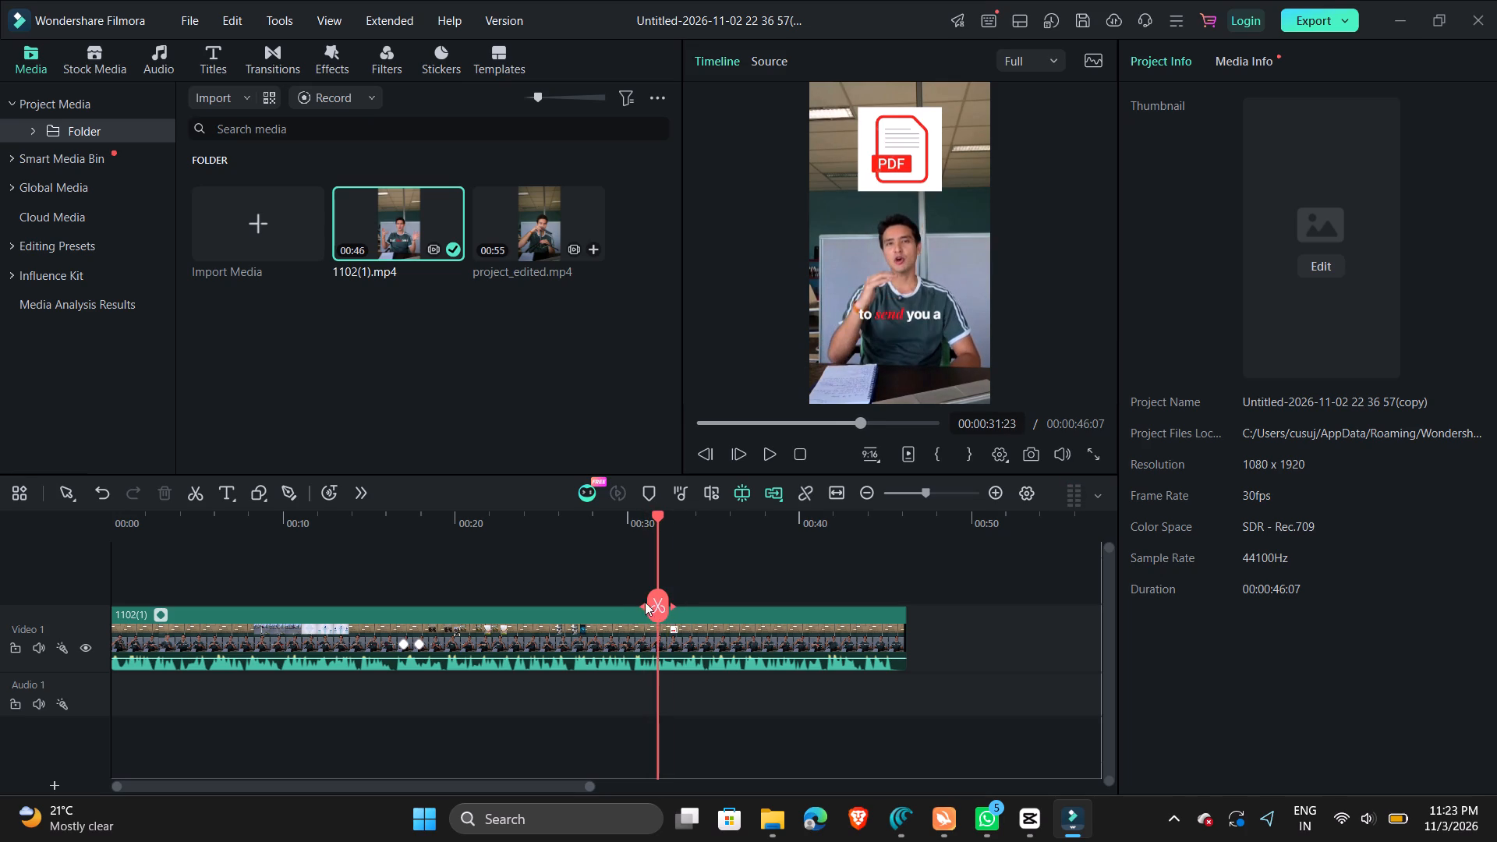
click(111, 570)
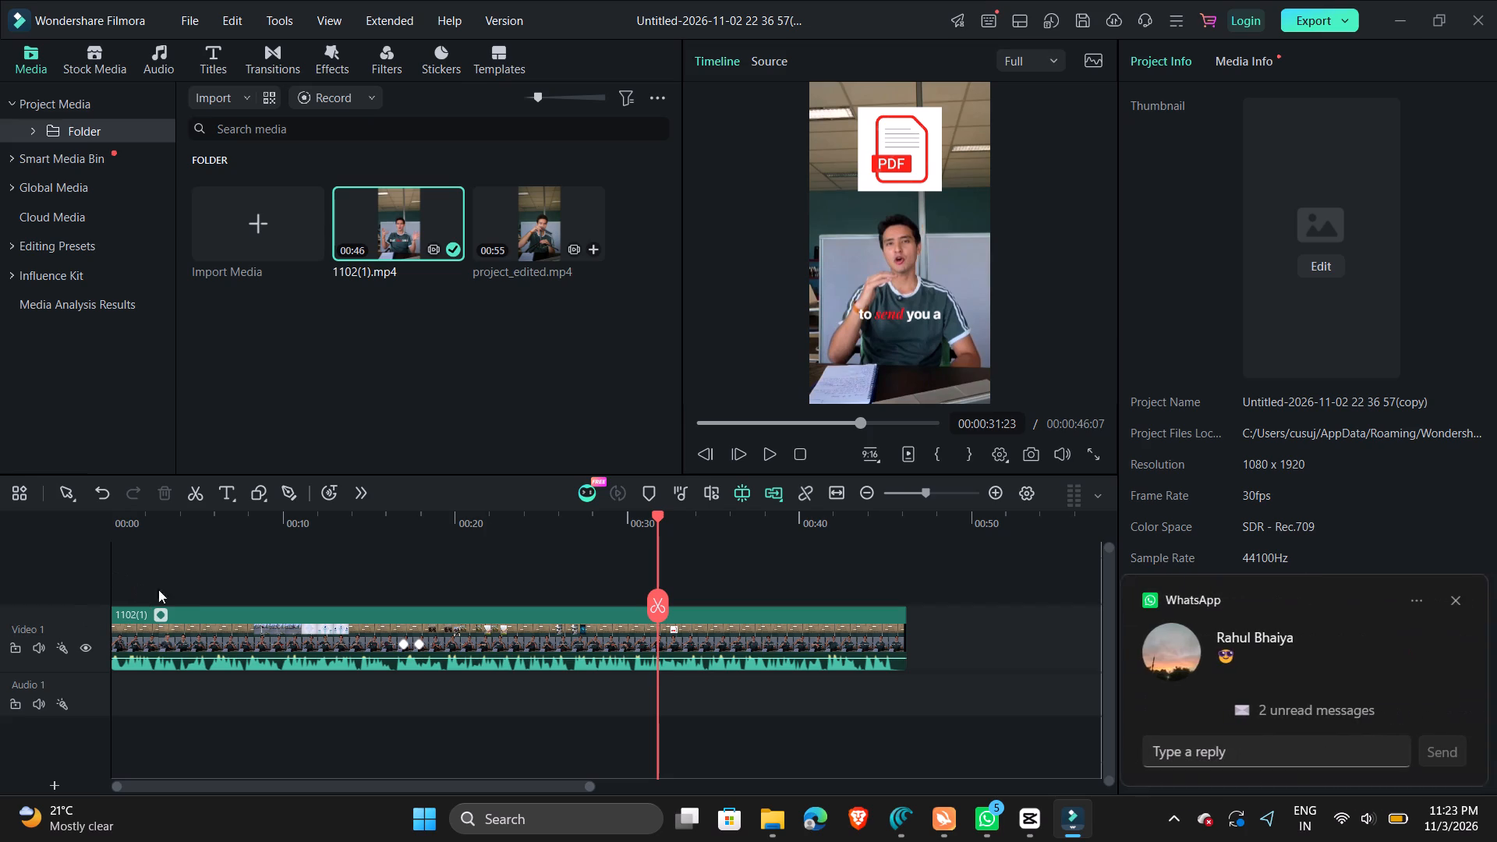
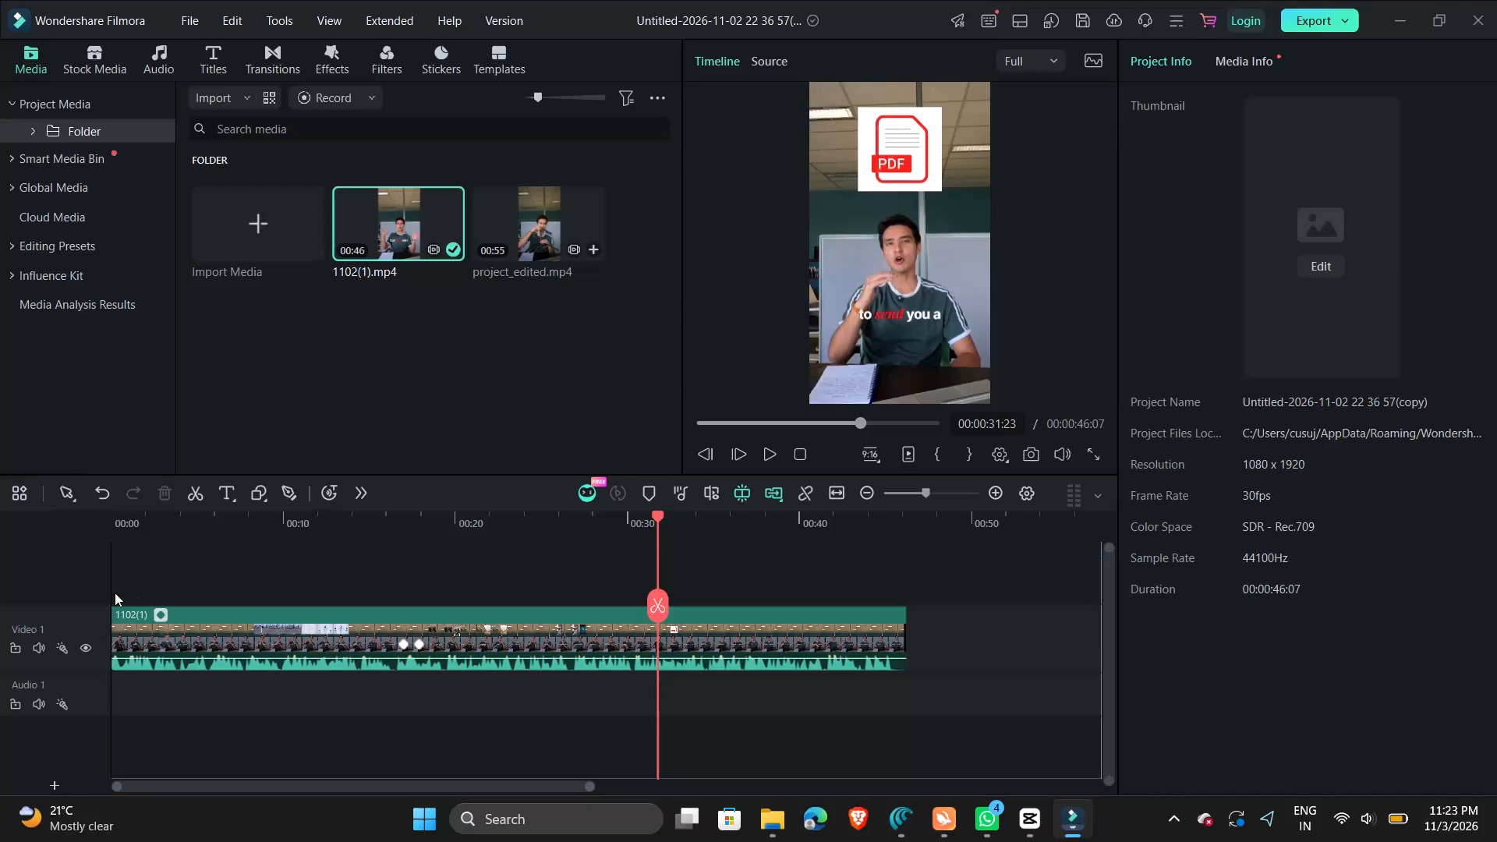
Move the timeline playhead from the 31-second area back to the start of the 1102(1) clip, at 00:00:00:00.
click(115, 593)
click(150, 594)
click(136, 554)
click(136, 554)
drag(136, 554, 457, 600)
drag(457, 600, 657, 607)
drag(657, 607, 104, 578)
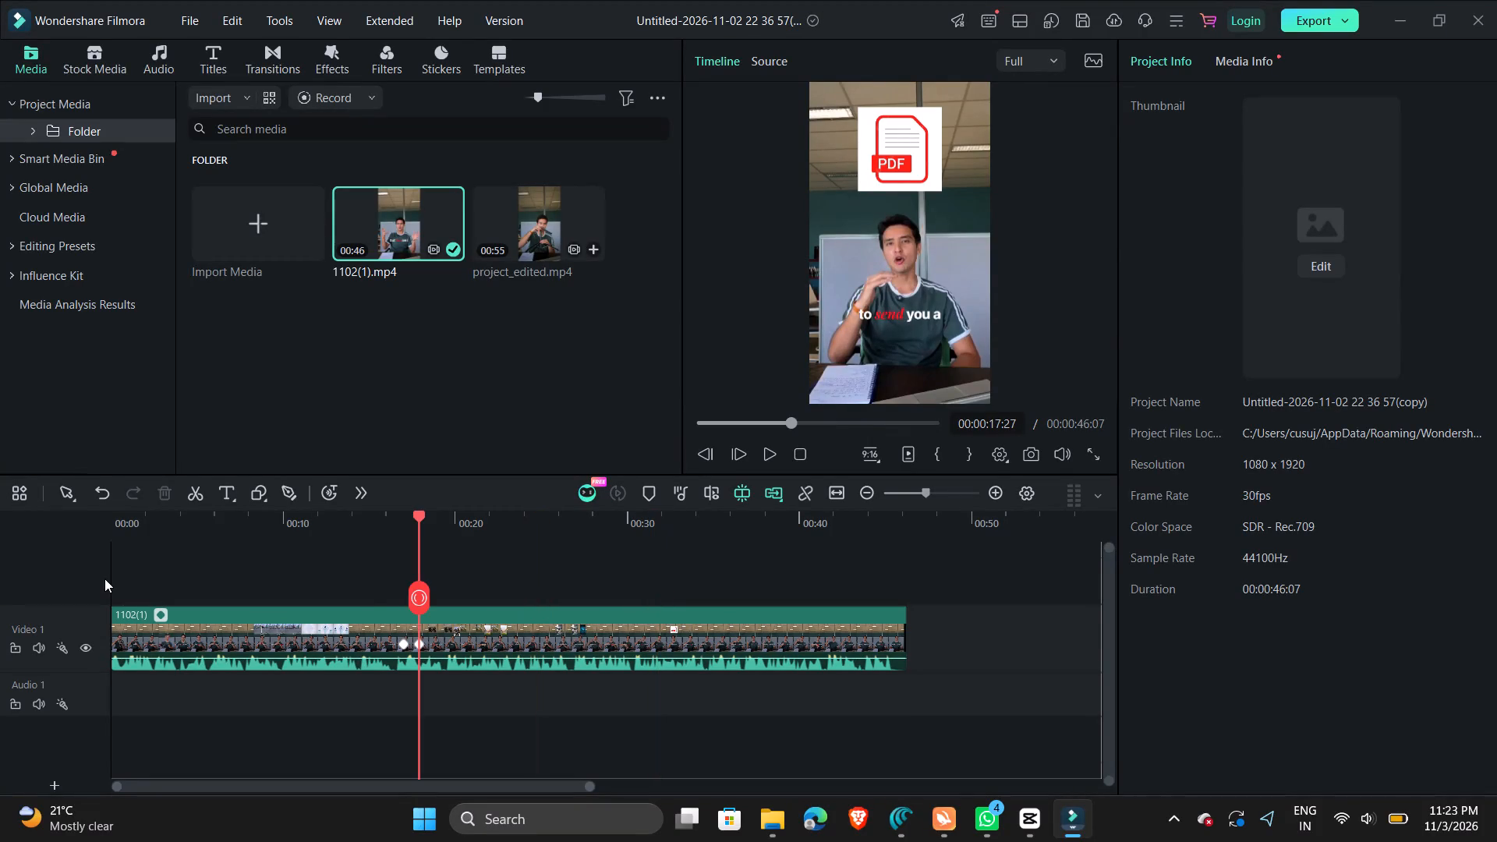
drag(104, 578, 99, 580)
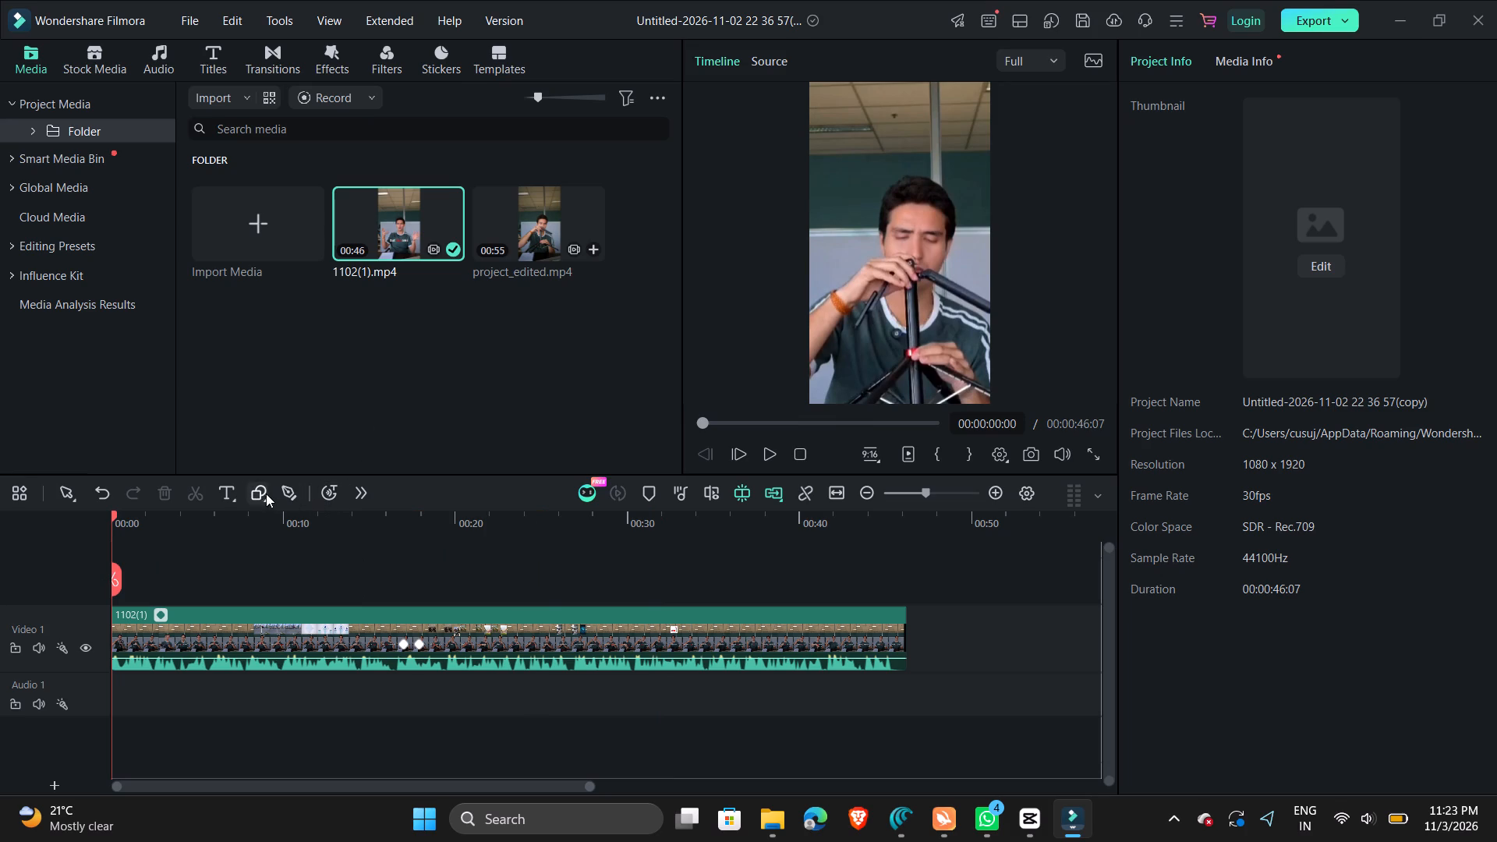
Add a transform keyframe at the very start of the 1102(1) clip, at 00:00:00:00.
click(119, 629)
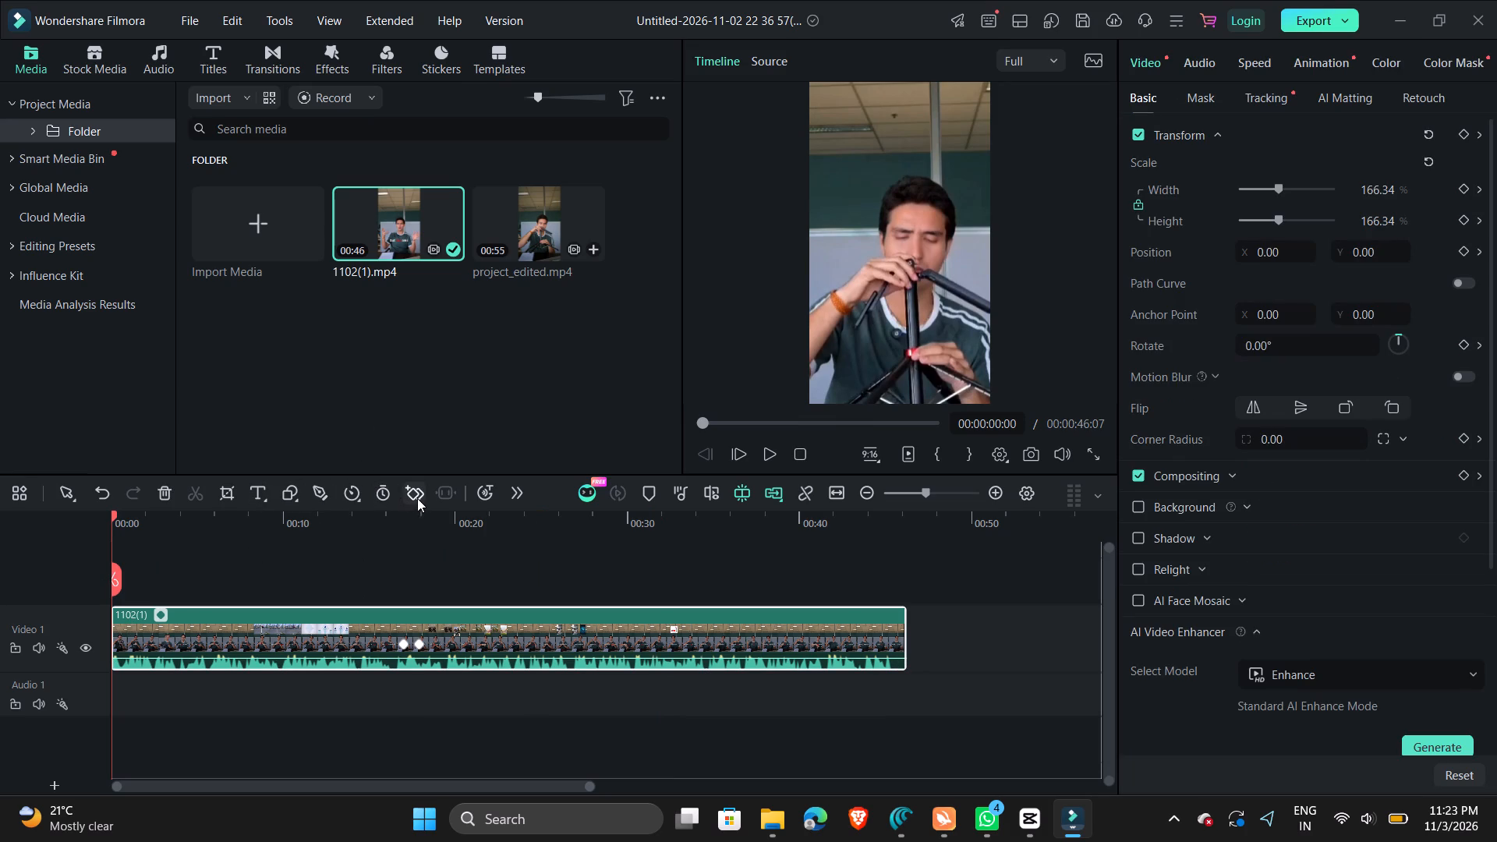
click(417, 497)
Play the clip's opening and position the playhead at 00:00:00:20, just before the "good" caption.
key(space)
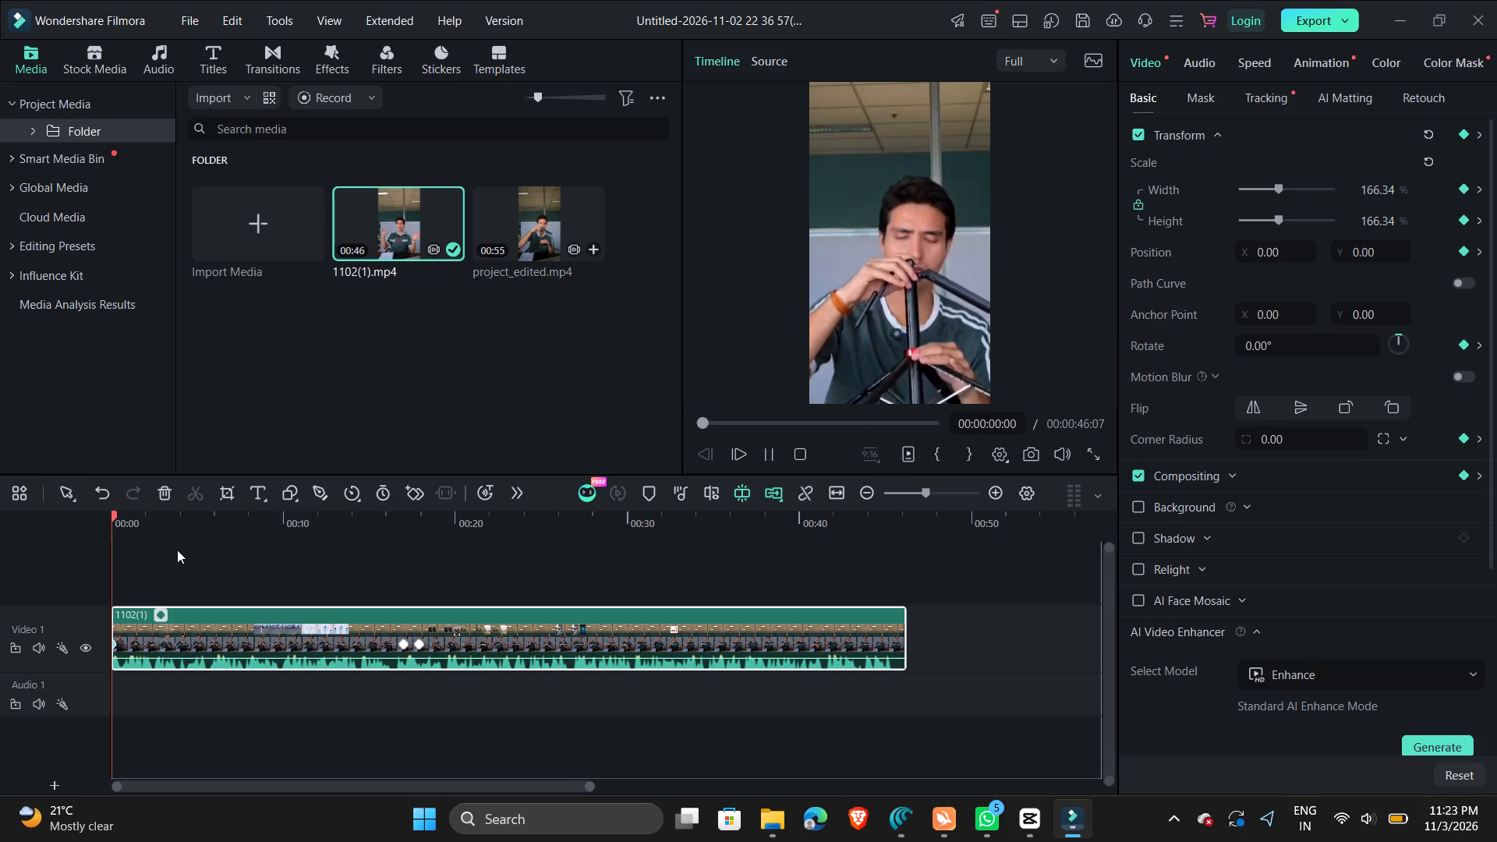
key(space)
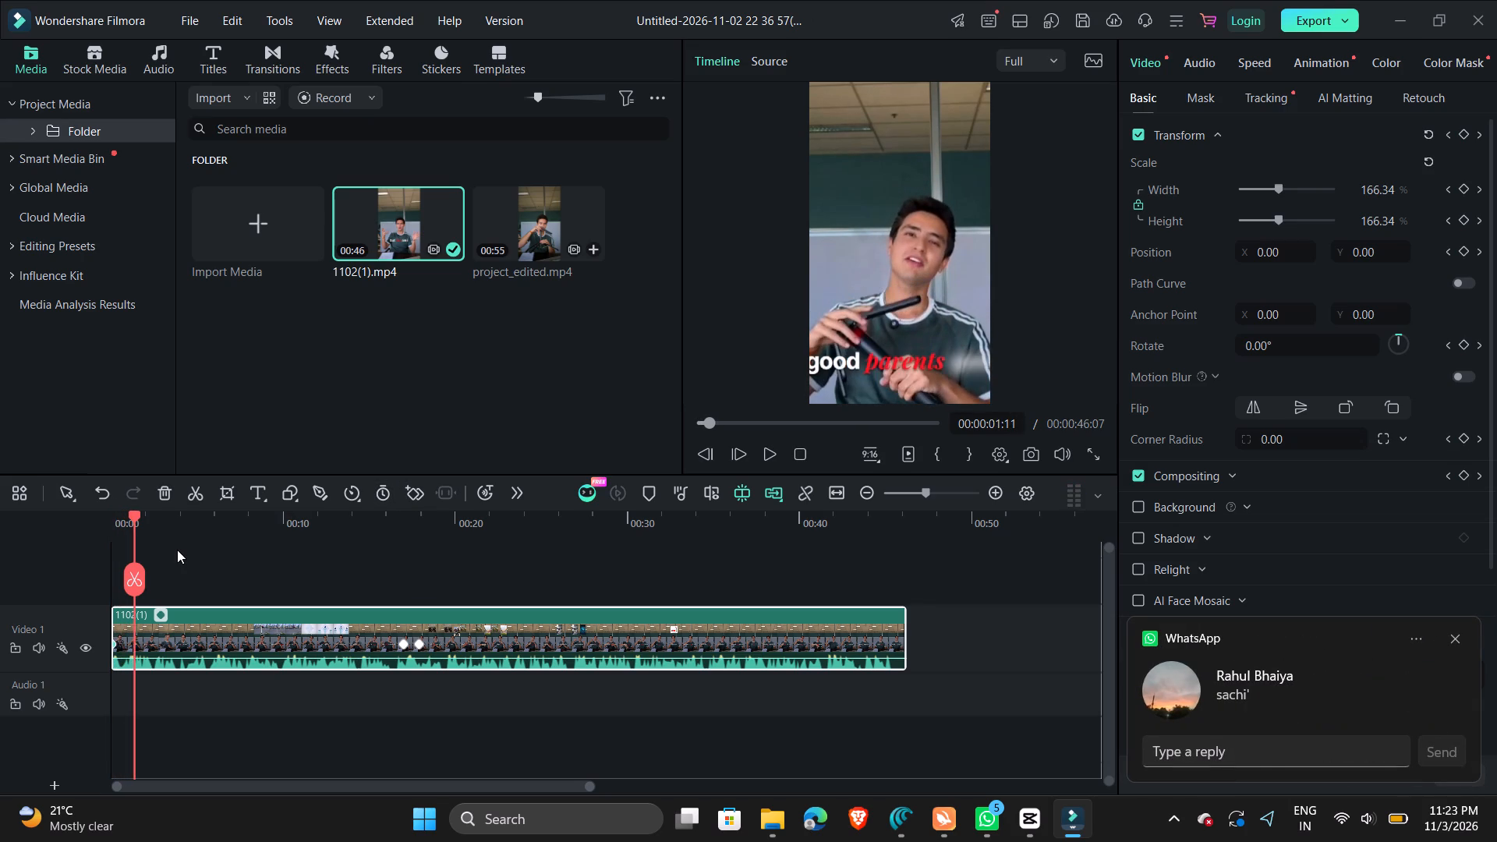
key(Left)
key(Left)
key(Left)
key(Left)
key(Left)
key(Left)
key(Left)
key(Left)
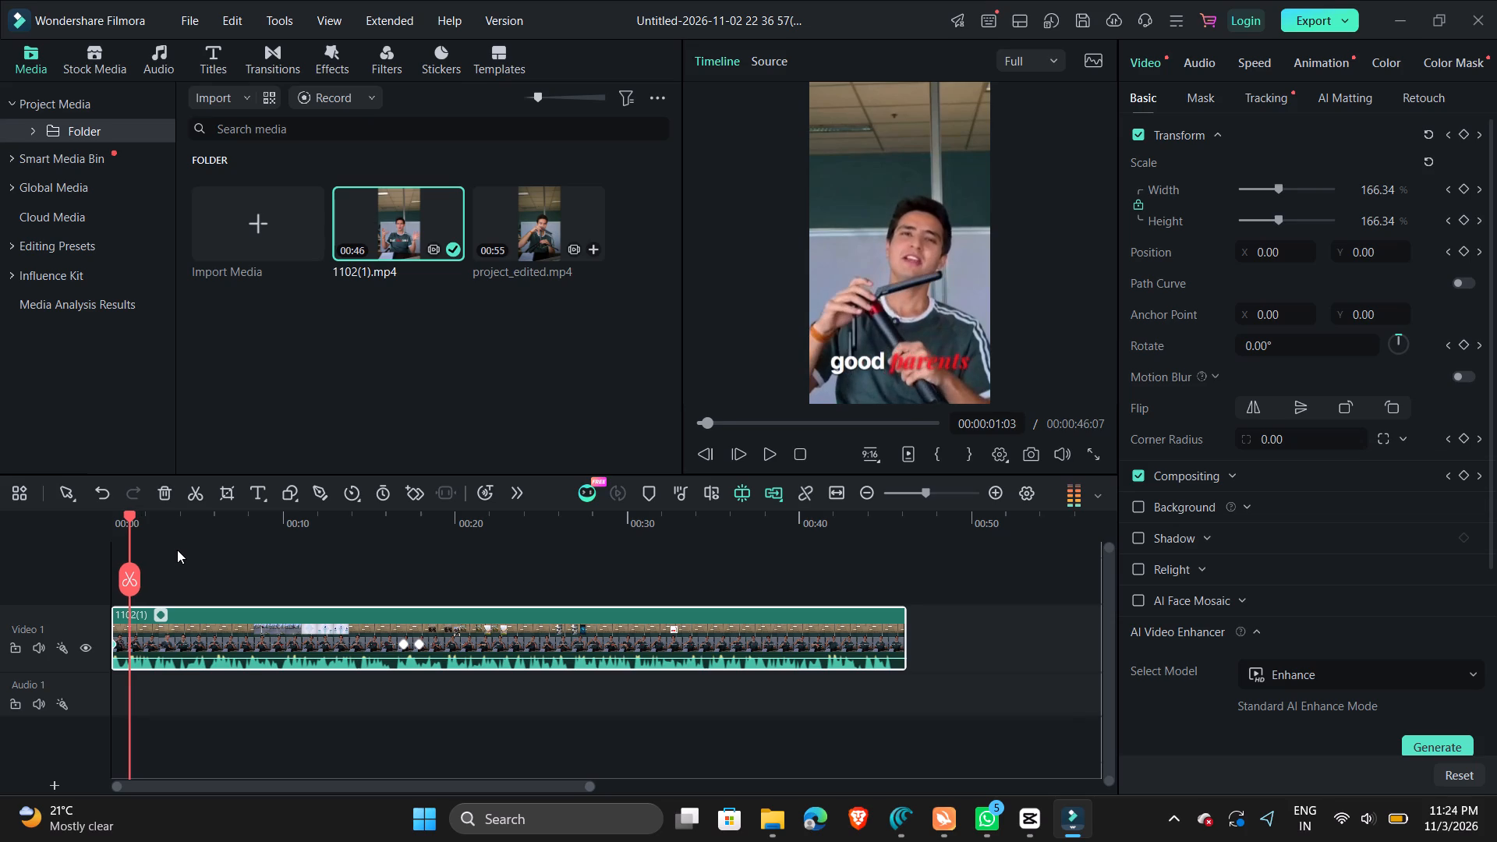
key(Left)
key(Left)
key(Left)
key(Left)
key(Left)
key(Left)
key(Left)
key(Left)
key(Left)
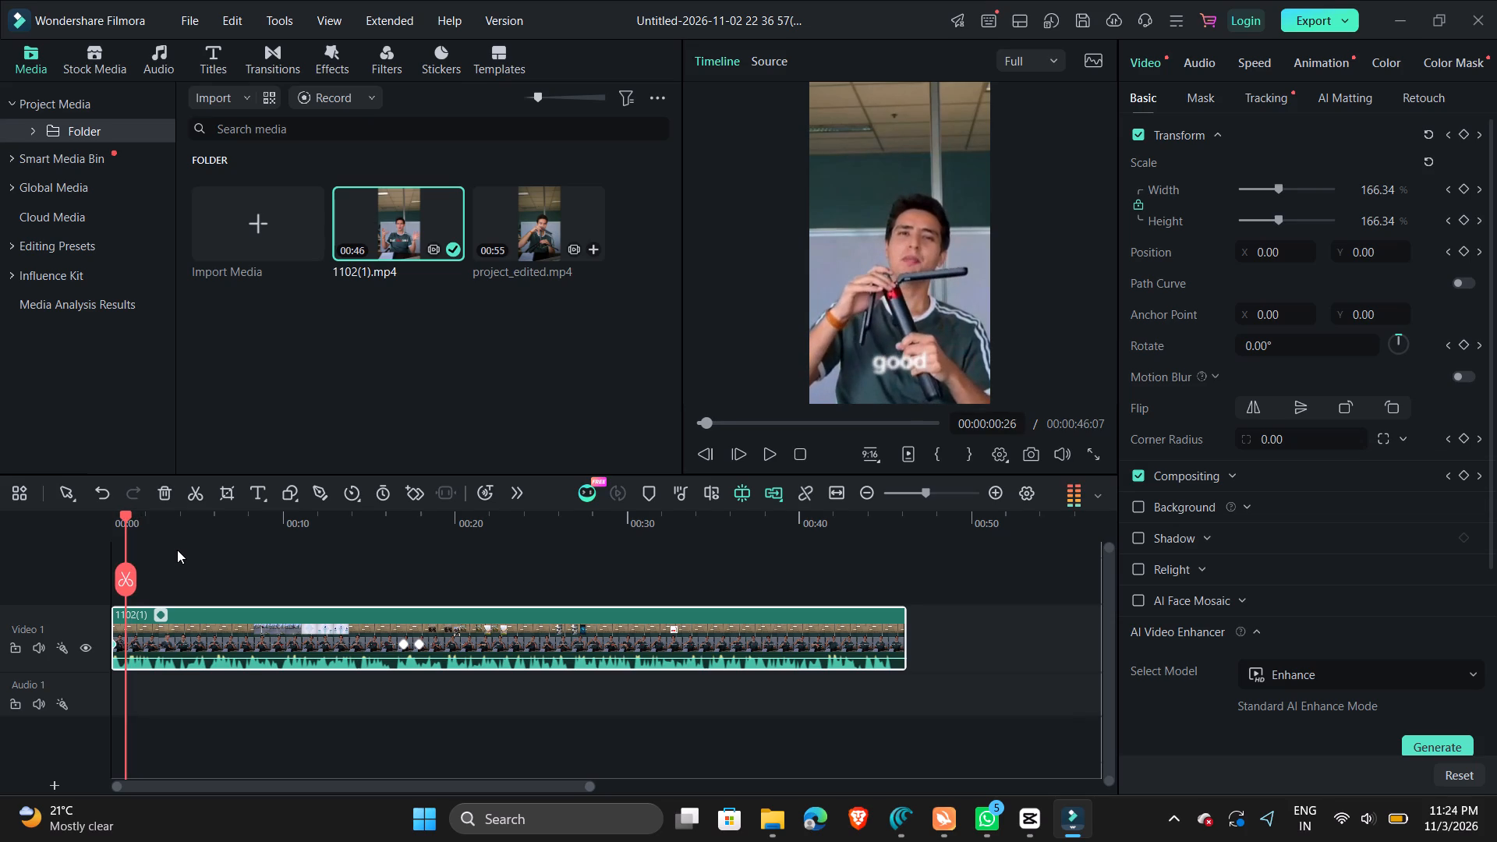
key(Left)
key(Left)
key(Left)
key(Left)
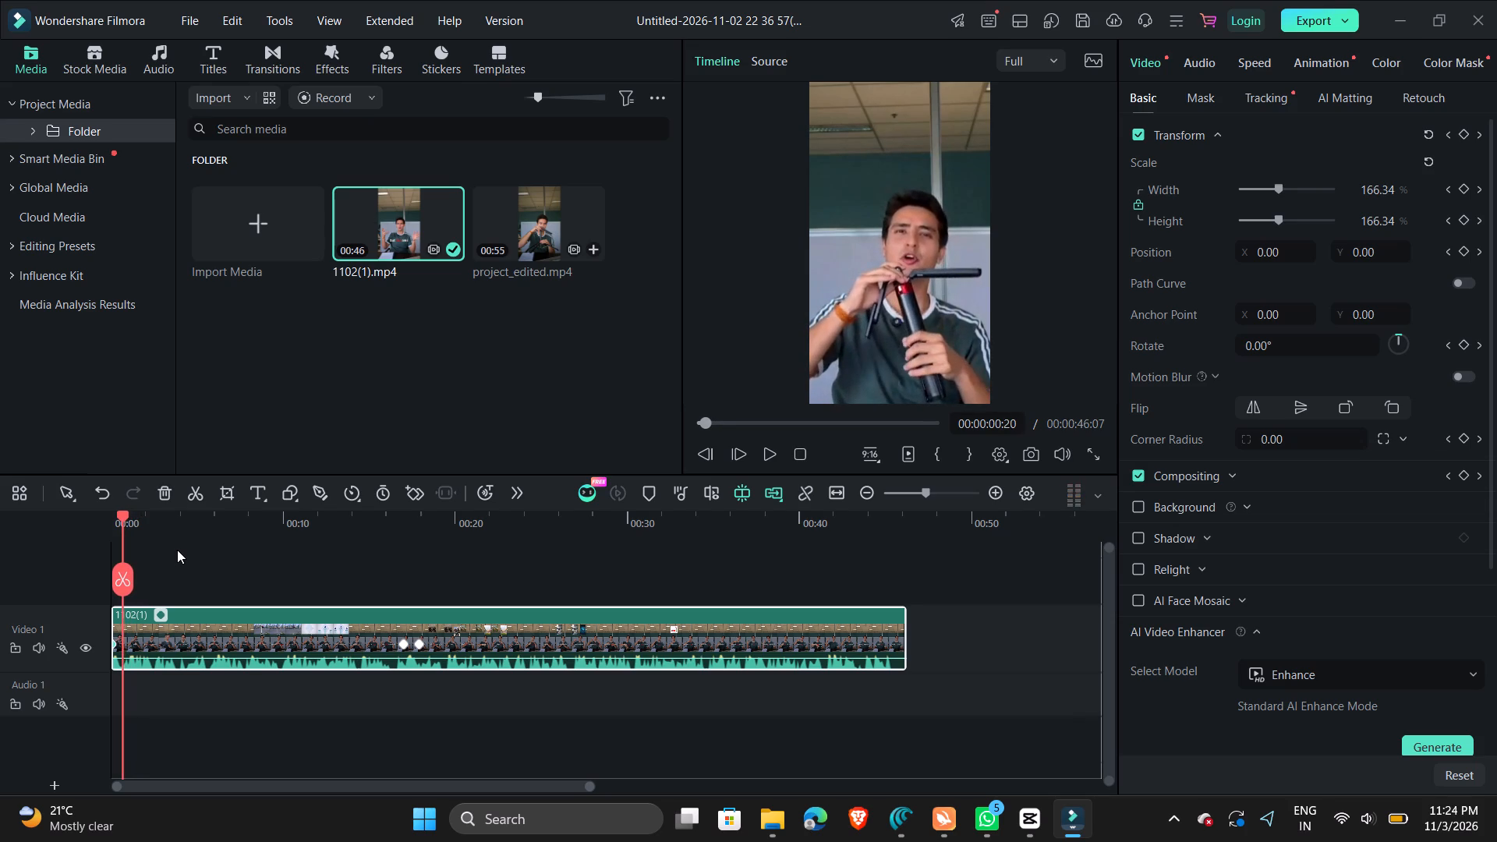
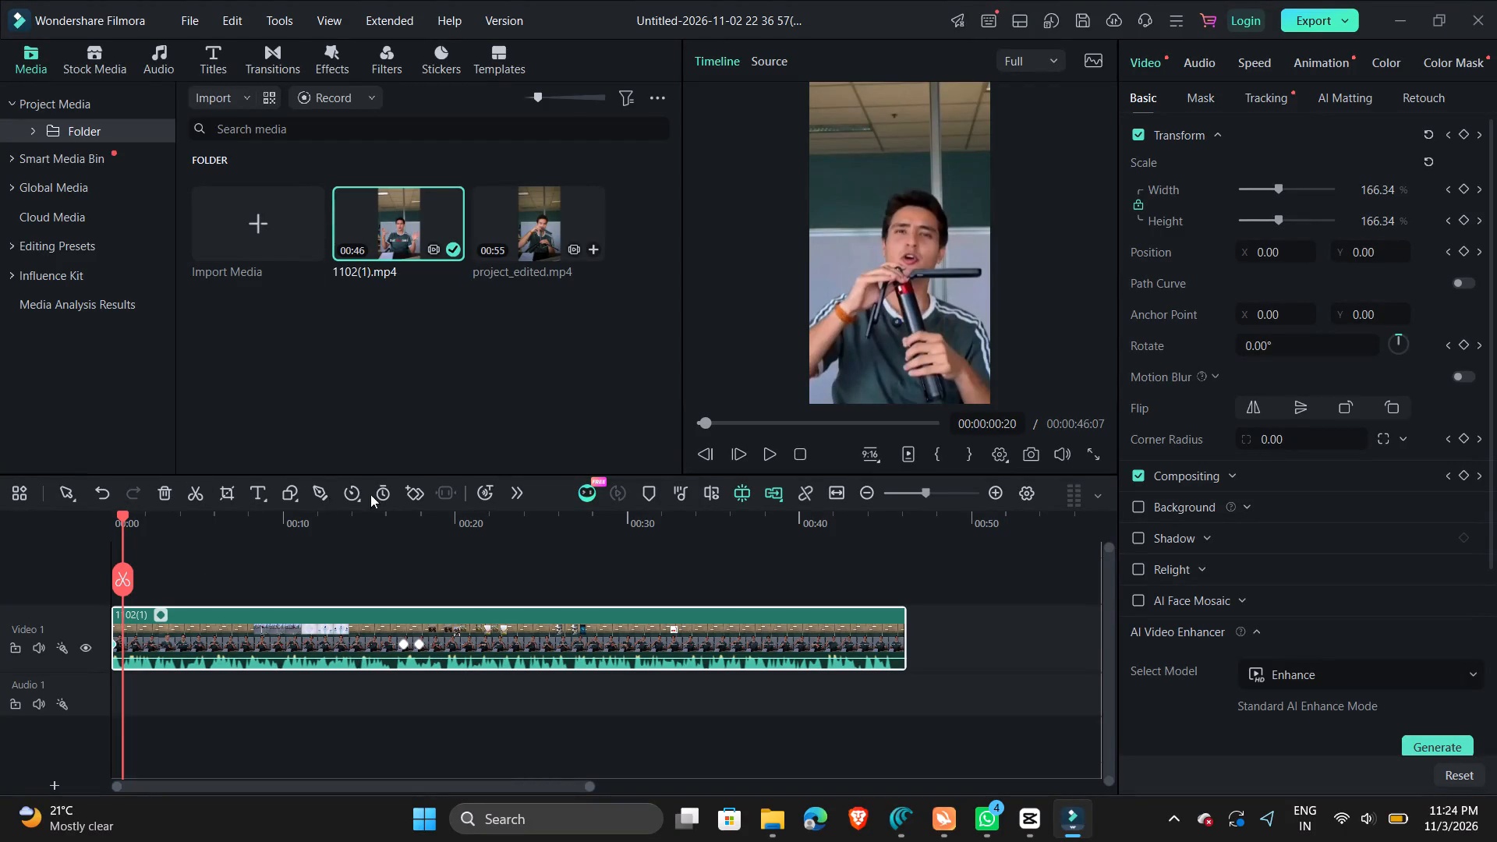
Add a transform keyframe to the 1102(1) clip at 00:00:00:20.
click(403, 489)
Step the playhead back frame by frame to the clip's first keyframe at 00:00:00:00.
click(115, 642)
key(Left)
key(Left)
key(Left)
key(Left)
key(Left)
key(Left)
key(Left)
key(Left)
key(Left)
key(Left)
key(Left)
key(Left)
key(Left)
key(Left)
key(Left)
key(Left)
key(Left)
key(Left)
key(Left)
key(Left)
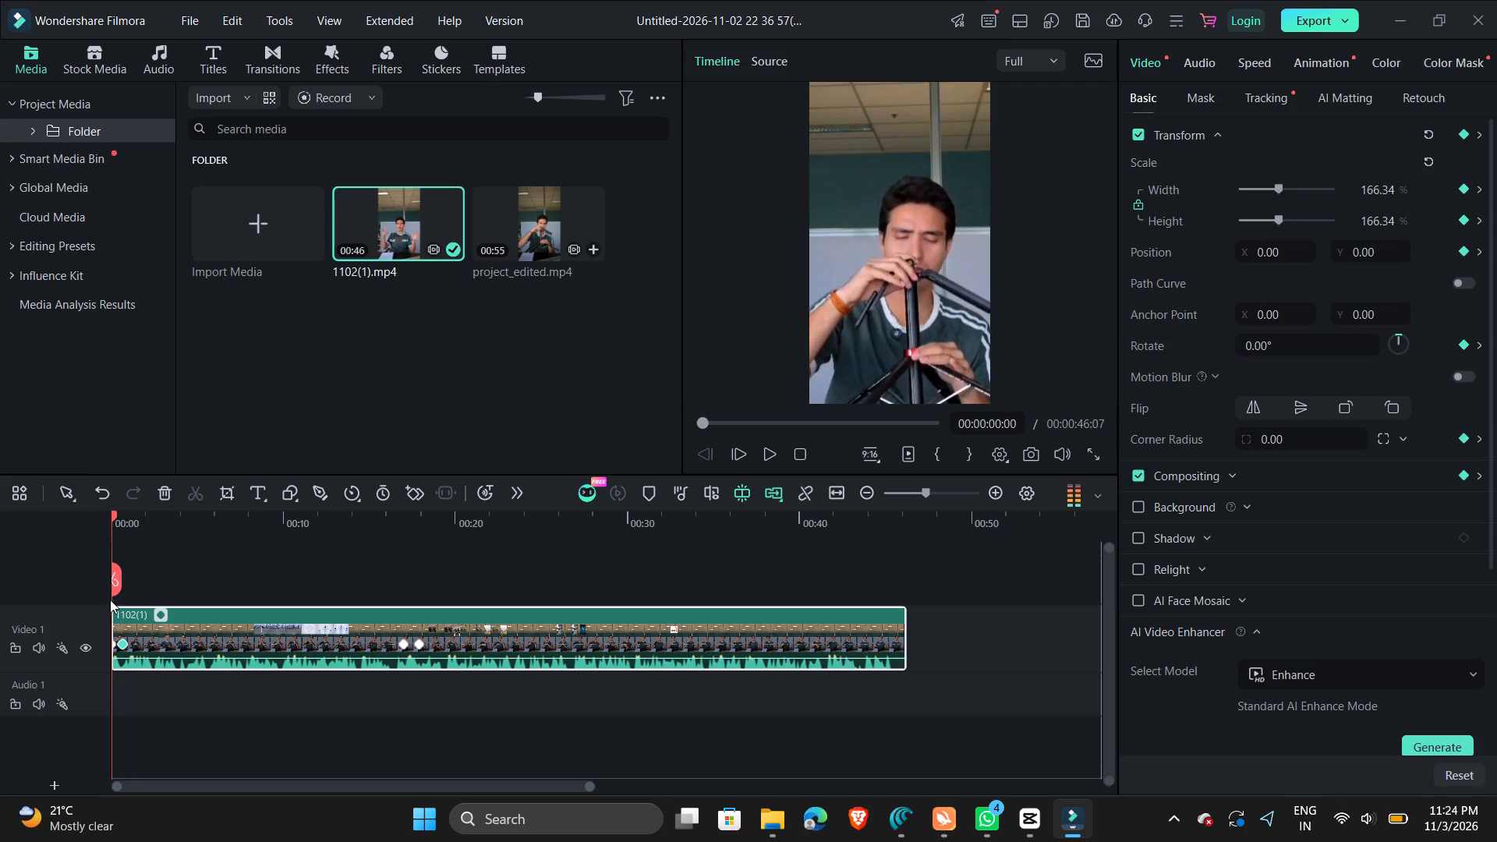
key(Left)
Select the clip in the preview and play its opening from 00:00:00:00, pausing at 00:00:01:15.
click(924, 274)
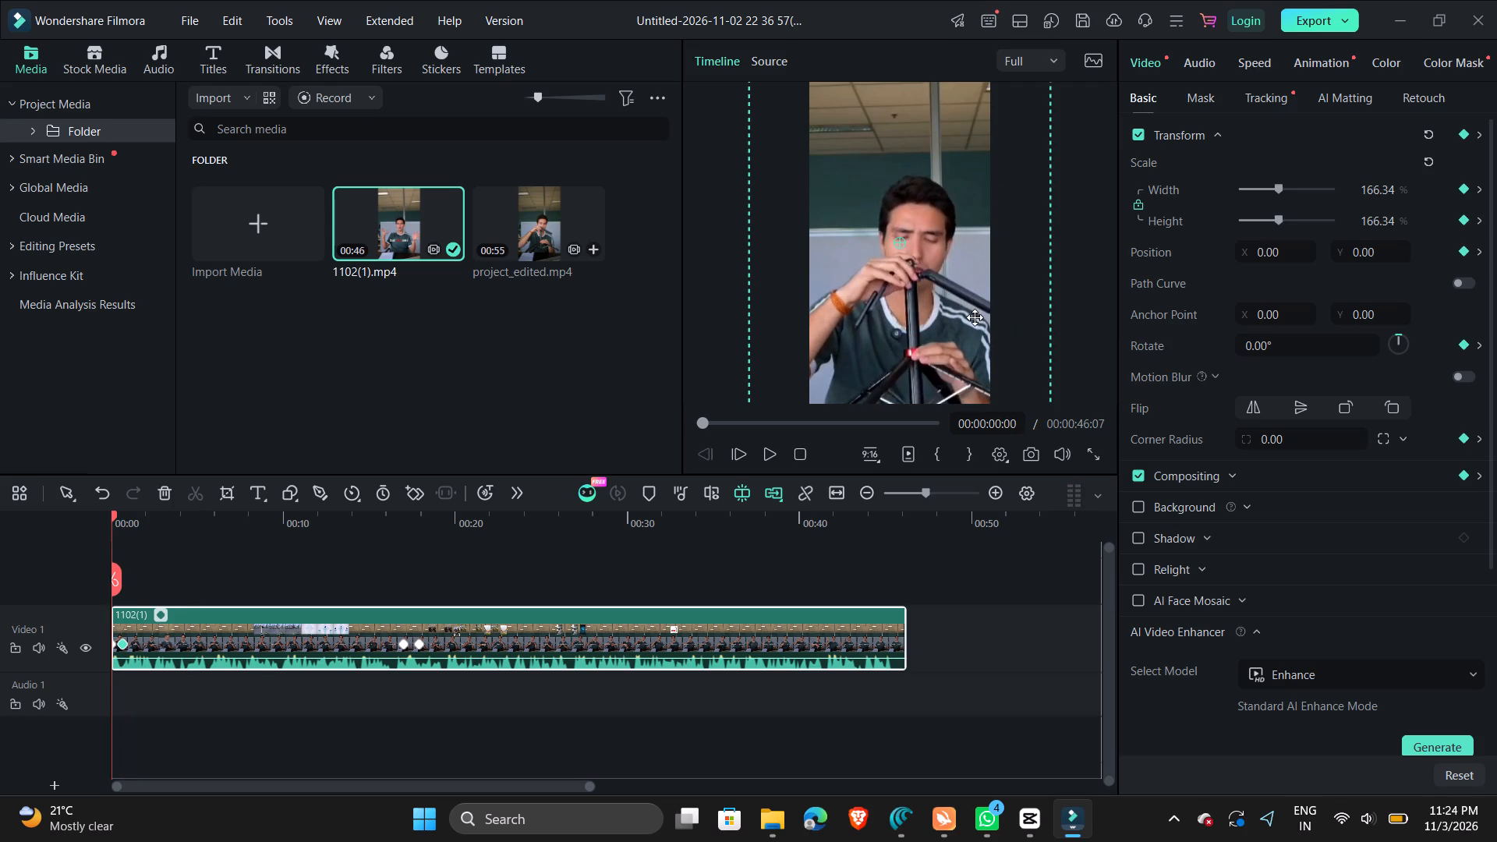
ctrl+scroll(975, 317, up, 2)
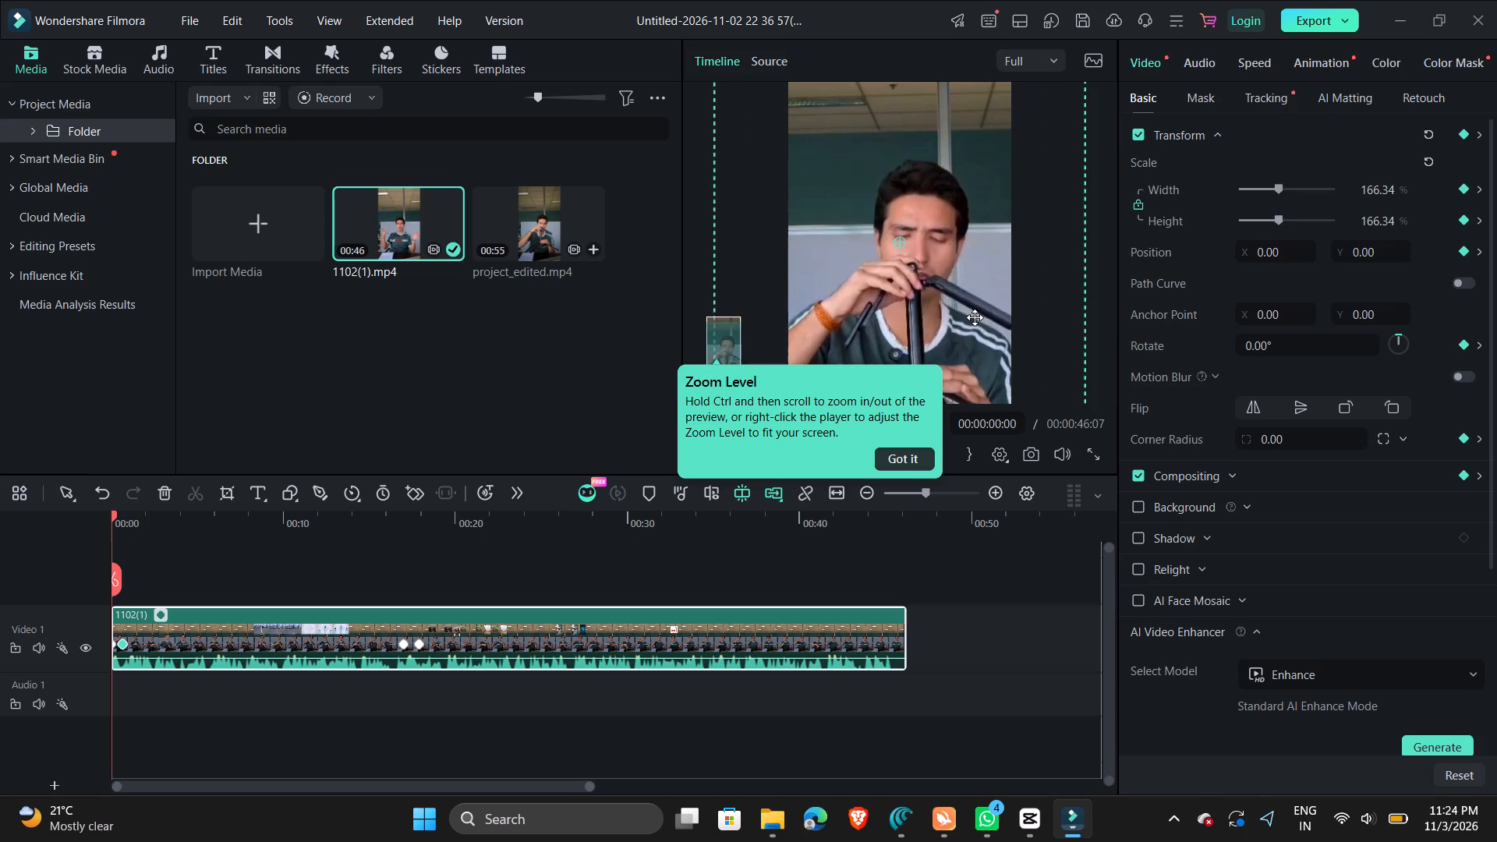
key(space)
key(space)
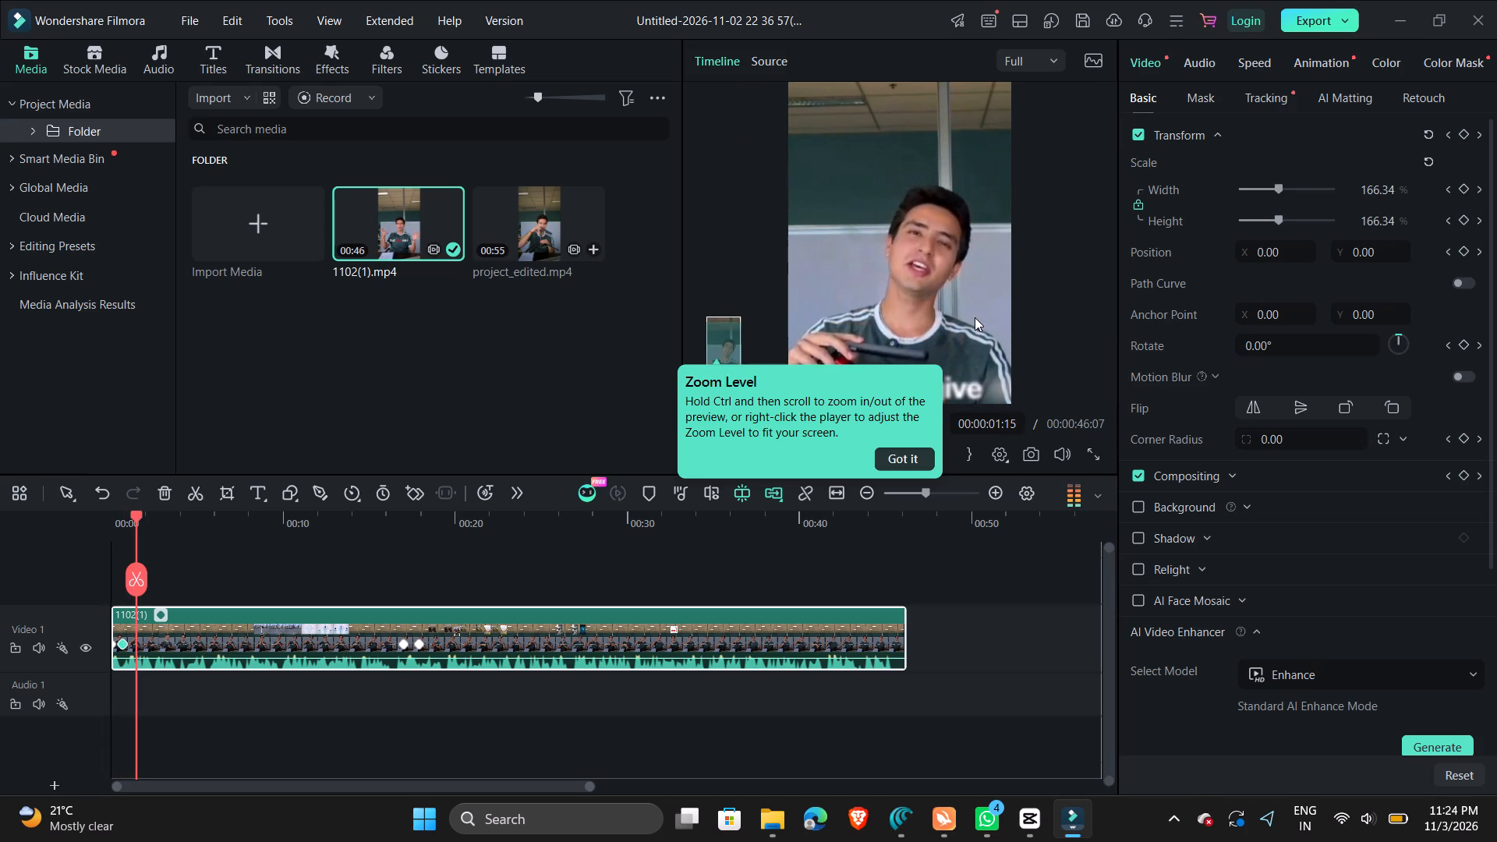
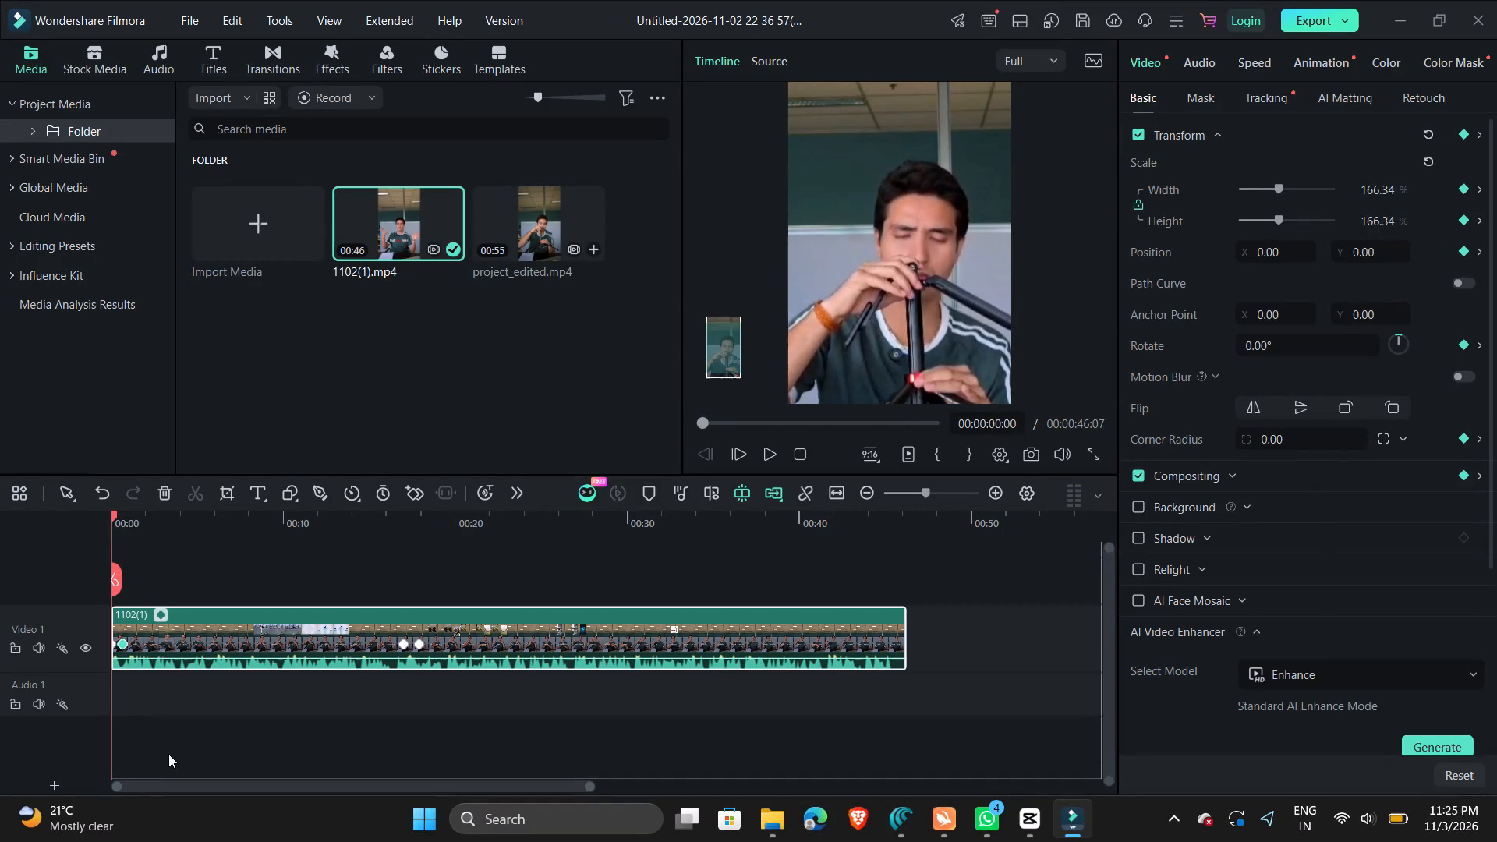
Select the 1102(1) clip's picture in the preview at the 00:00:00:00 keyframe so its transform can be adjusted.
click(949, 317)
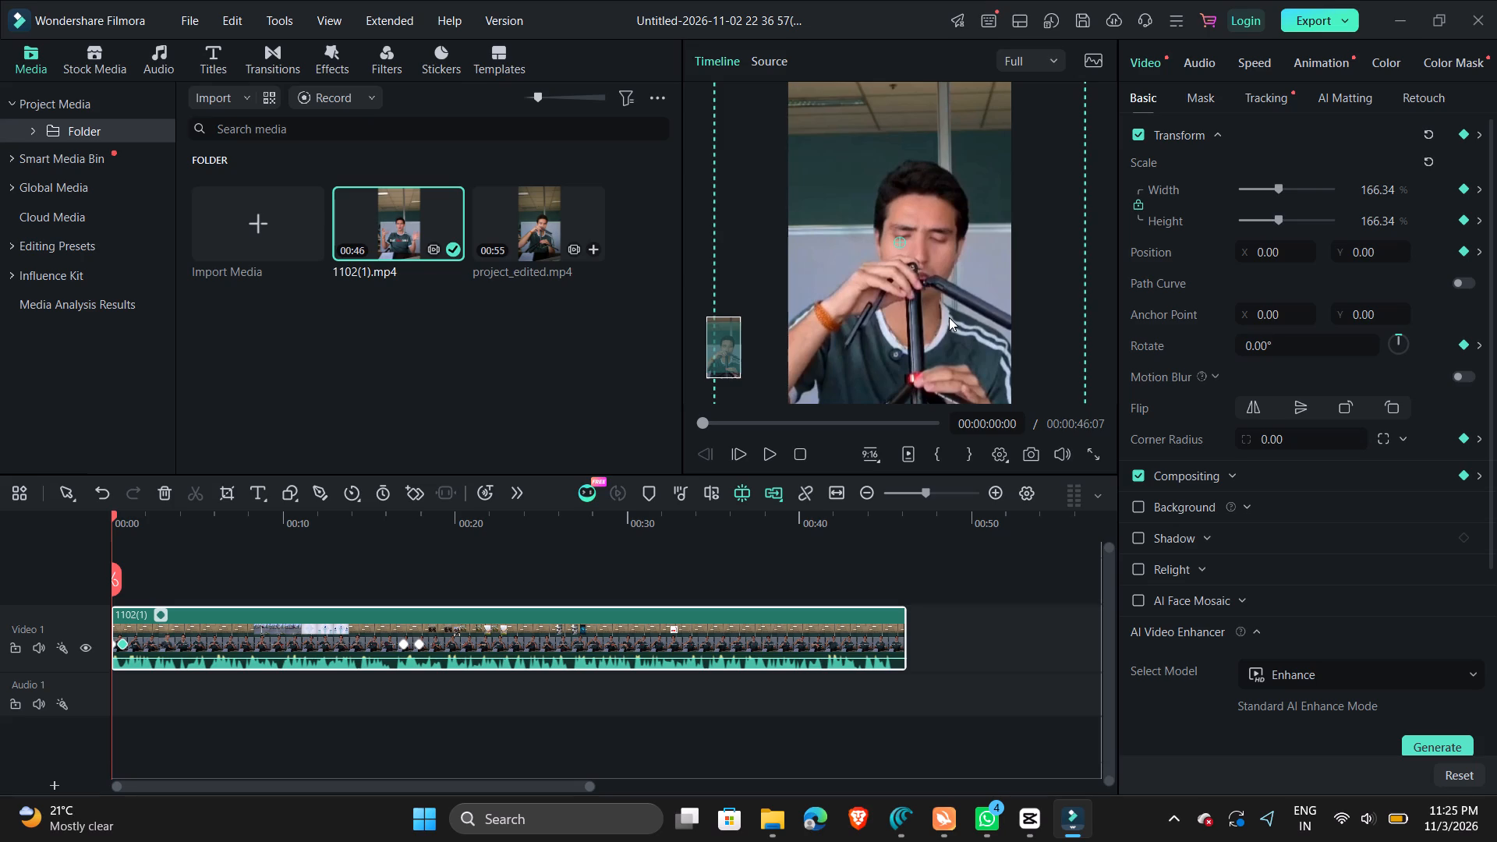
Compare the clip's framing at the opening keyframe and at the 00:00:00:20 keyframe, with the whole frame in view.
click(113, 643)
click(113, 643)
click(180, 644)
click(416, 492)
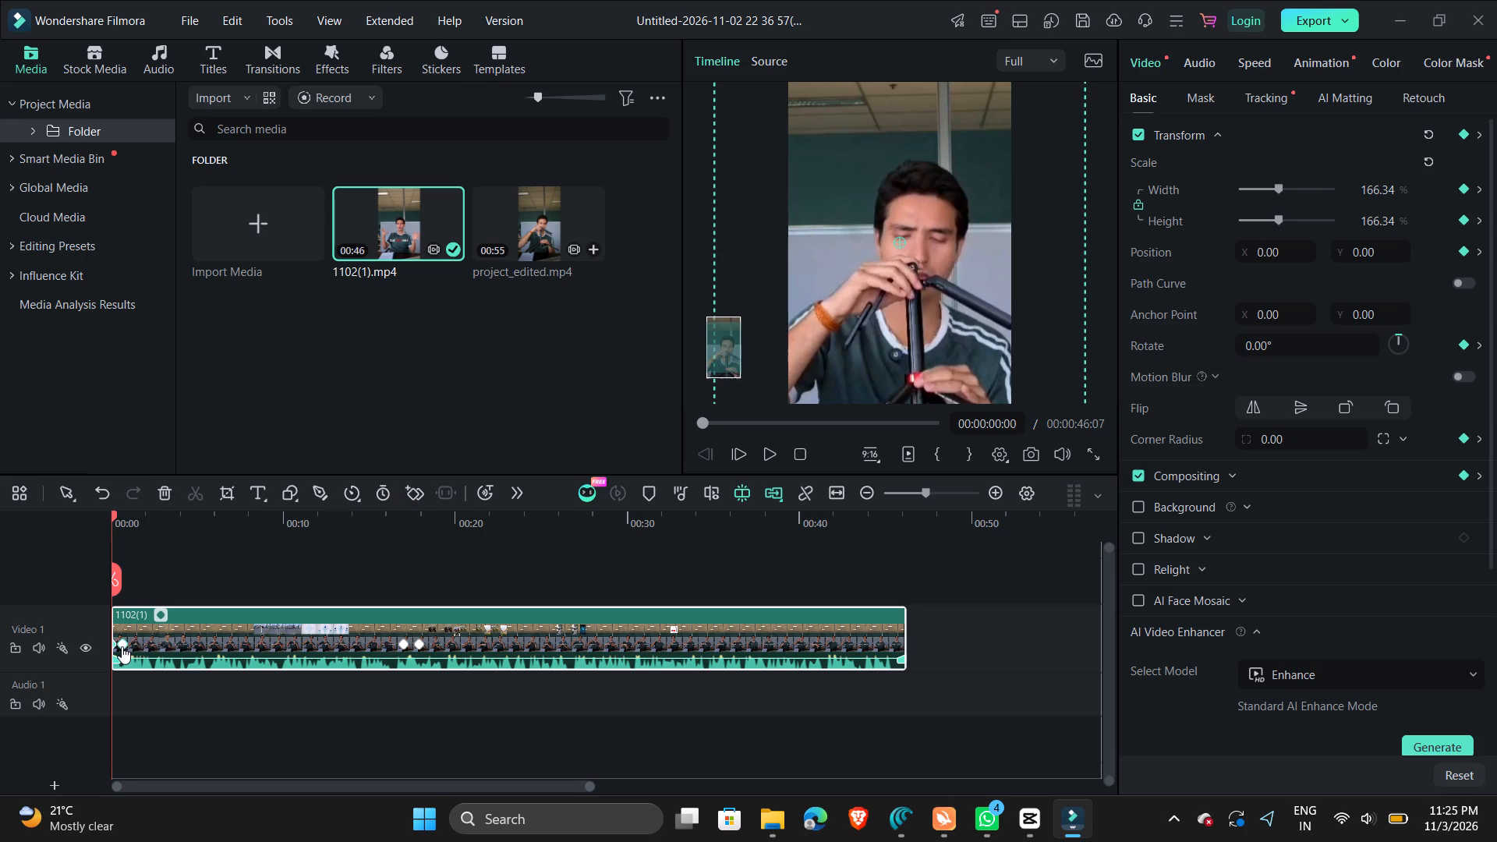
click(122, 646)
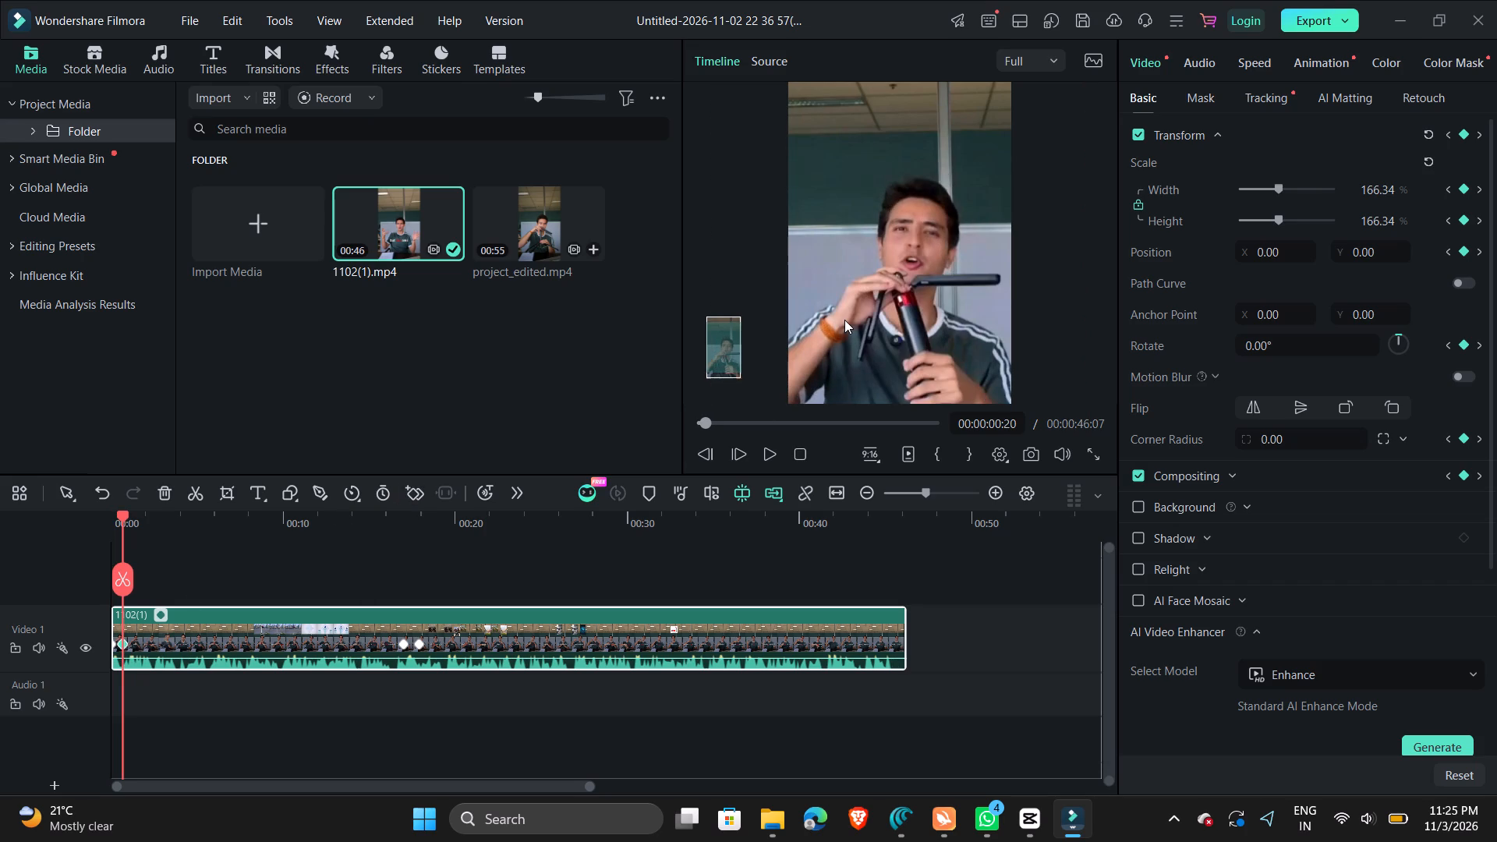
ctrl+scroll(844, 320, down, 6)
ctrl+scroll(844, 320, up, 2)
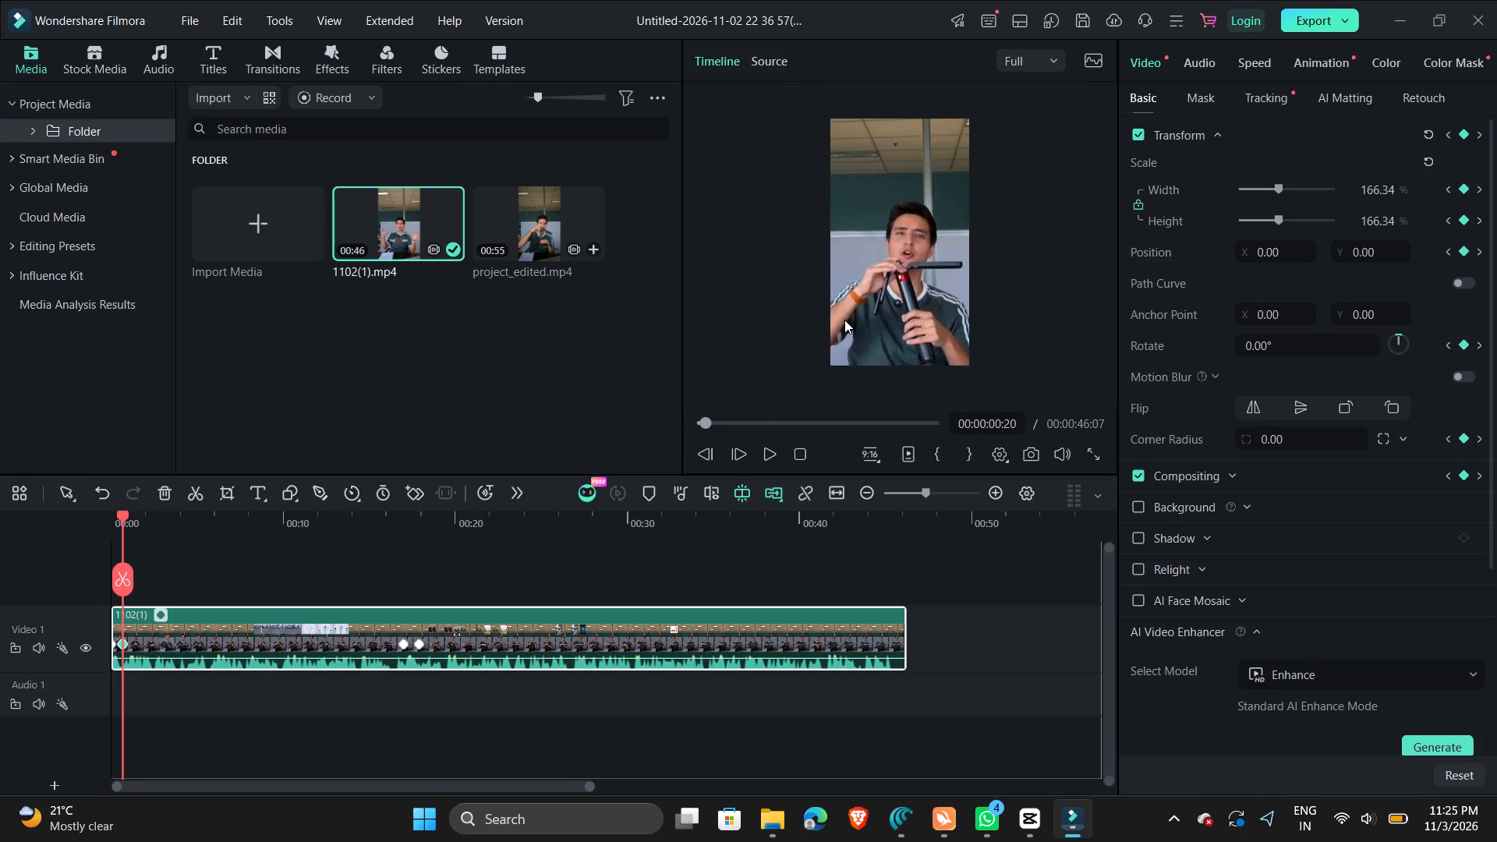
ctrl+scroll(844, 320, up, 2)
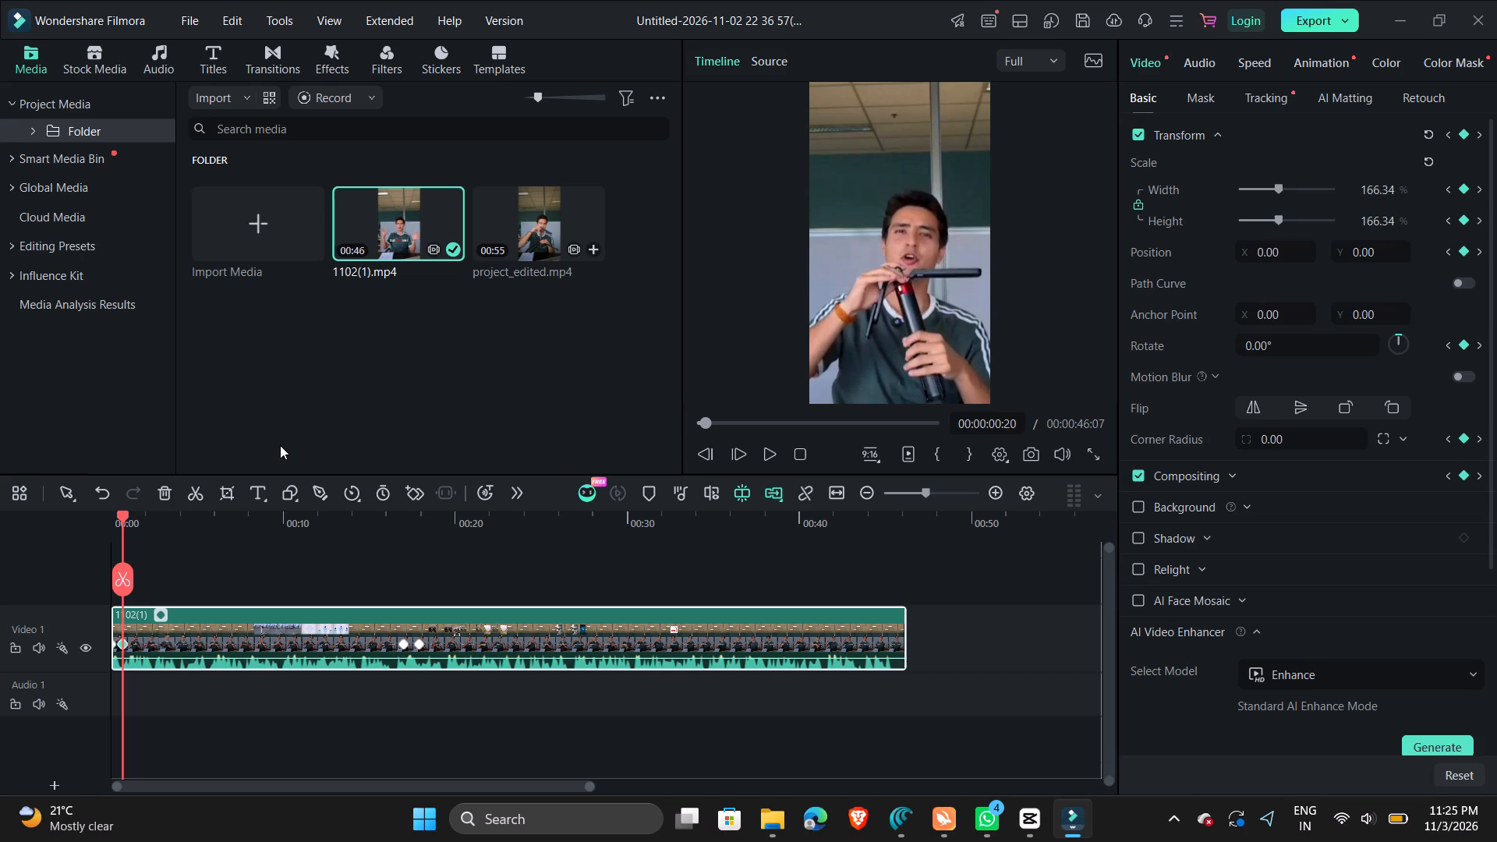
Go back frame by frame to 00:00:00:00 and play the clip to review the opening zoom and the footage that follows.
key(Left)
key(Left)
key(Left)
key(Left)
key(Left)
key(Left)
key(Left)
key(Left)
key(Left)
key(Left)
key(Left)
key(Left)
key(Left)
key(Left)
key(Left)
key(Left)
key(Left)
key(Left)
key(Left)
key(Left)
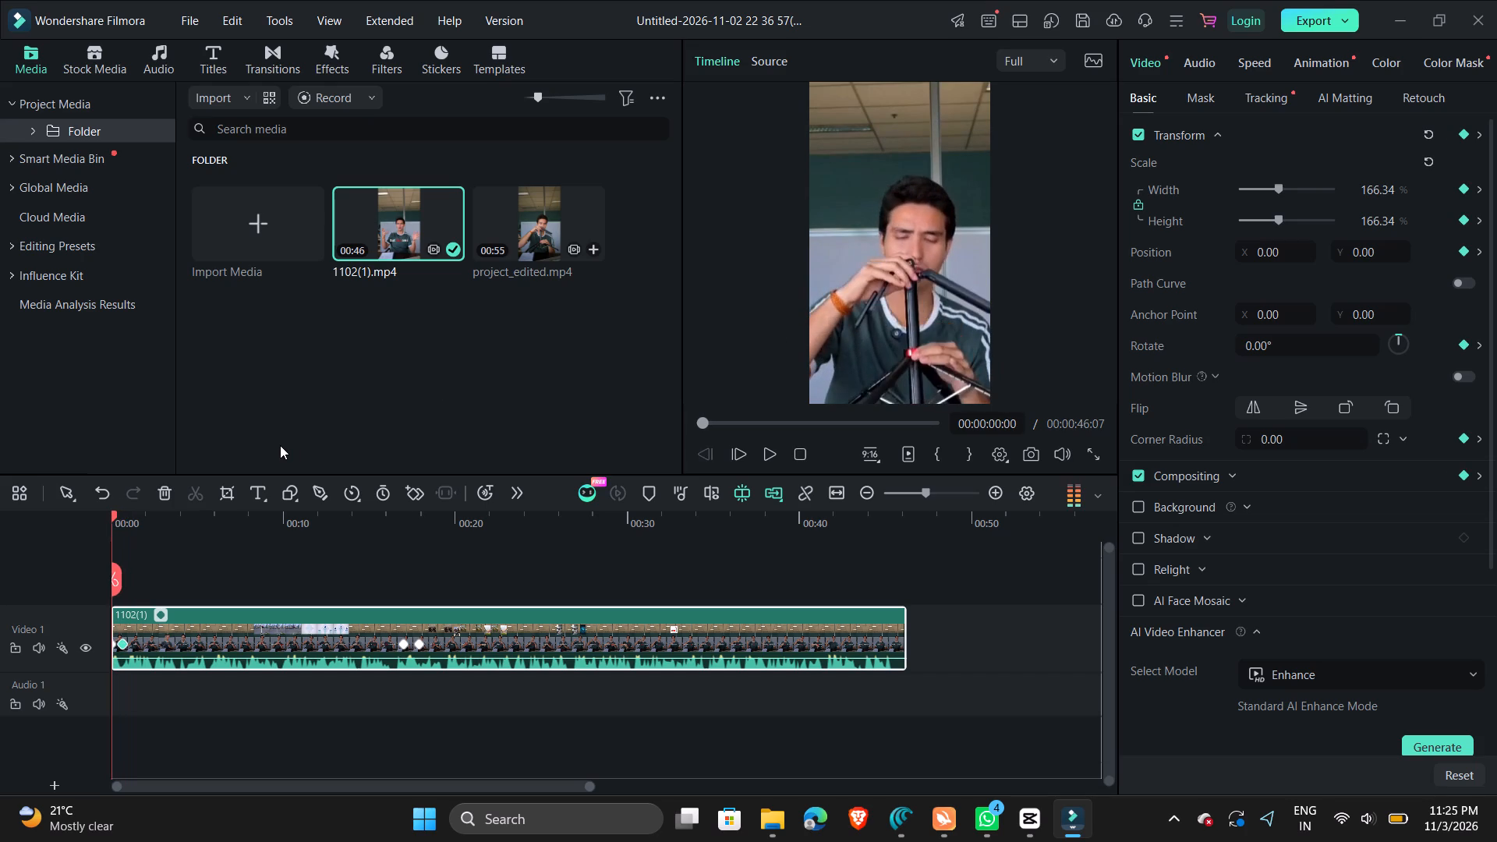
key(space)
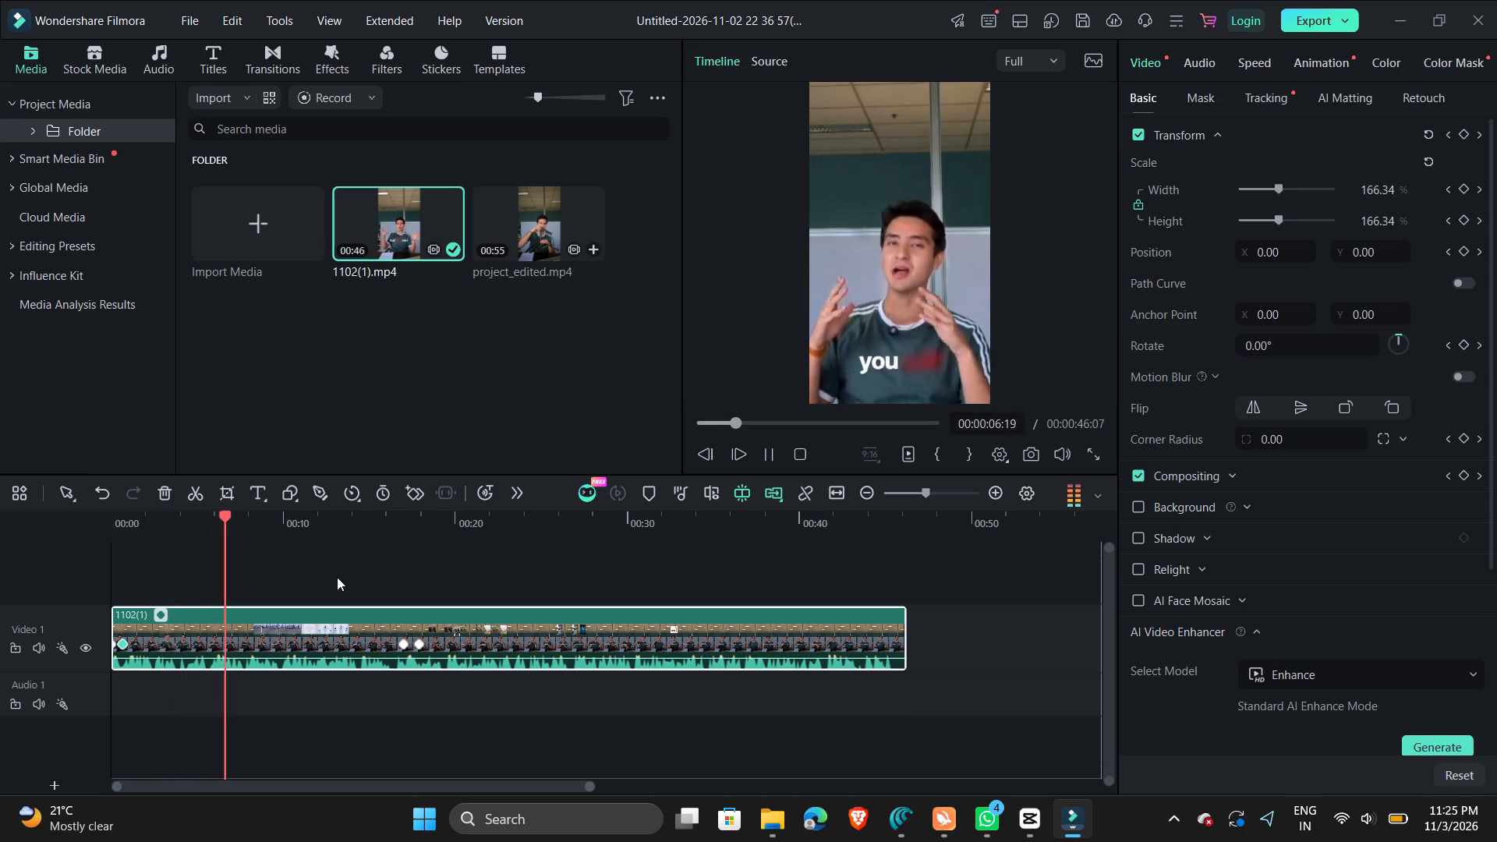
click(370, 580)
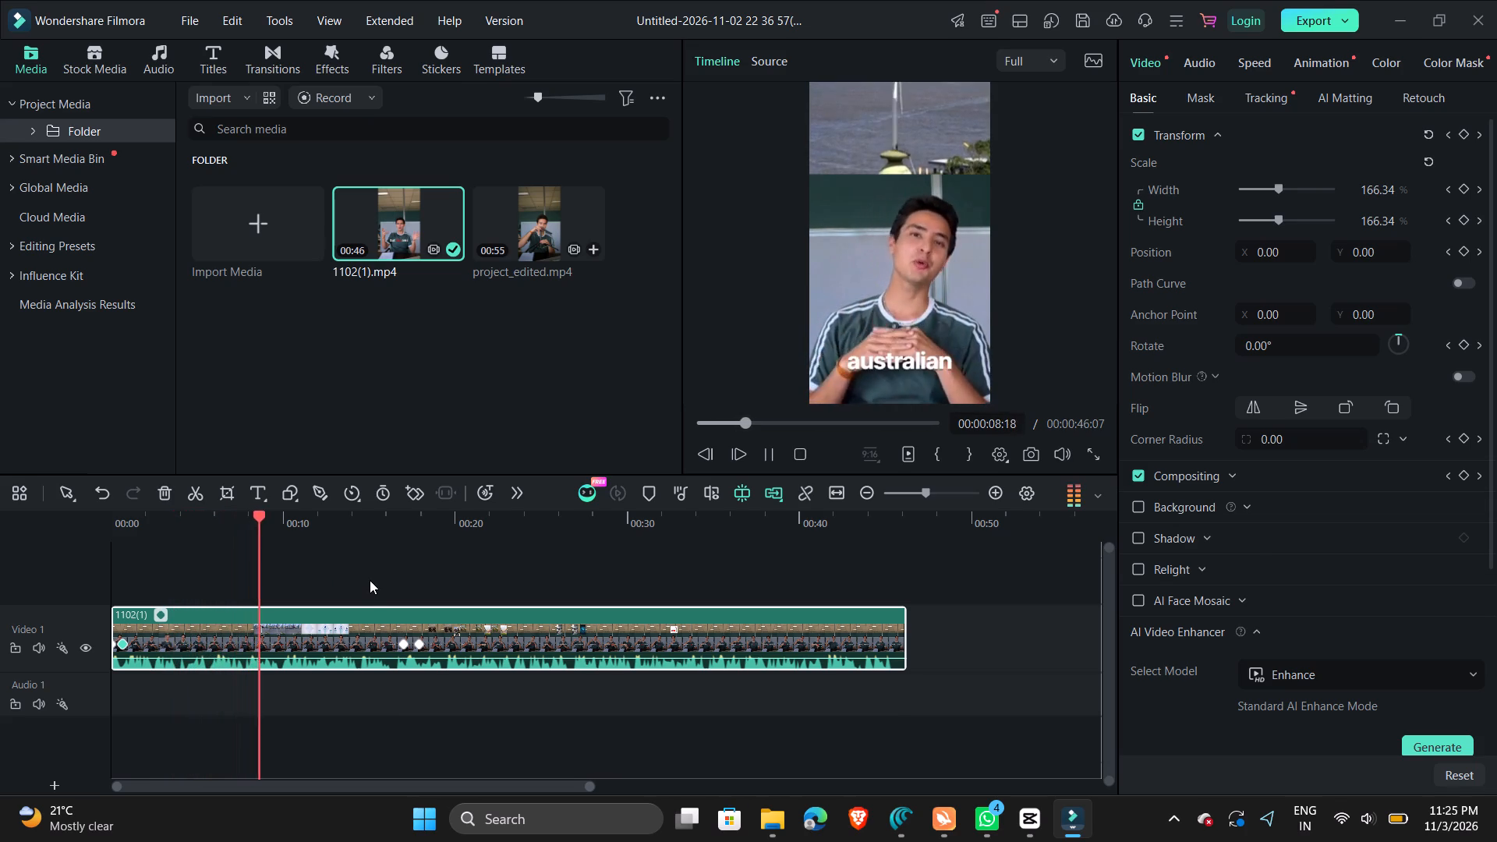
click(370, 580)
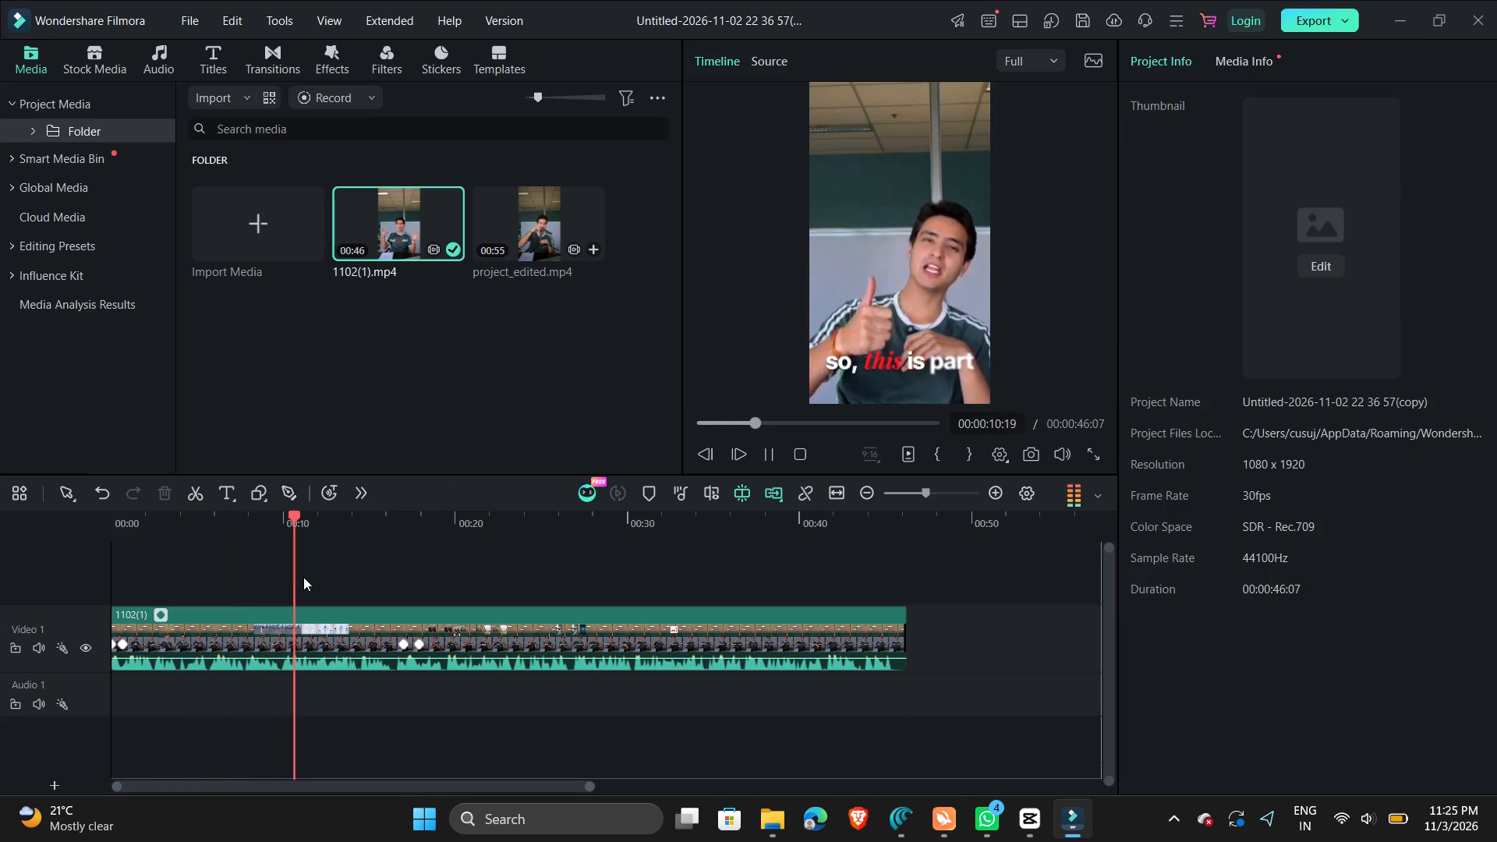
drag(317, 587, 413, 596)
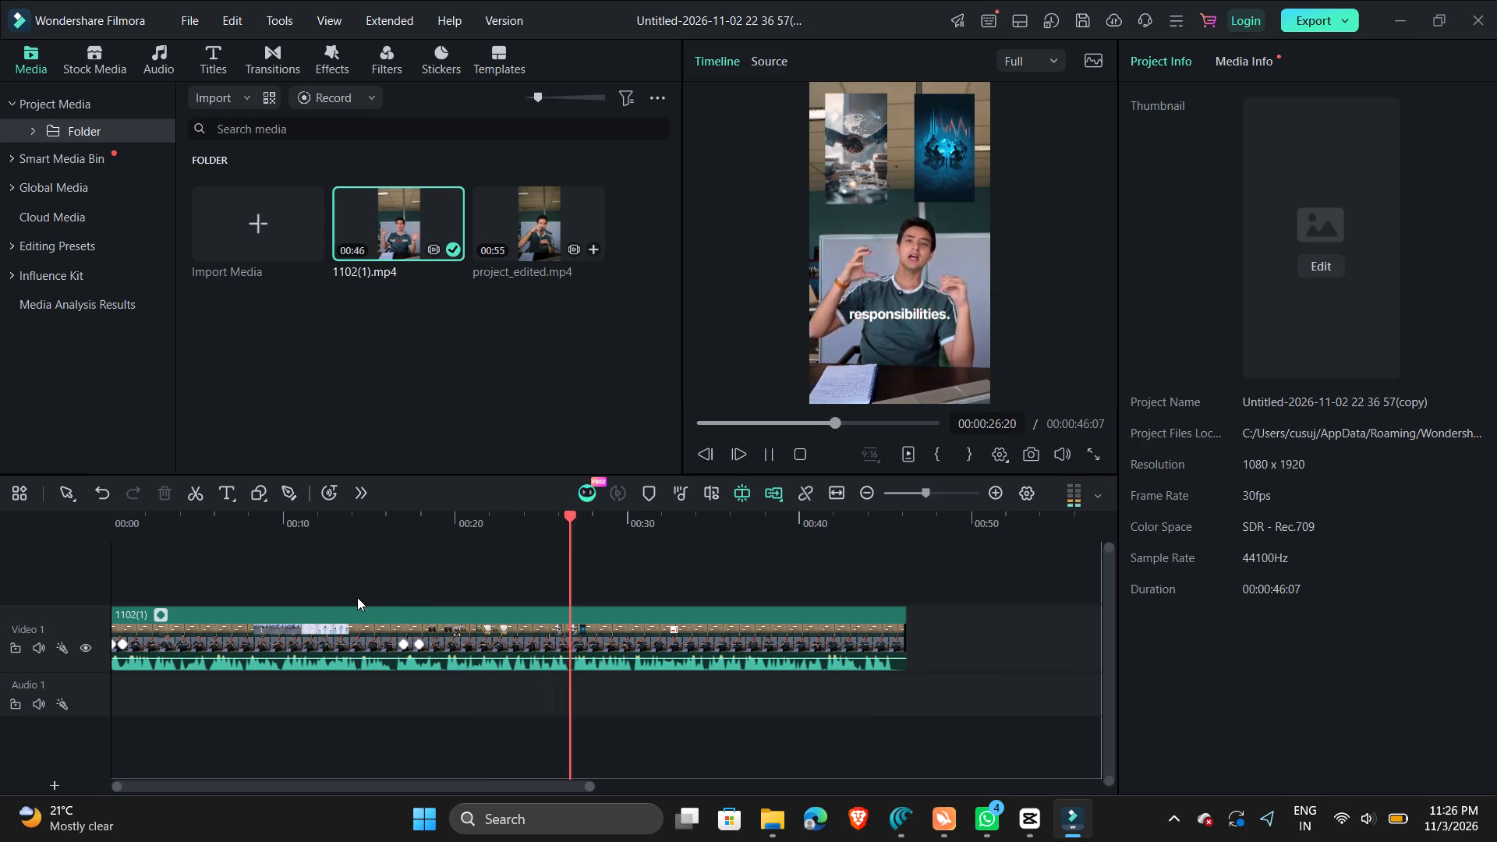
Replay the zoom that starts at the 00:00:17:00 keyframe and stop playback.
click(405, 594)
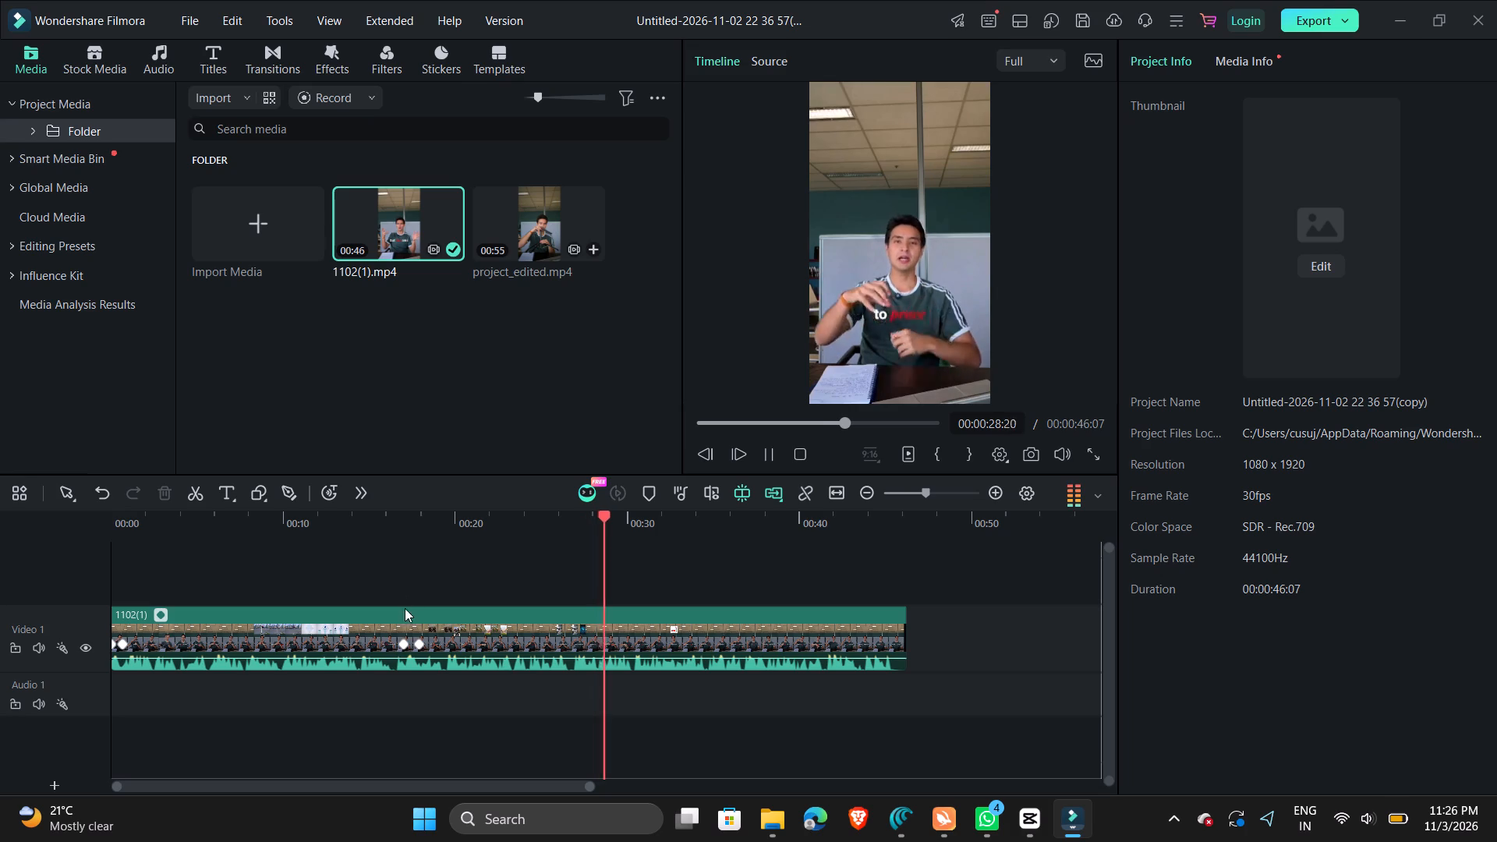
click(402, 641)
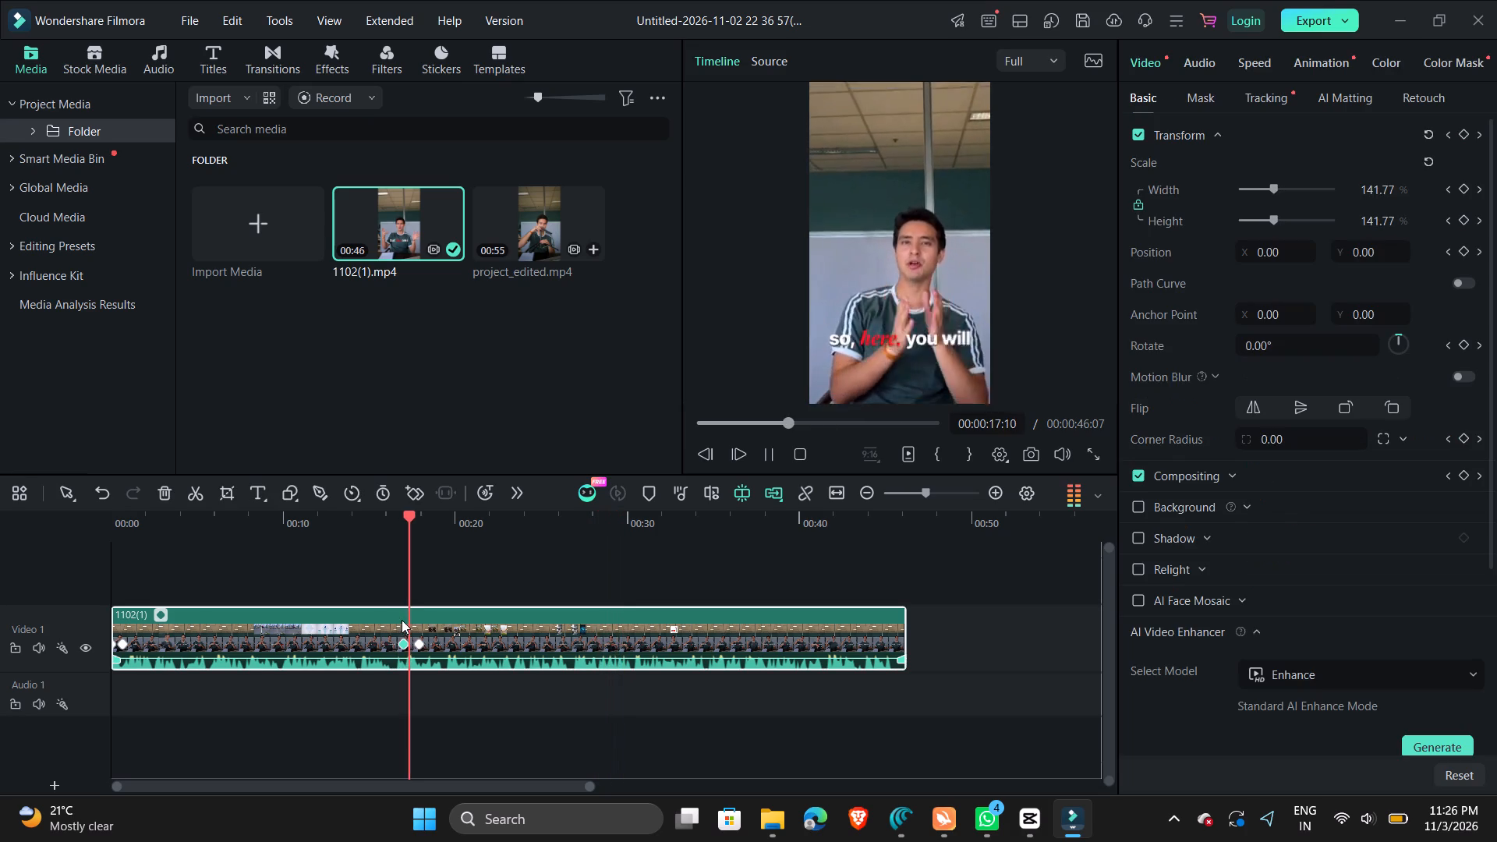
click(400, 584)
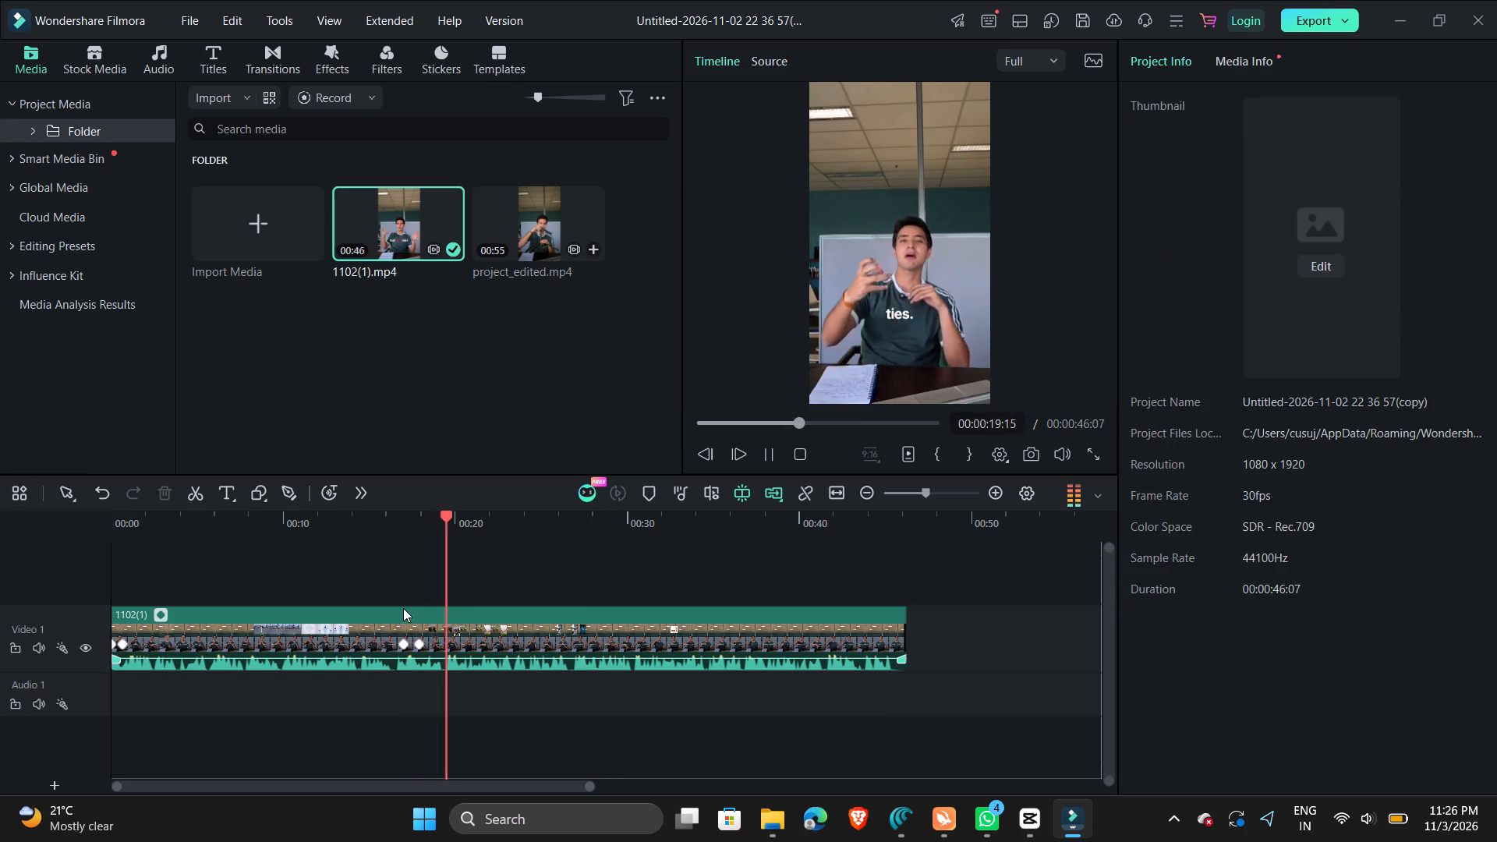
key(space)
Split the 1102(1) clip at its two middle keyframes, 00:00:17:00 and 00:00:17:27.
click(400, 646)
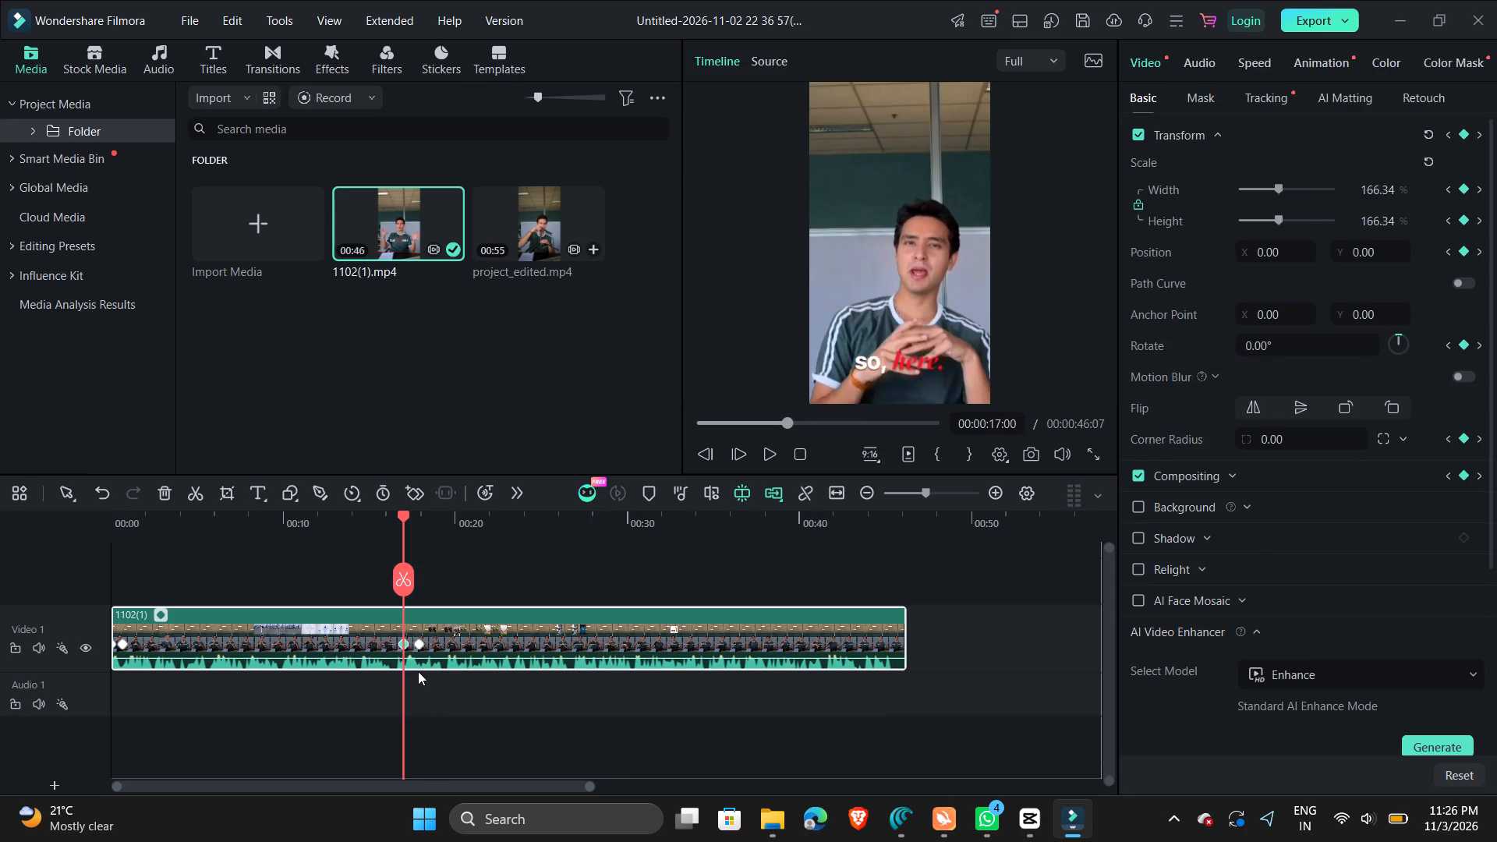
key(ctrl+b)
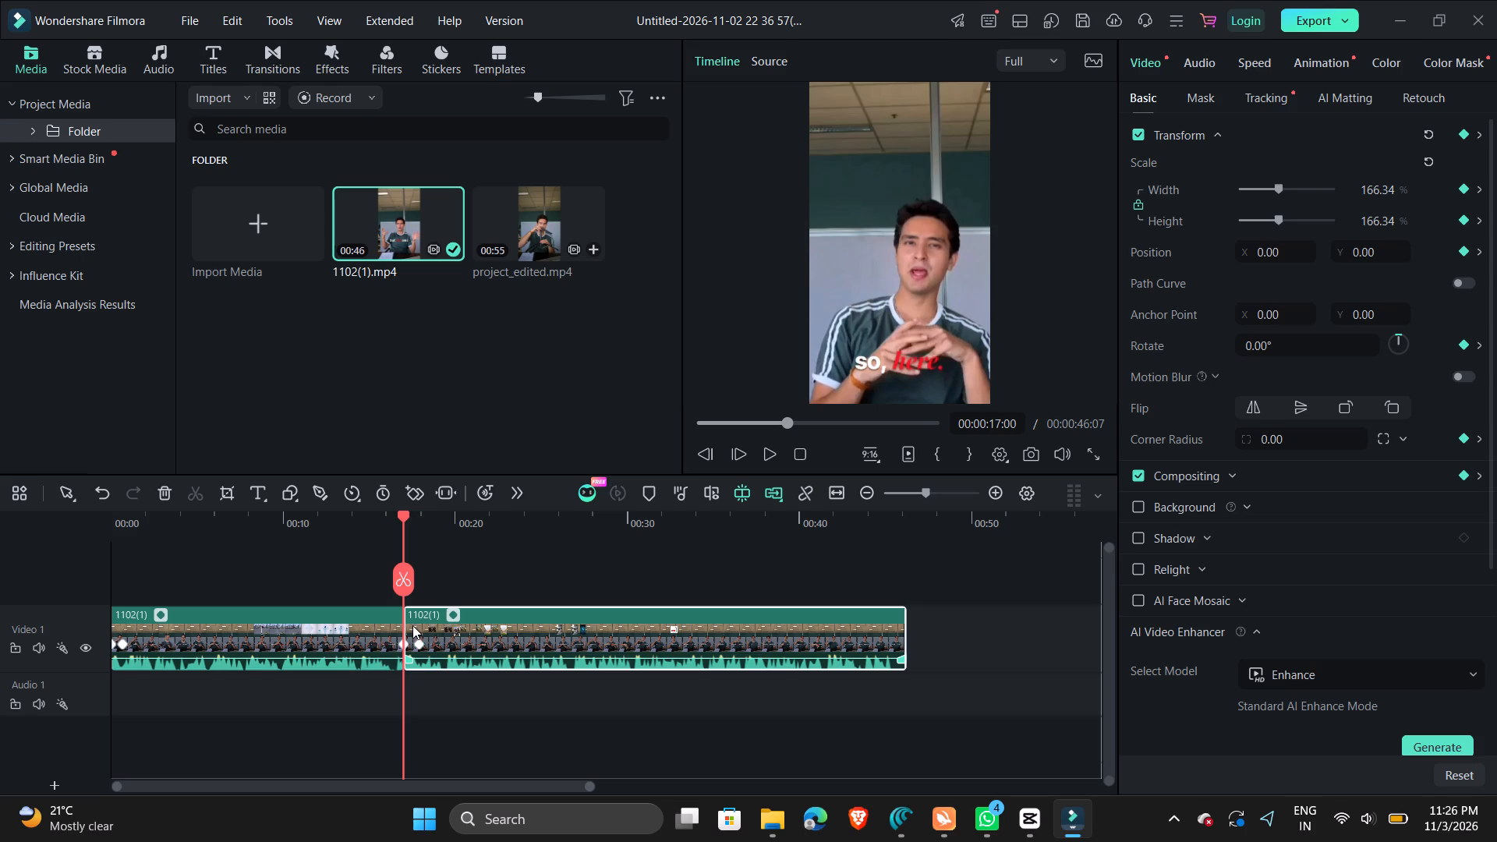
click(416, 637)
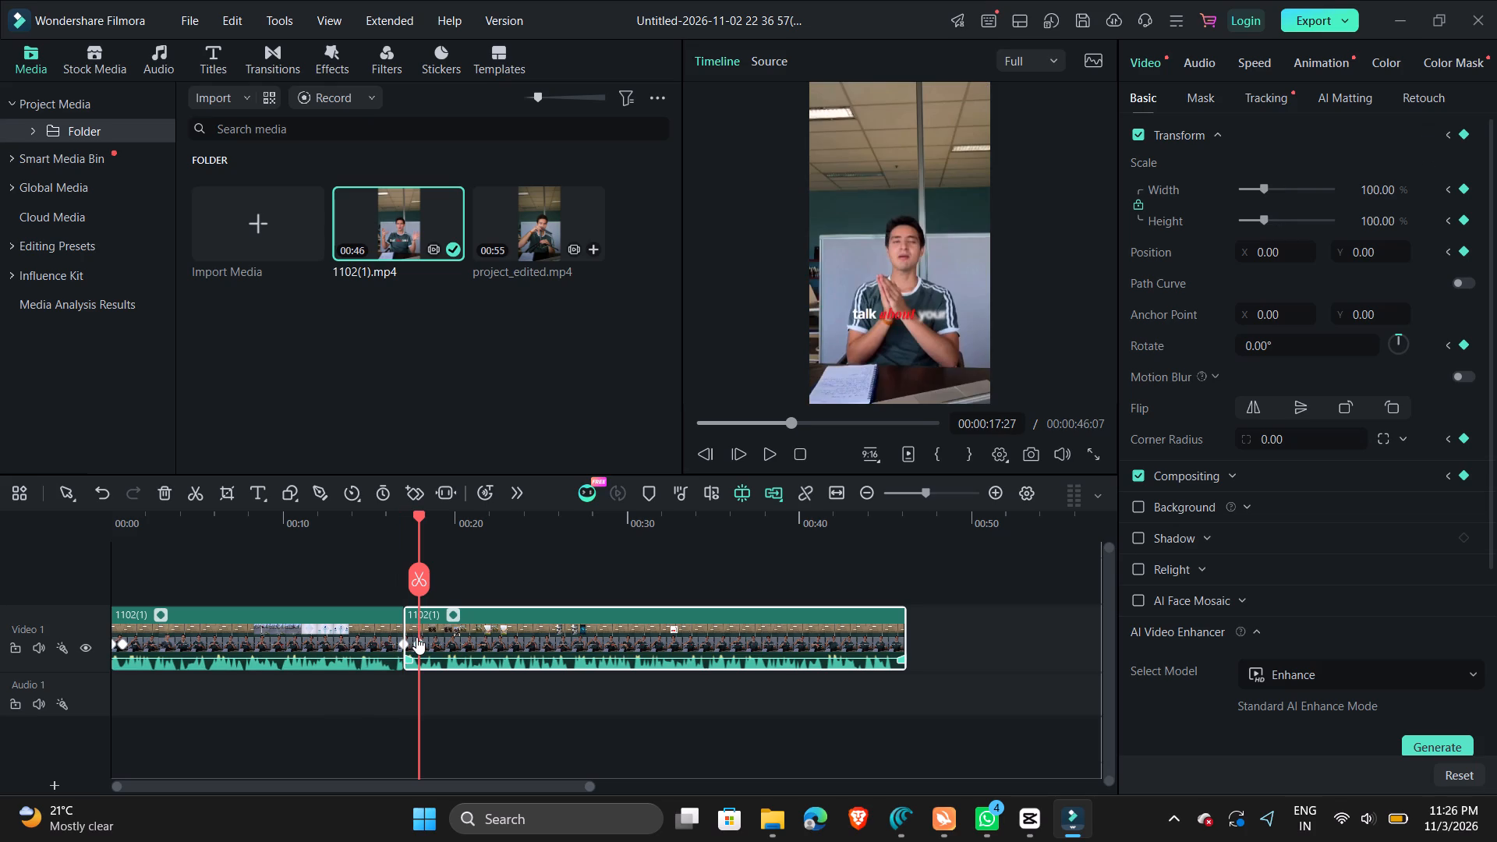
key(ctrl+b)
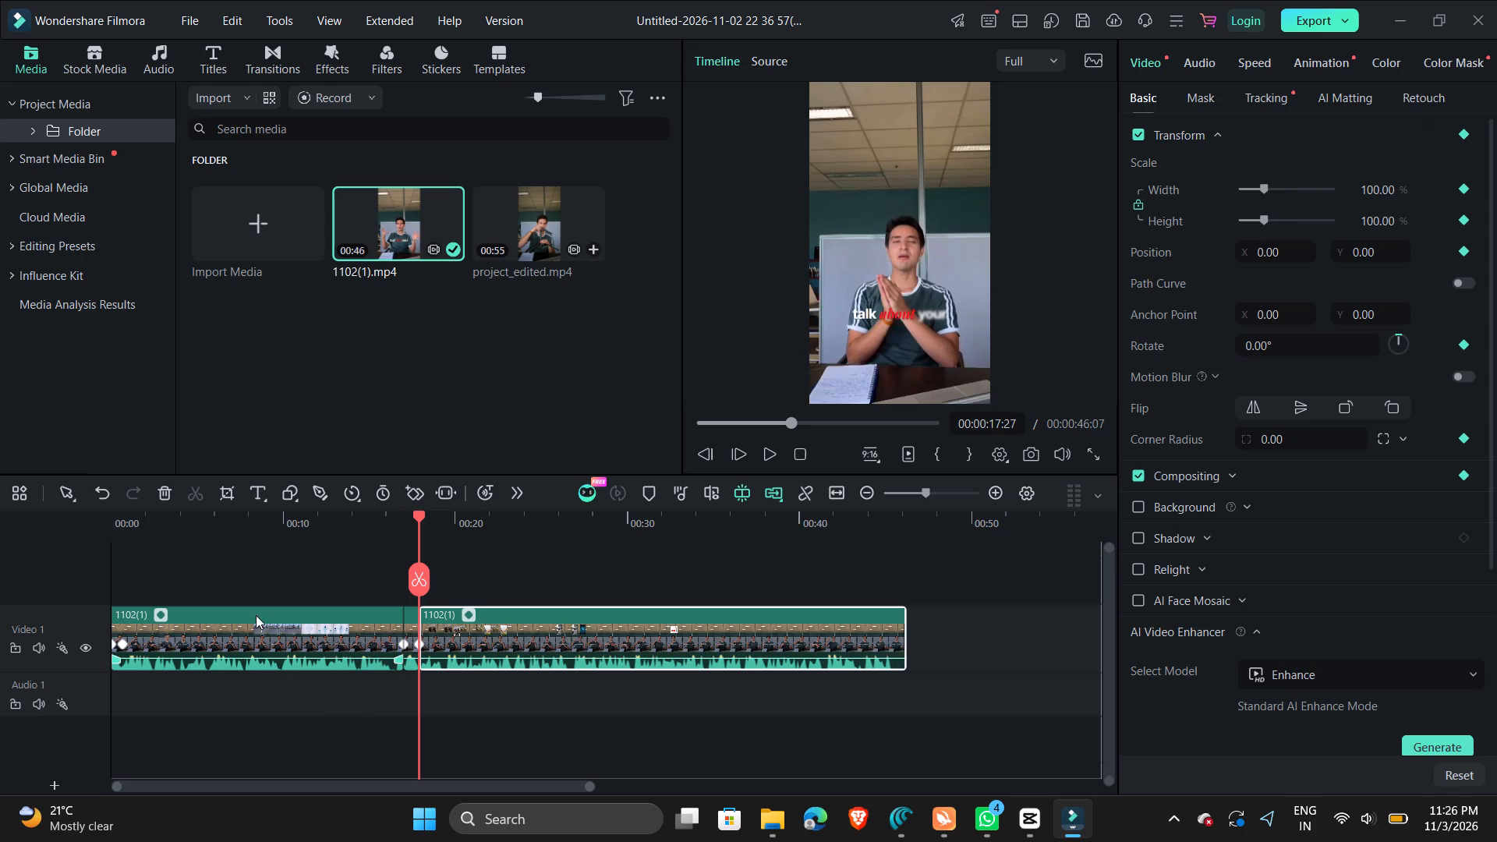
Scale the first 1102(1) segment to about 109.31% at its opening keyframe, 00:00:00:00.
click(112, 642)
click(217, 630)
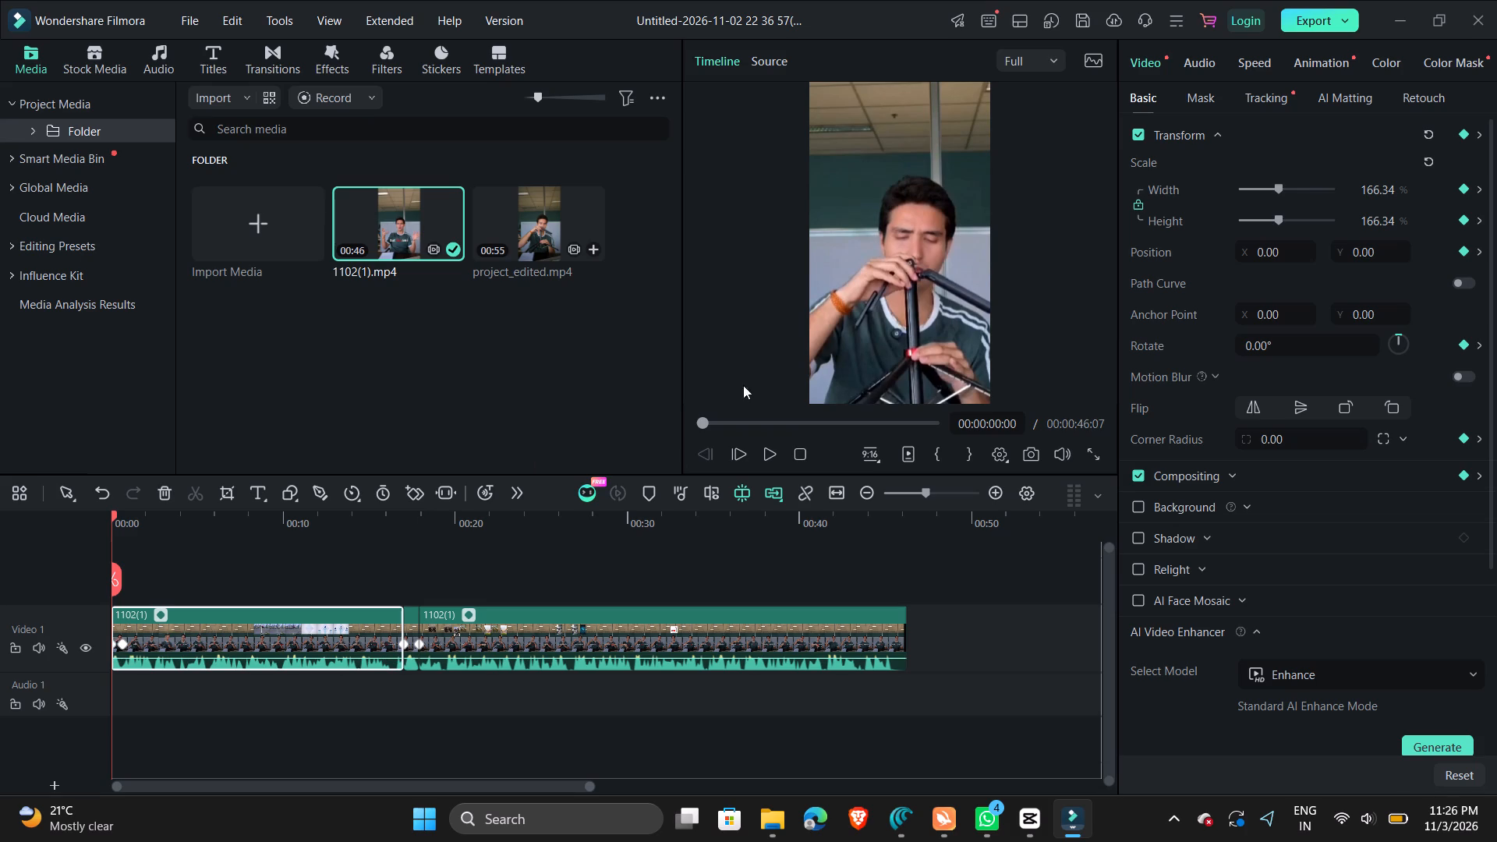
ctrl+scroll(918, 305, down, 1)
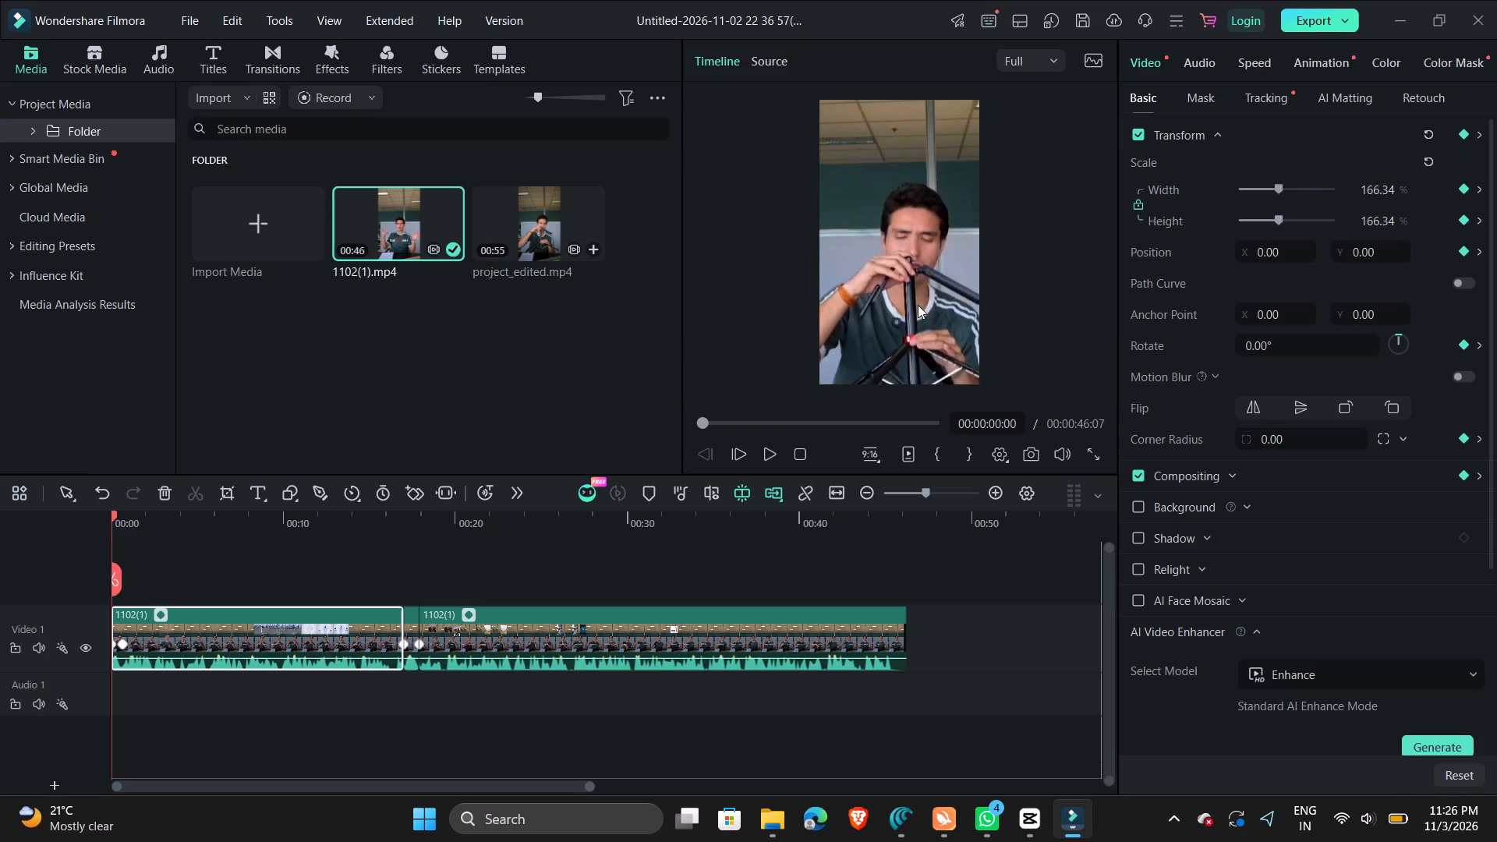
ctrl+scroll(918, 305, down, 1)
ctrl+scroll(918, 305, up, 3)
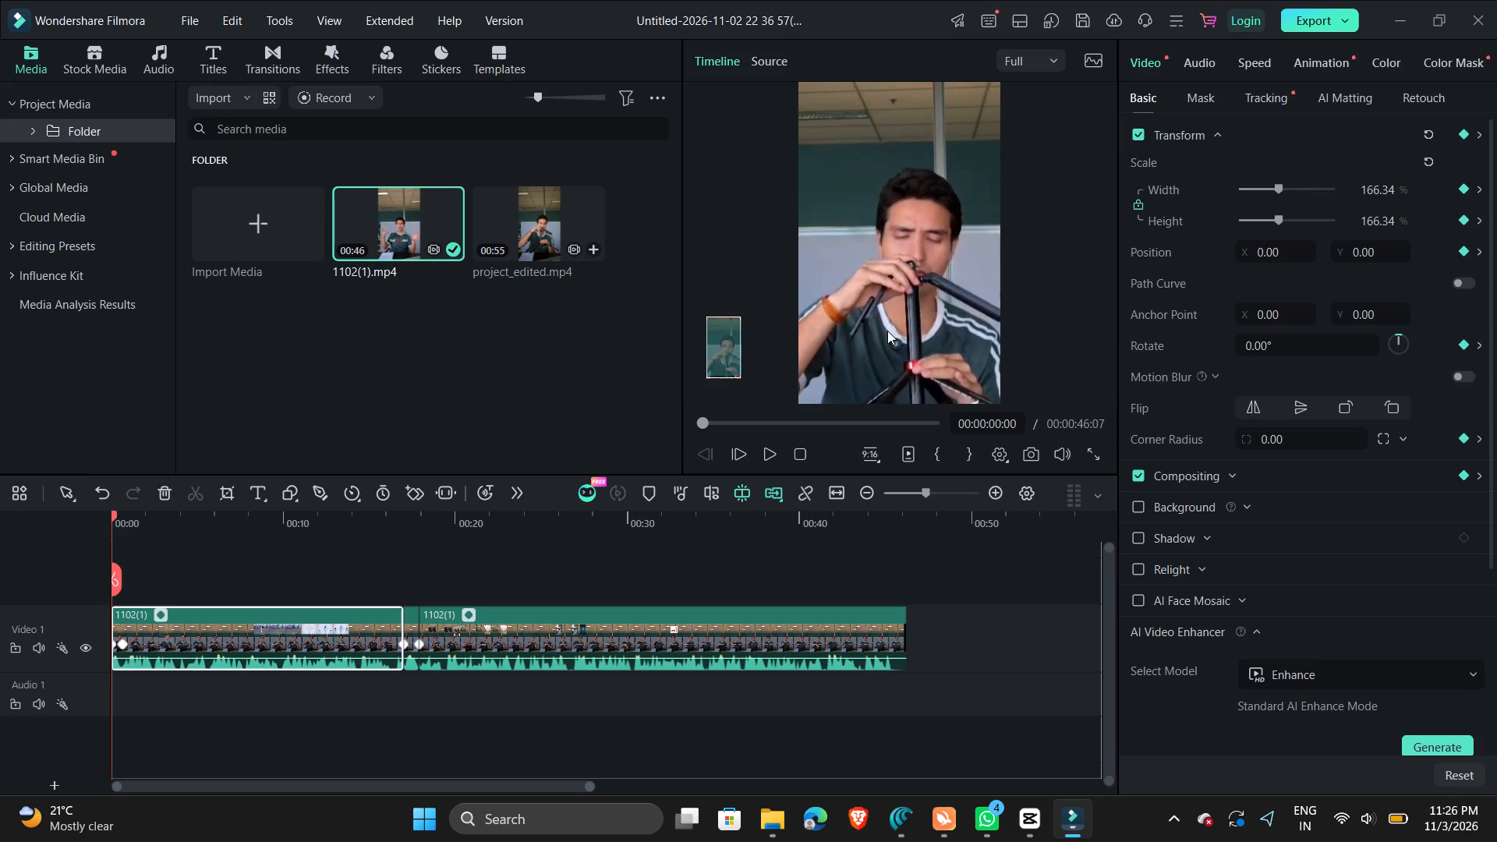
click(949, 311)
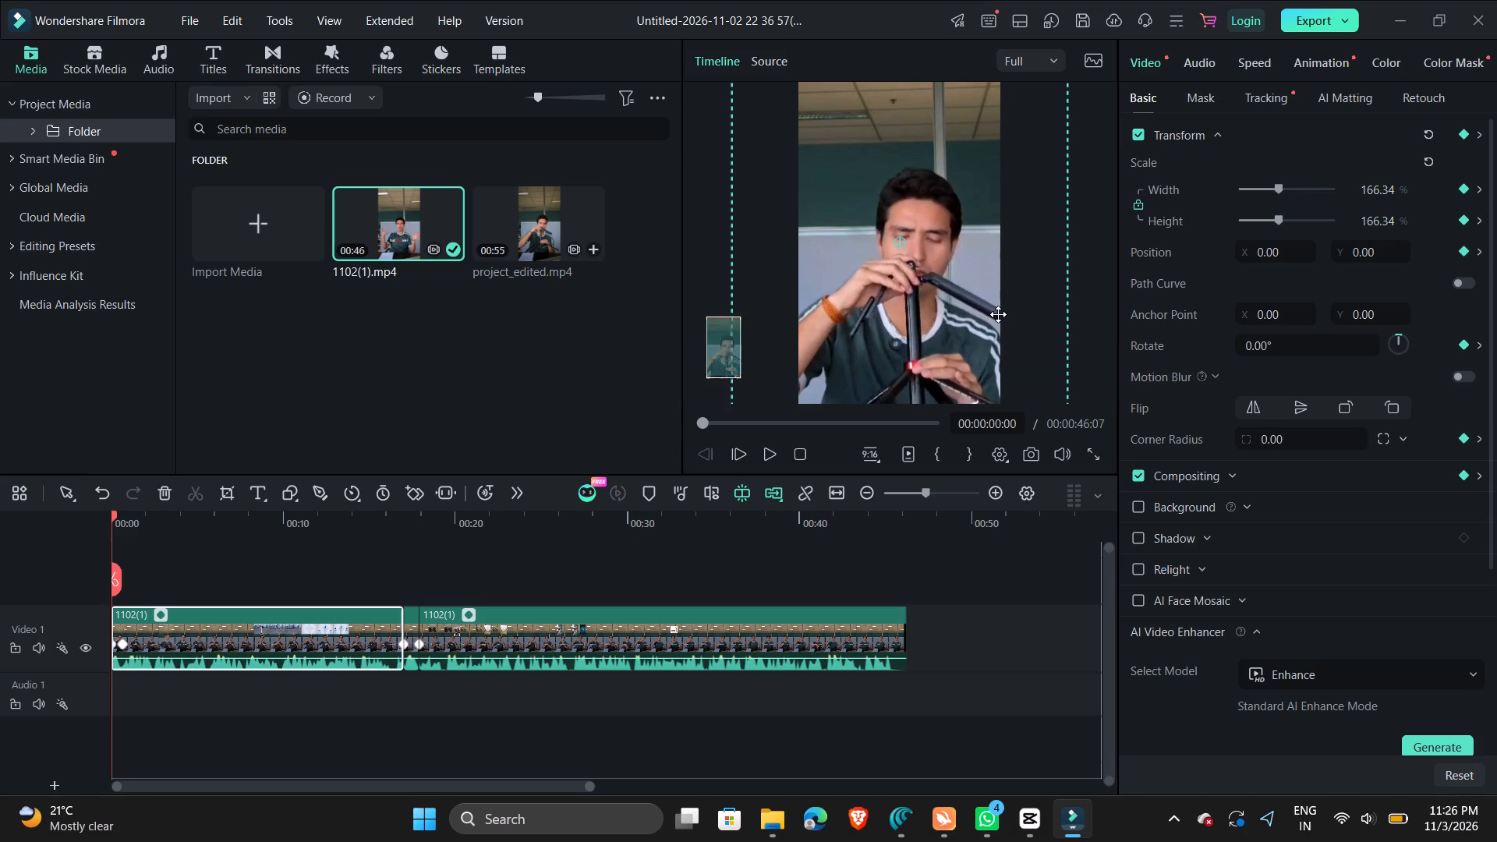
drag(933, 265, 865, 422)
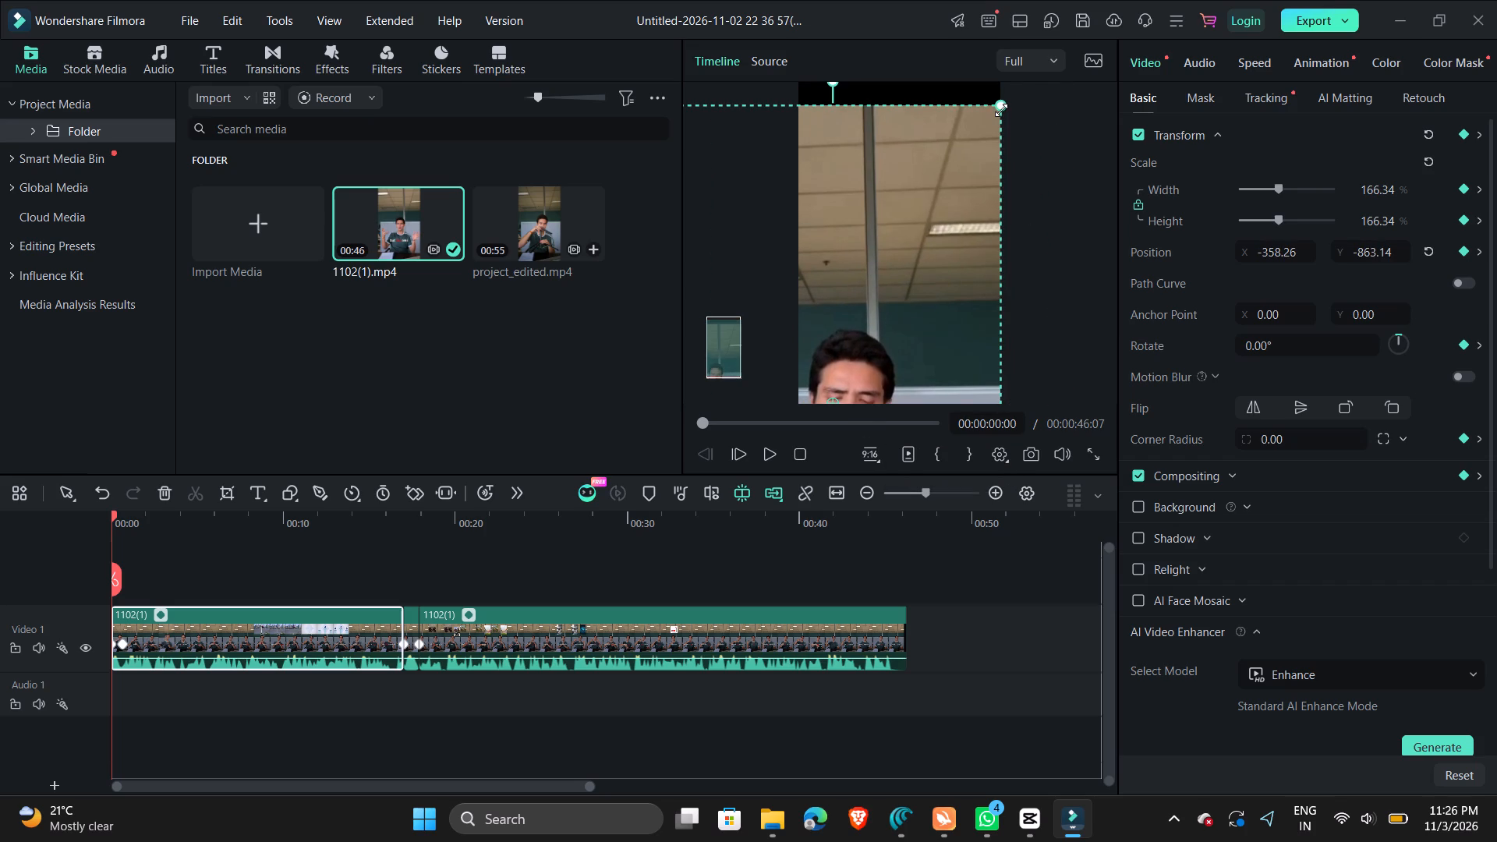
drag(999, 111, 986, 147)
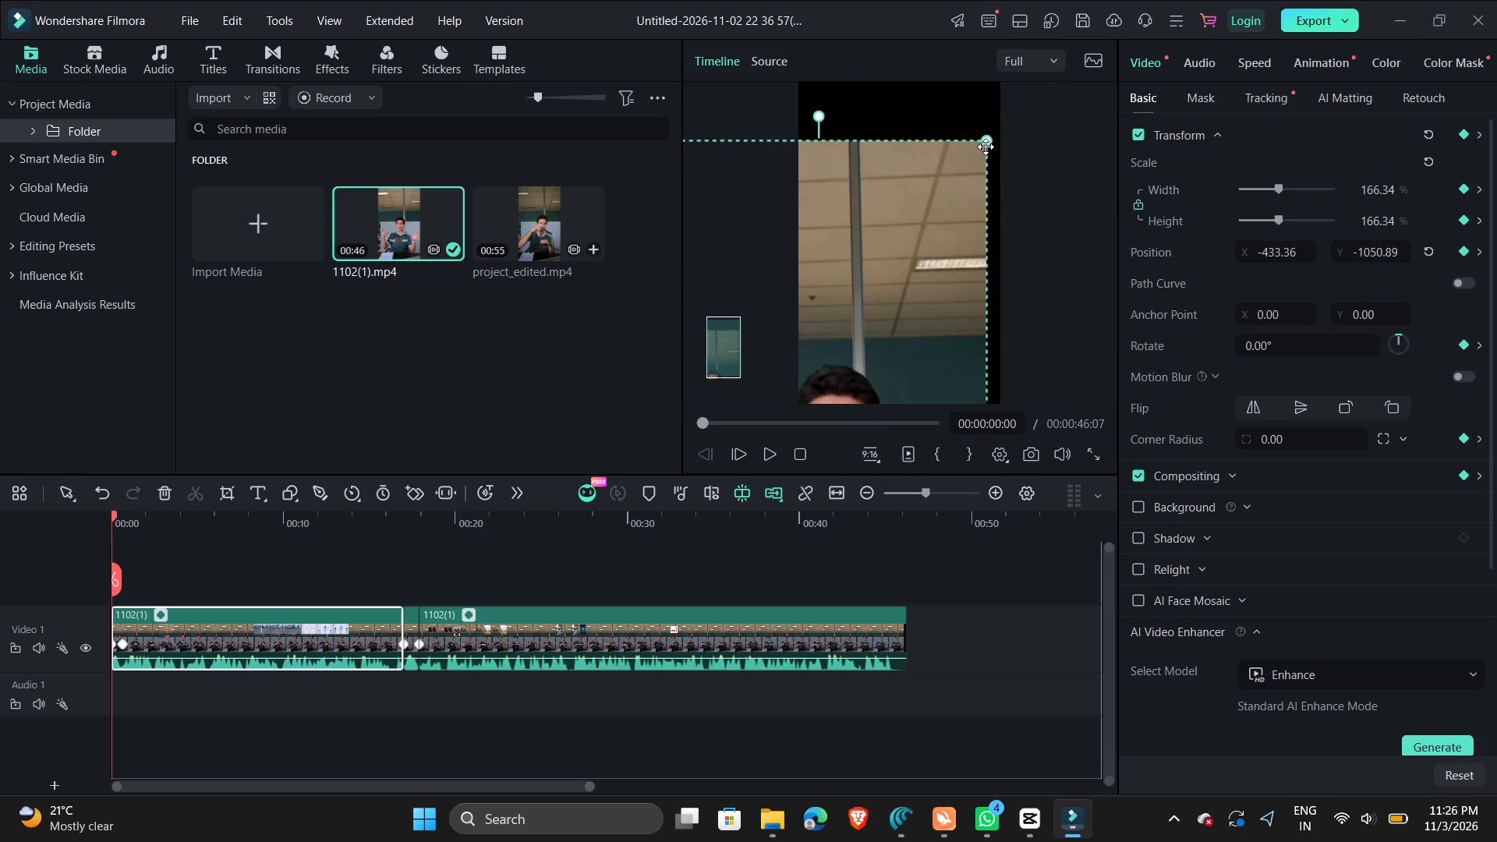
drag(986, 138, 979, 157)
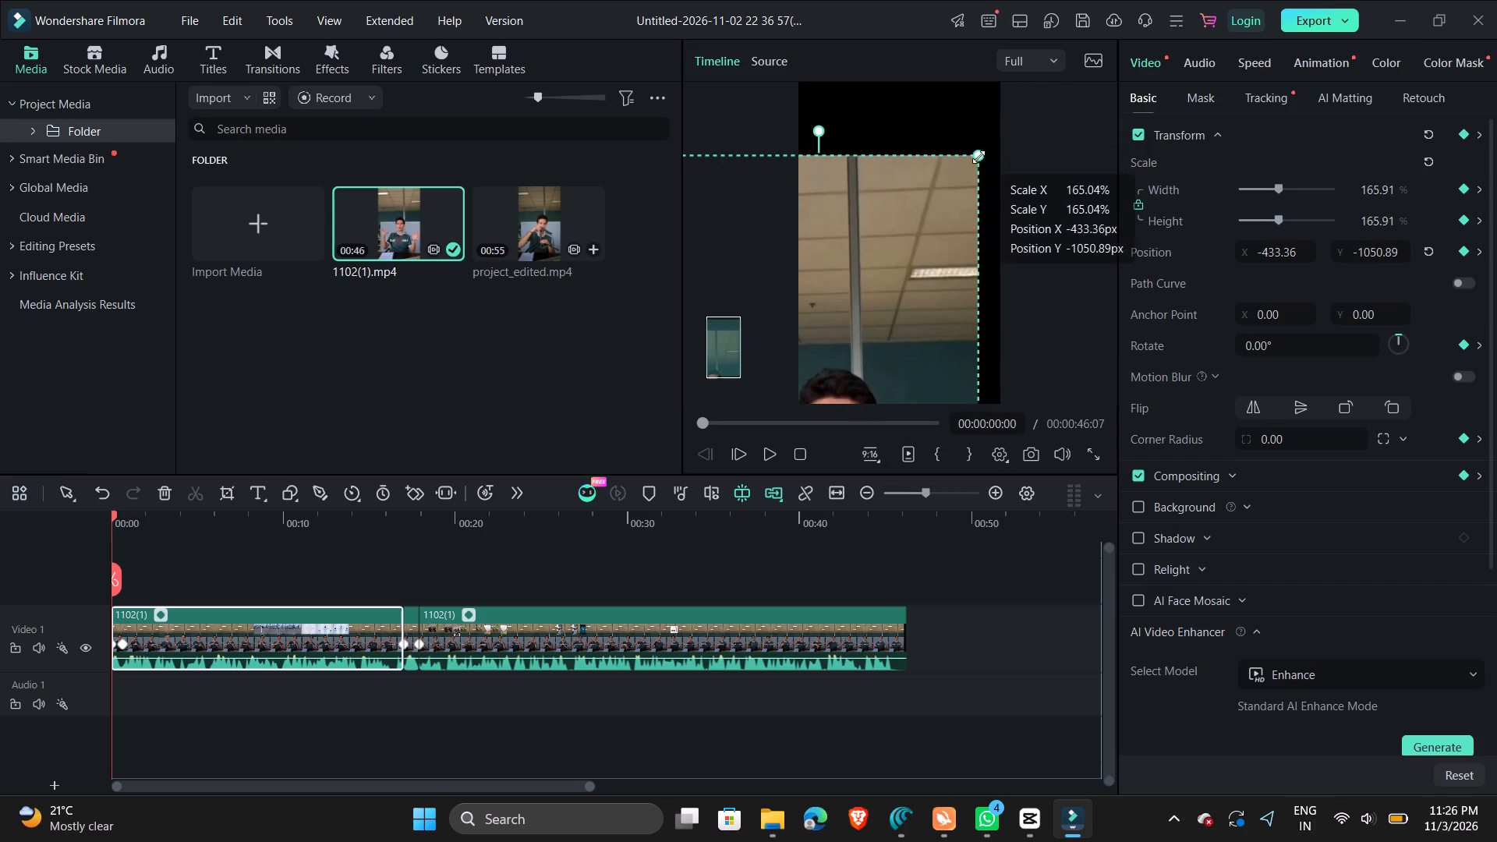
drag(979, 157, 940, 243)
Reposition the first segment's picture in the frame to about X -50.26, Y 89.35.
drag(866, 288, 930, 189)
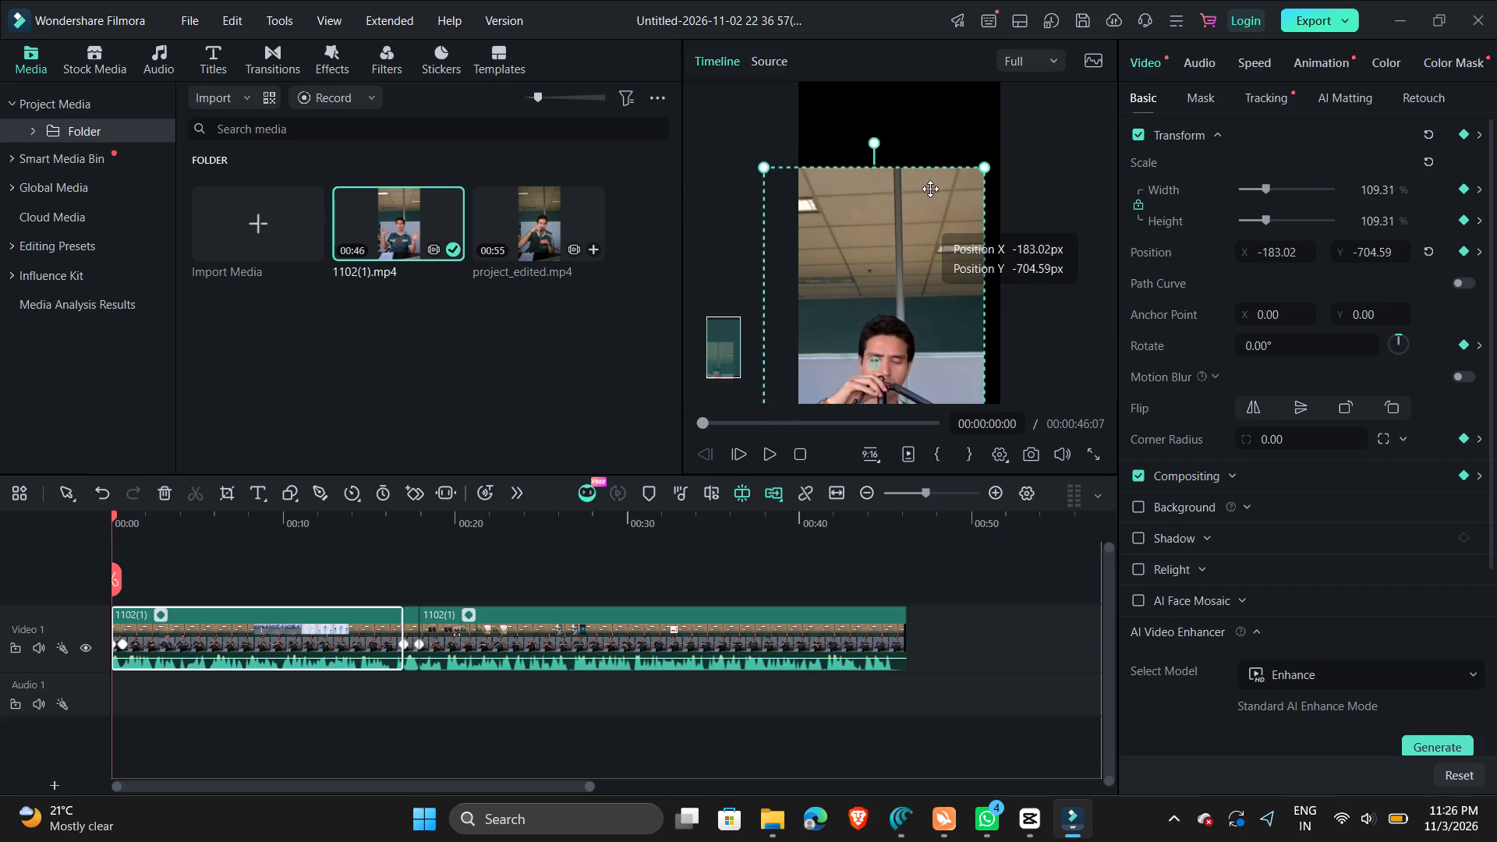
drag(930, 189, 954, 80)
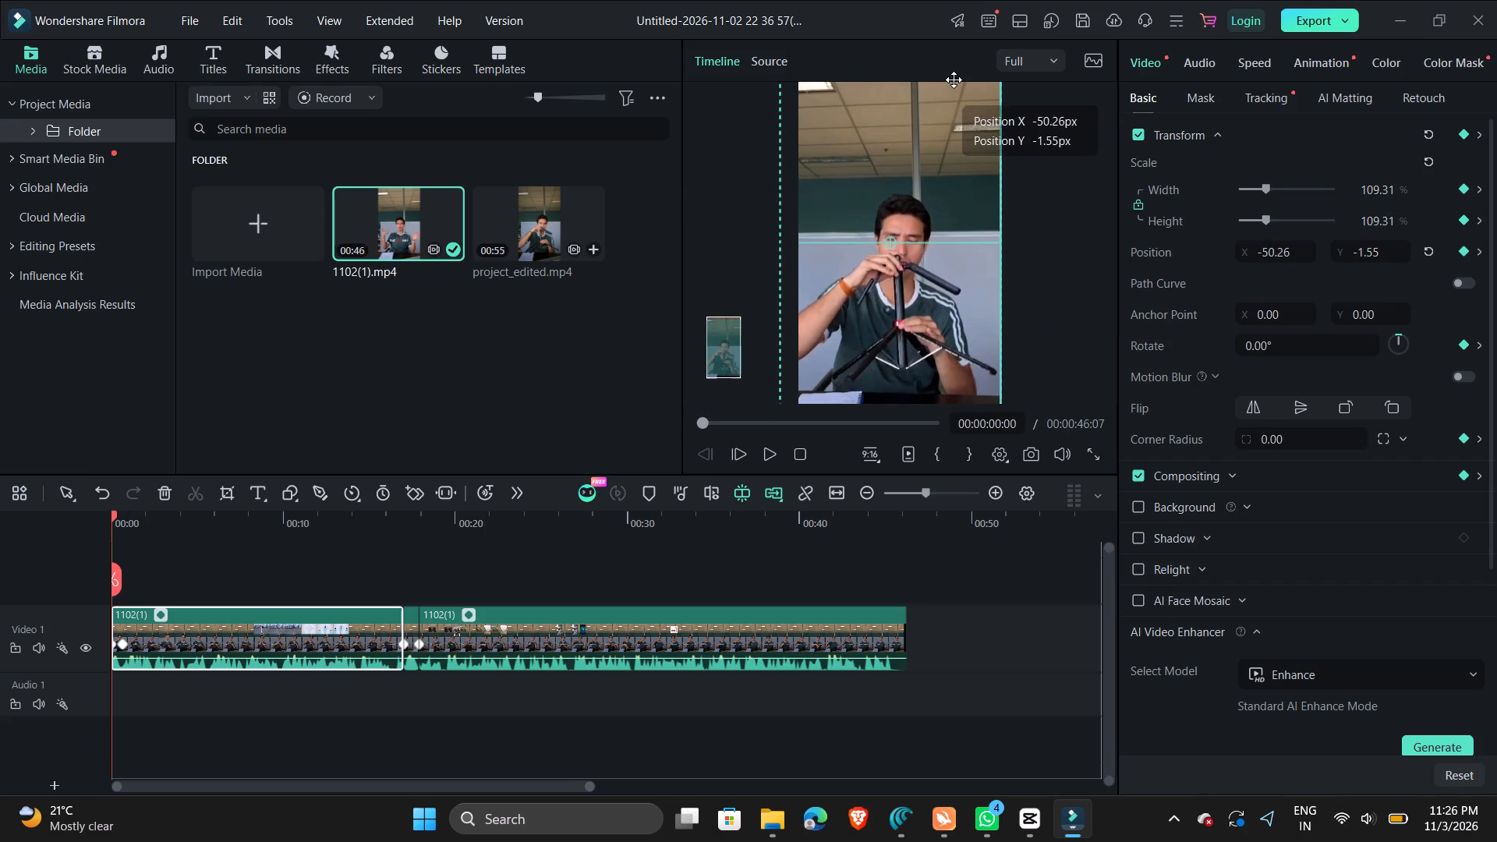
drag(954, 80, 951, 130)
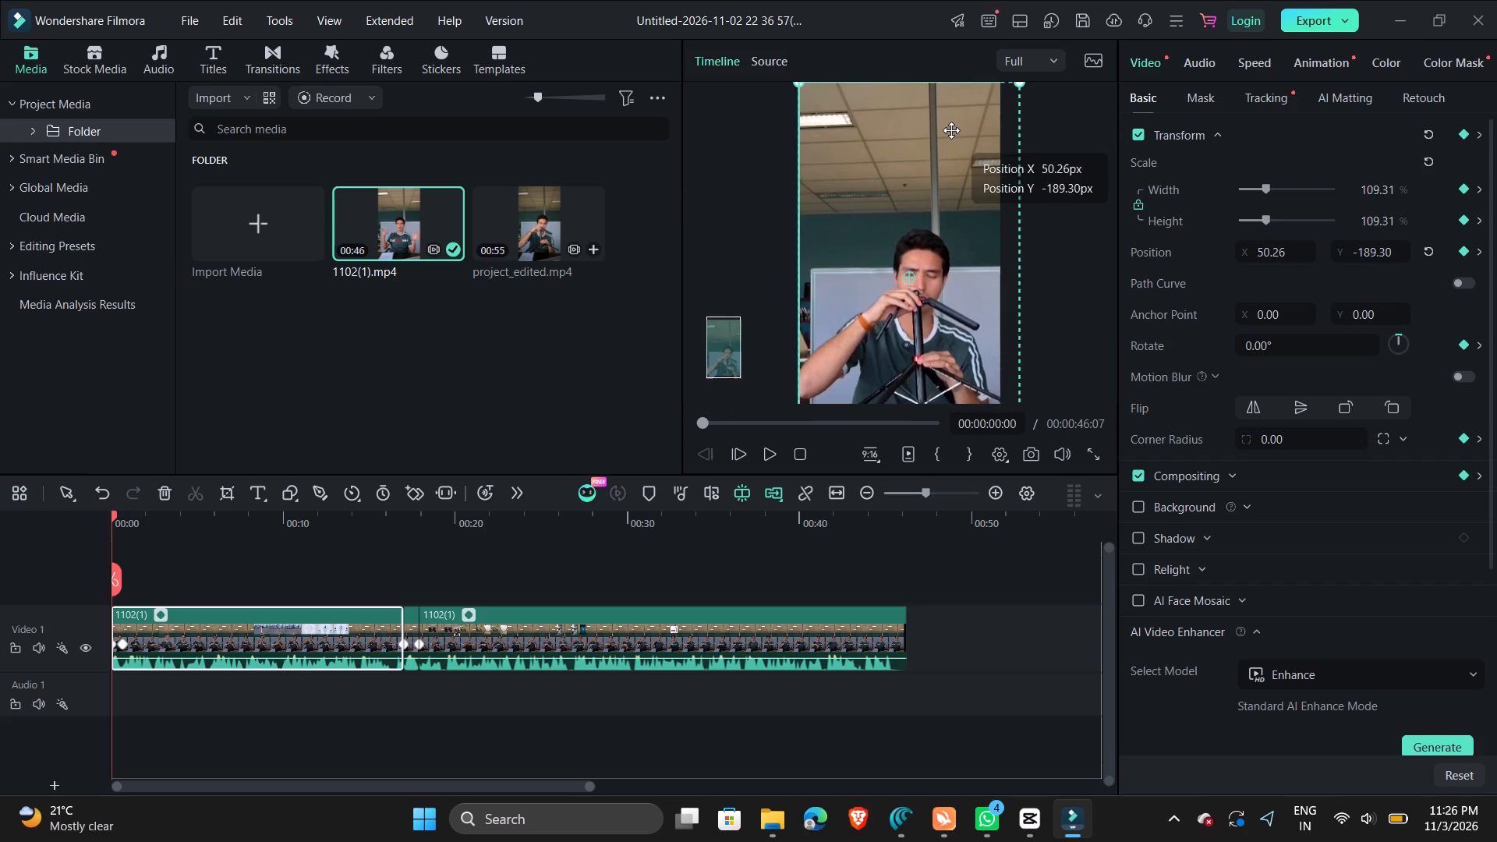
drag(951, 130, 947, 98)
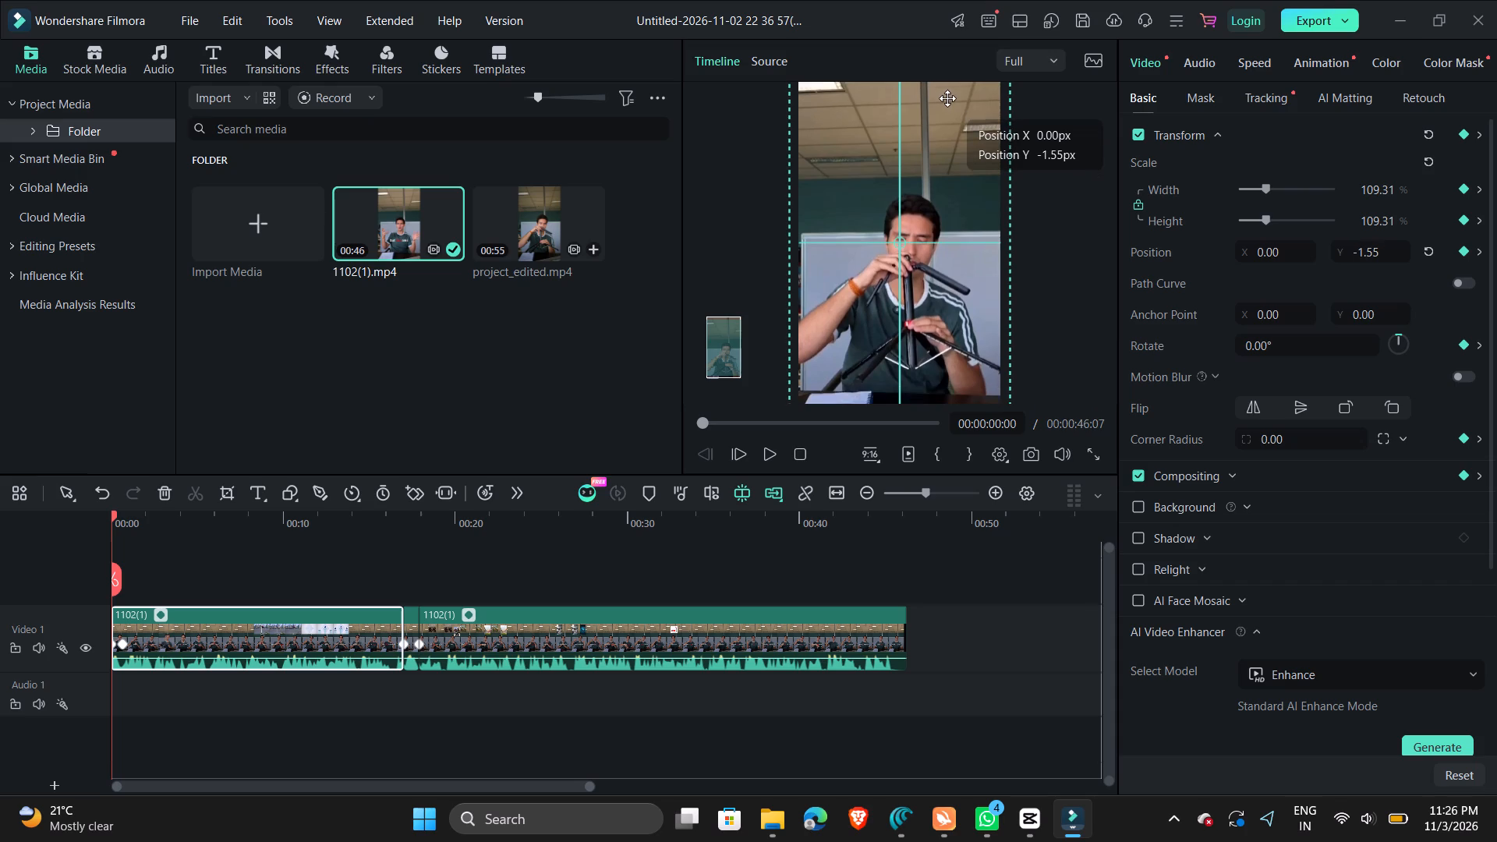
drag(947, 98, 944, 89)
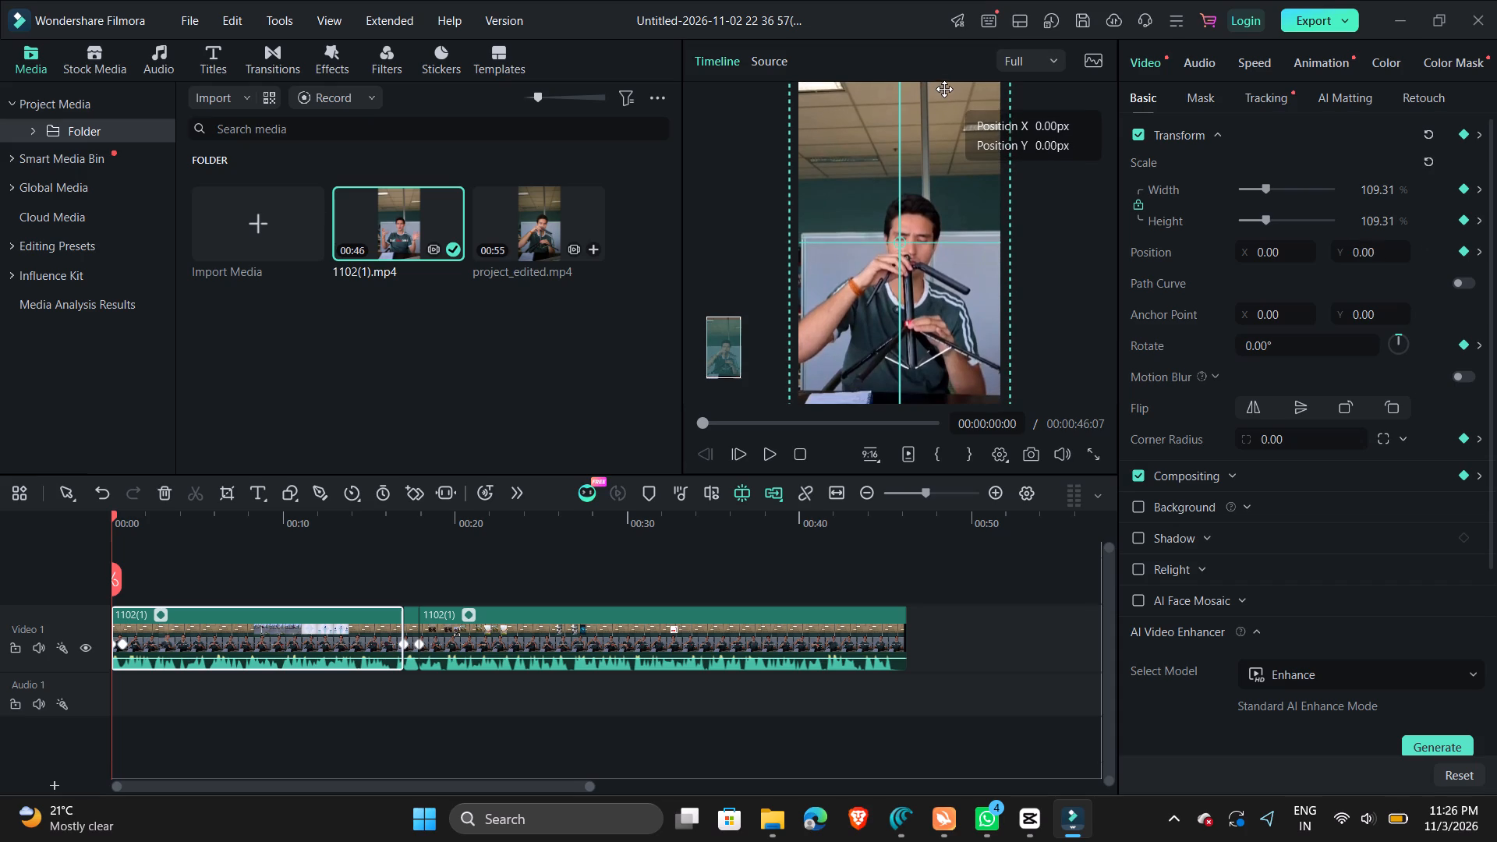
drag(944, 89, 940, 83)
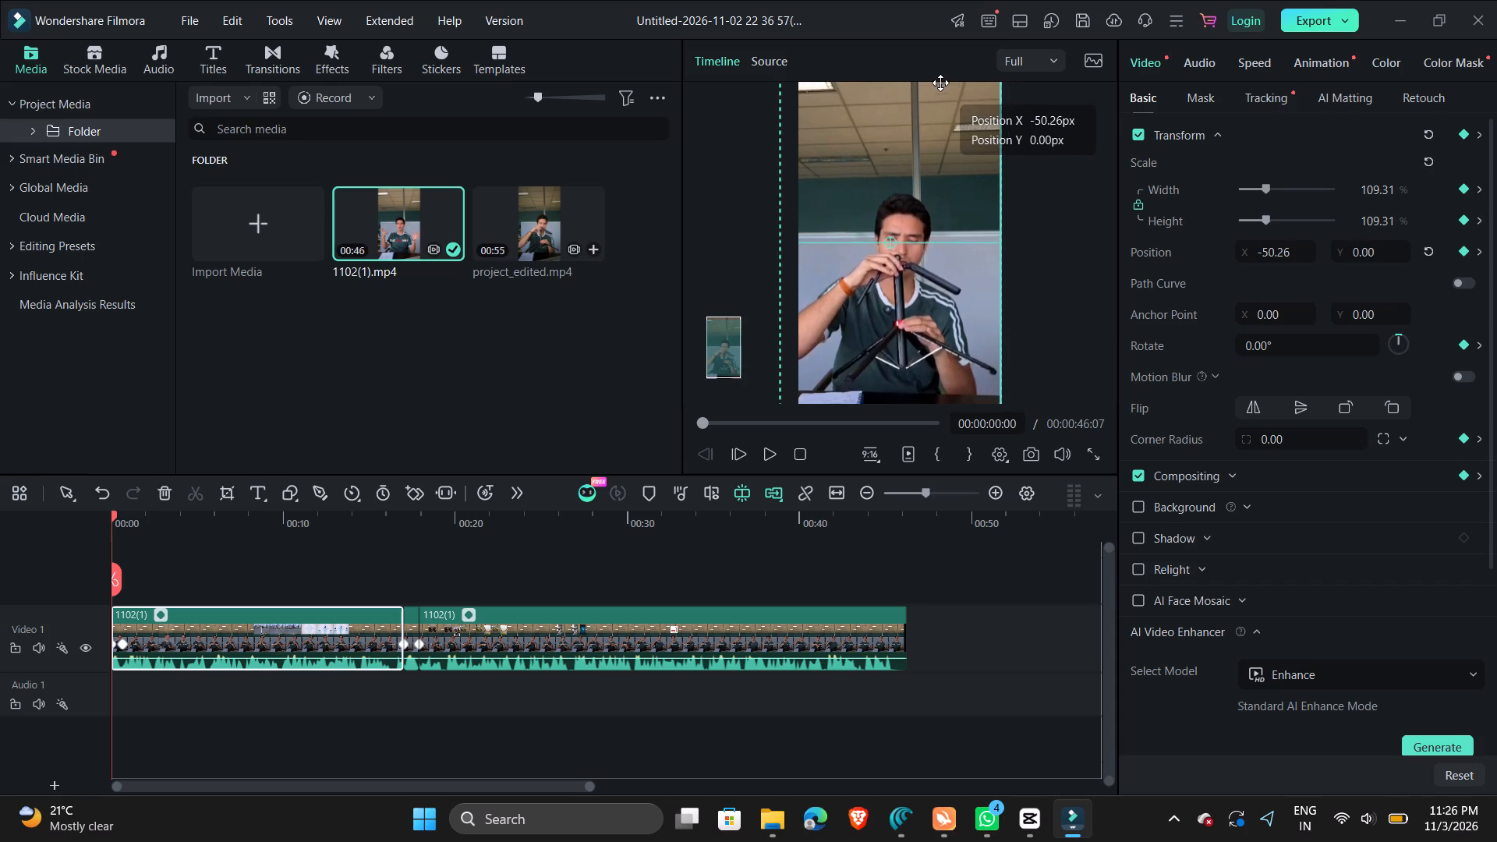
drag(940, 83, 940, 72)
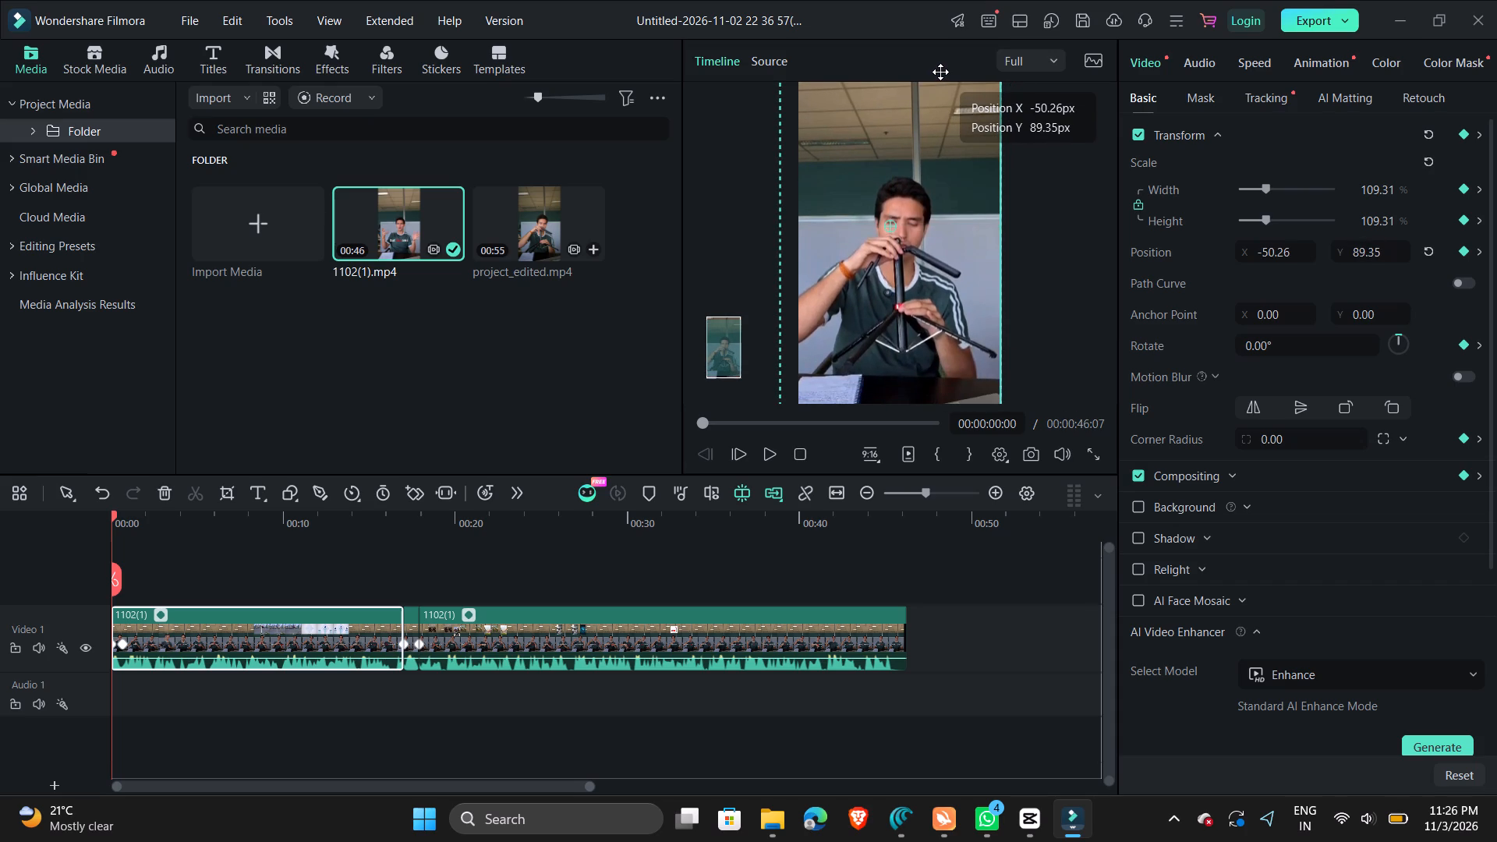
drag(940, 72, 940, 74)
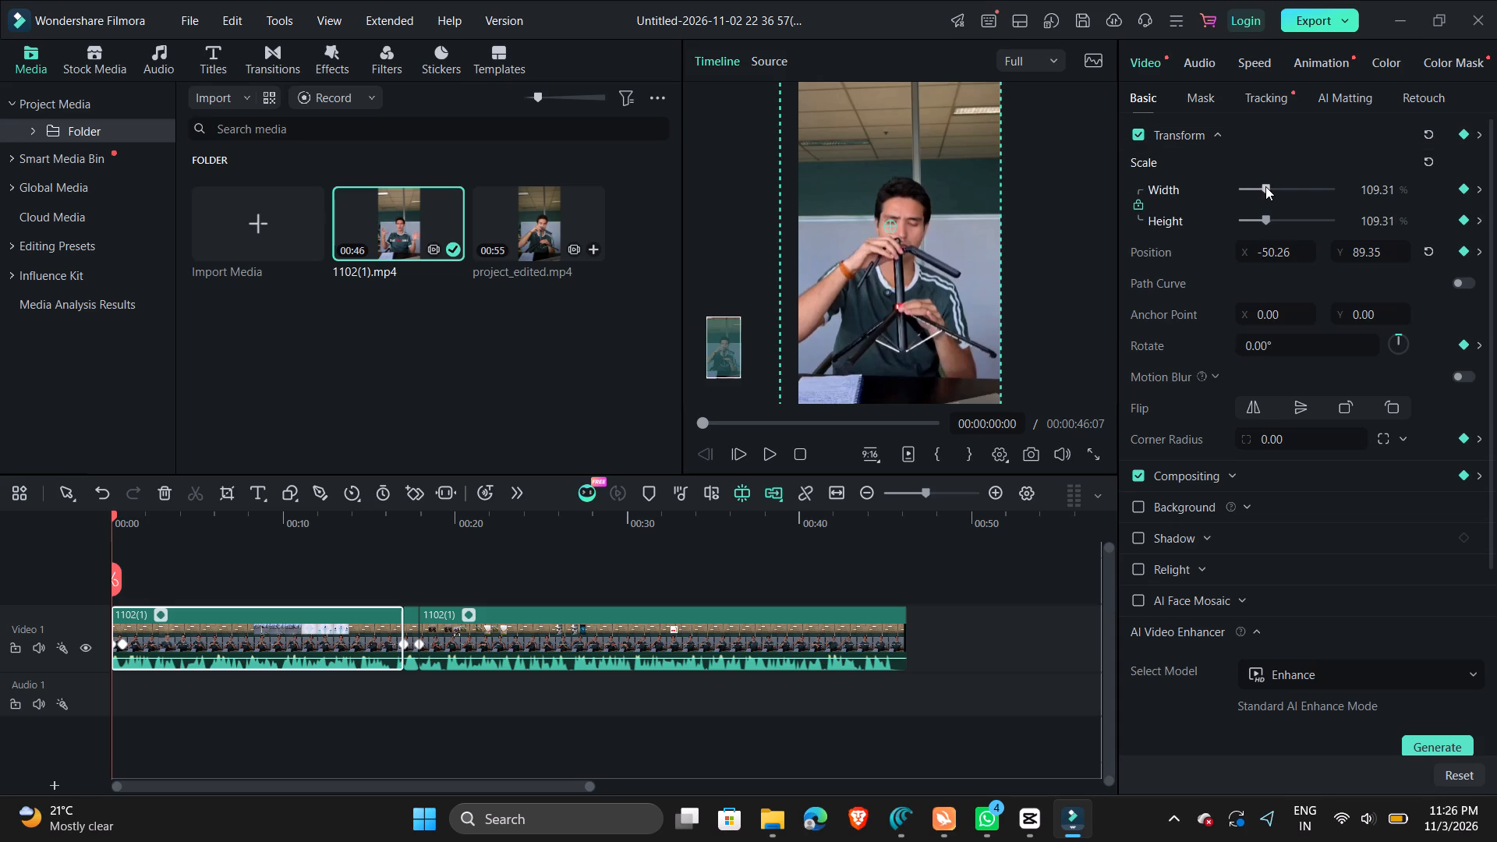
Reframe the first 1102(1) segment at its opening keyframe: position X 0.00, Y -1.55 and scale 101%.
drag(1265, 186, 1257, 208)
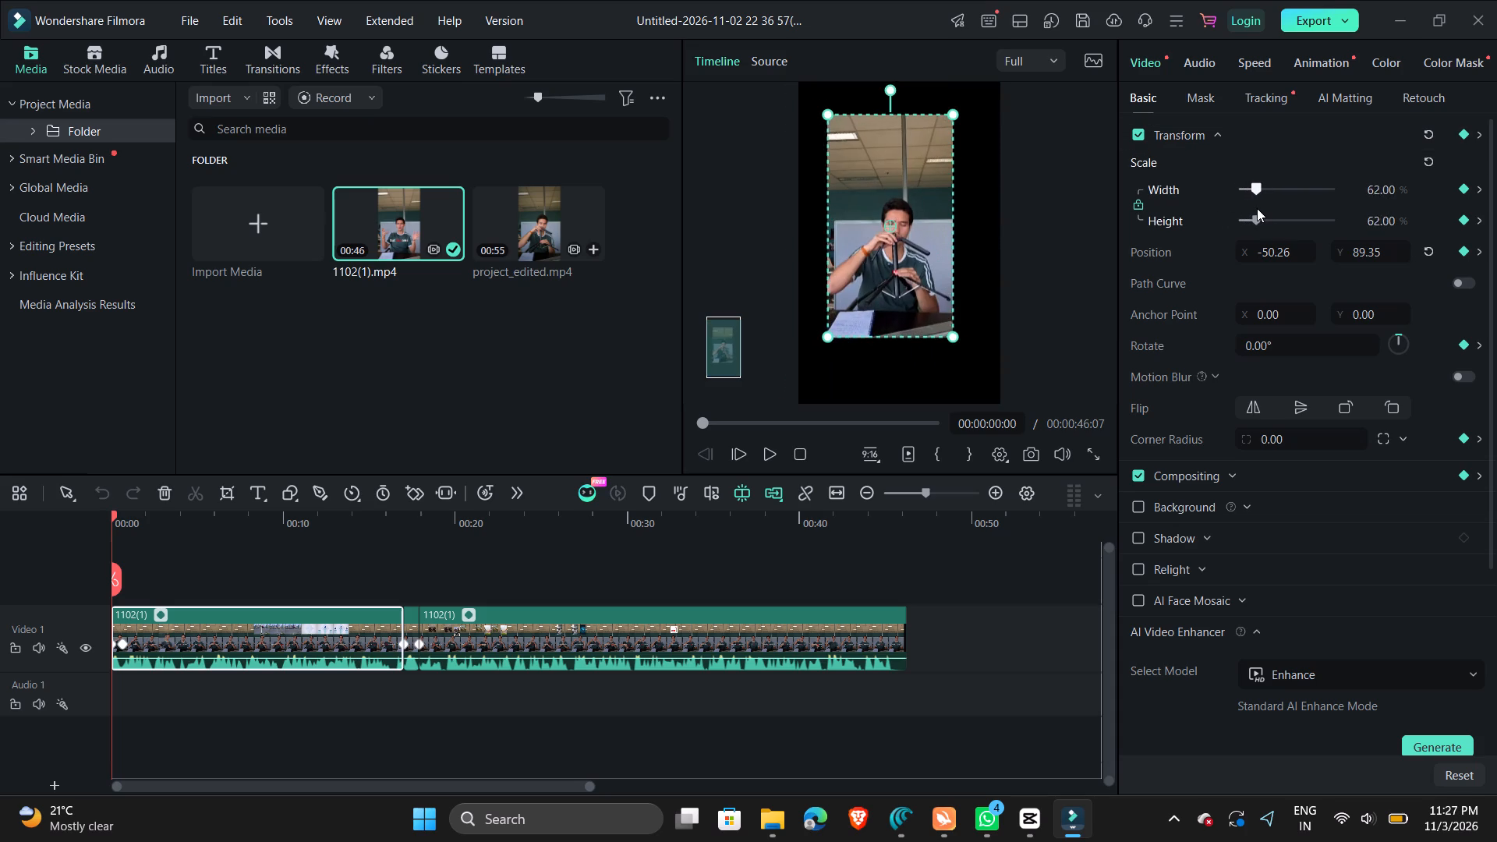
drag(1257, 208, 1263, 208)
drag(915, 214, 925, 230)
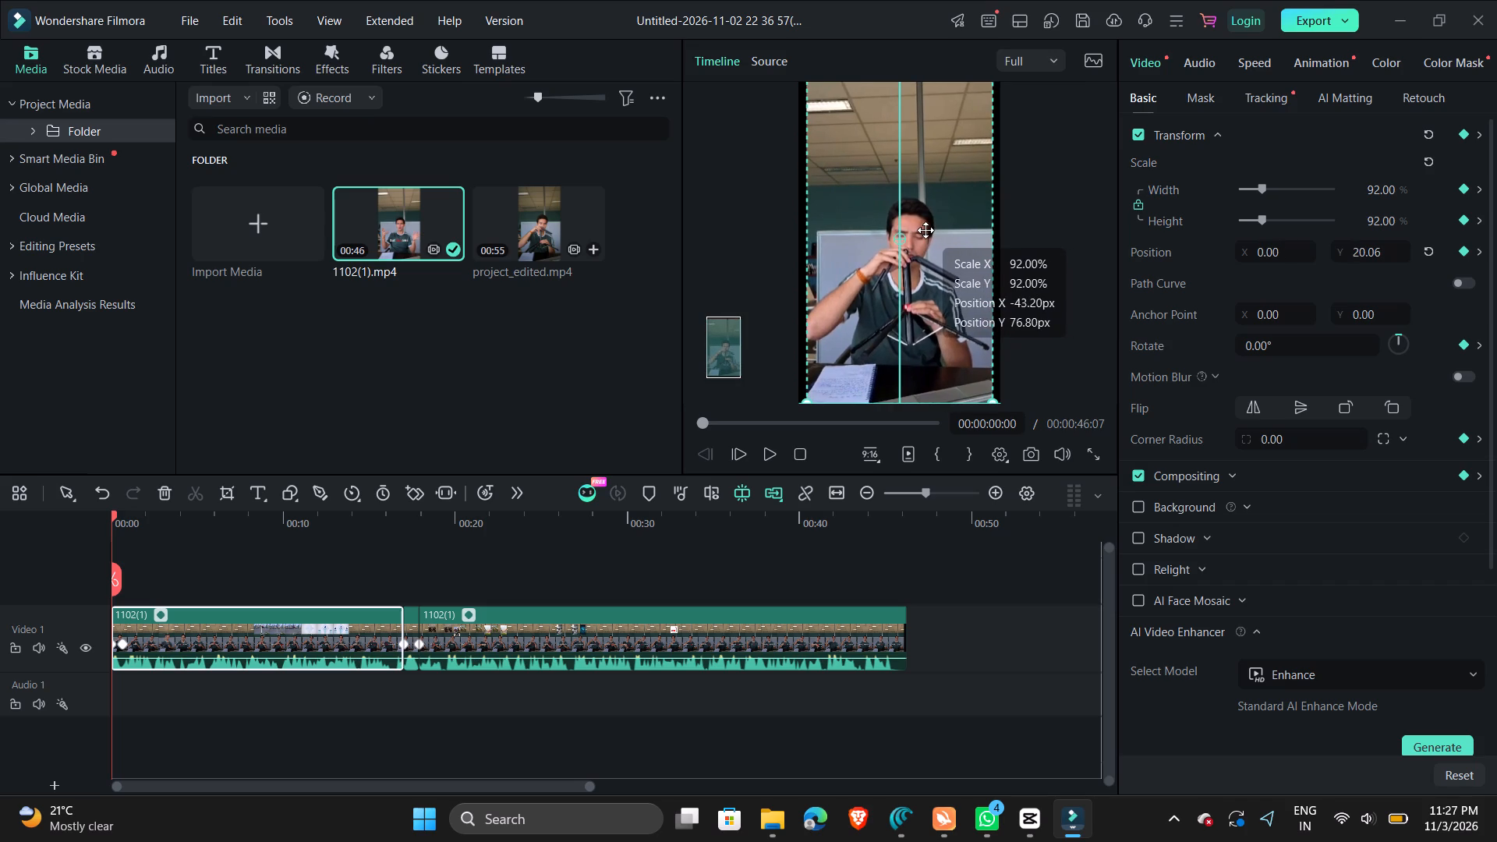
drag(925, 230, 926, 230)
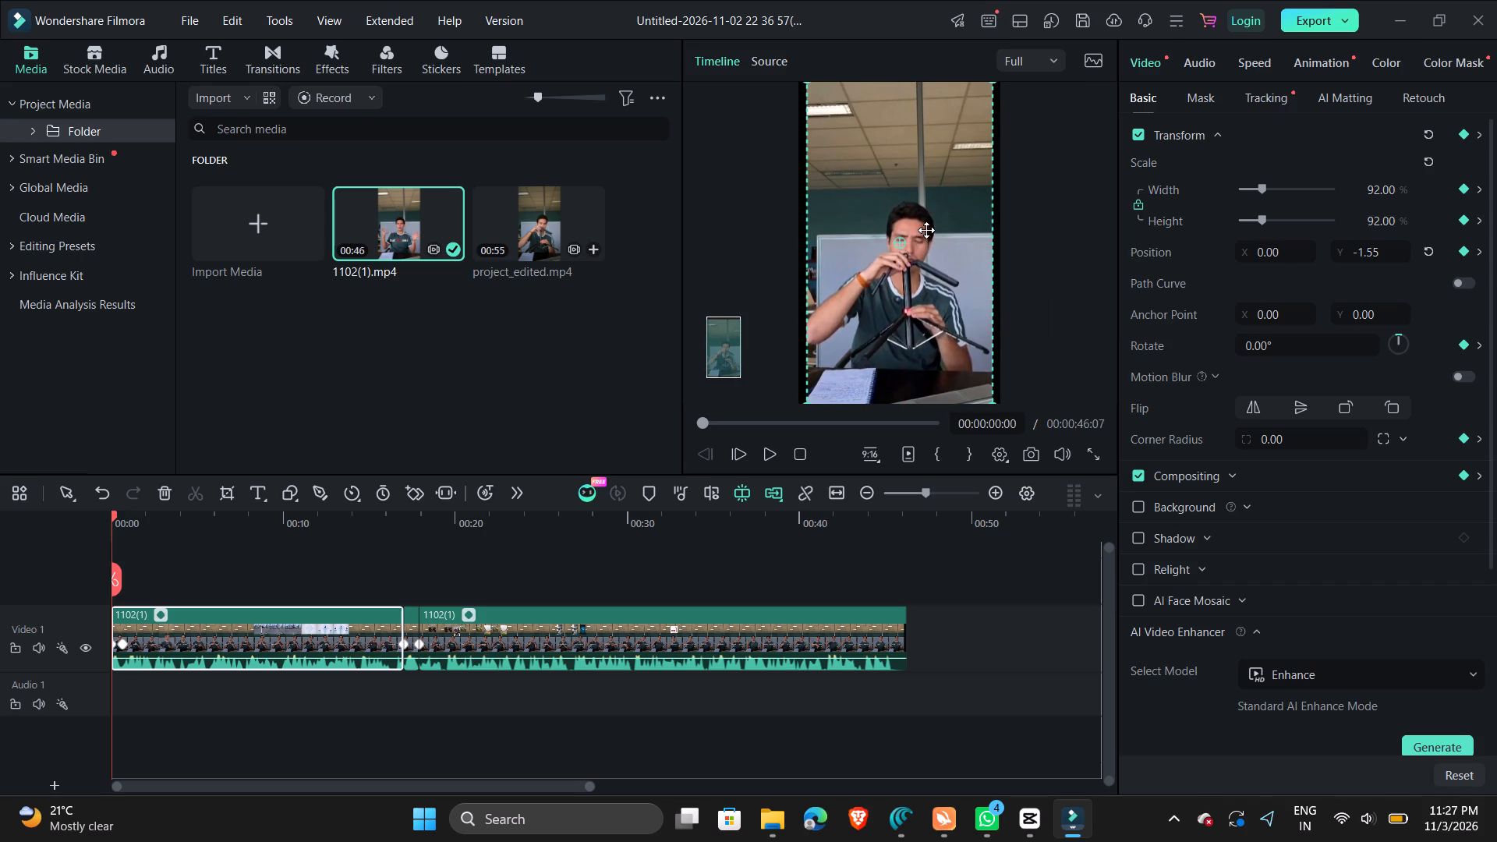
click(1265, 189)
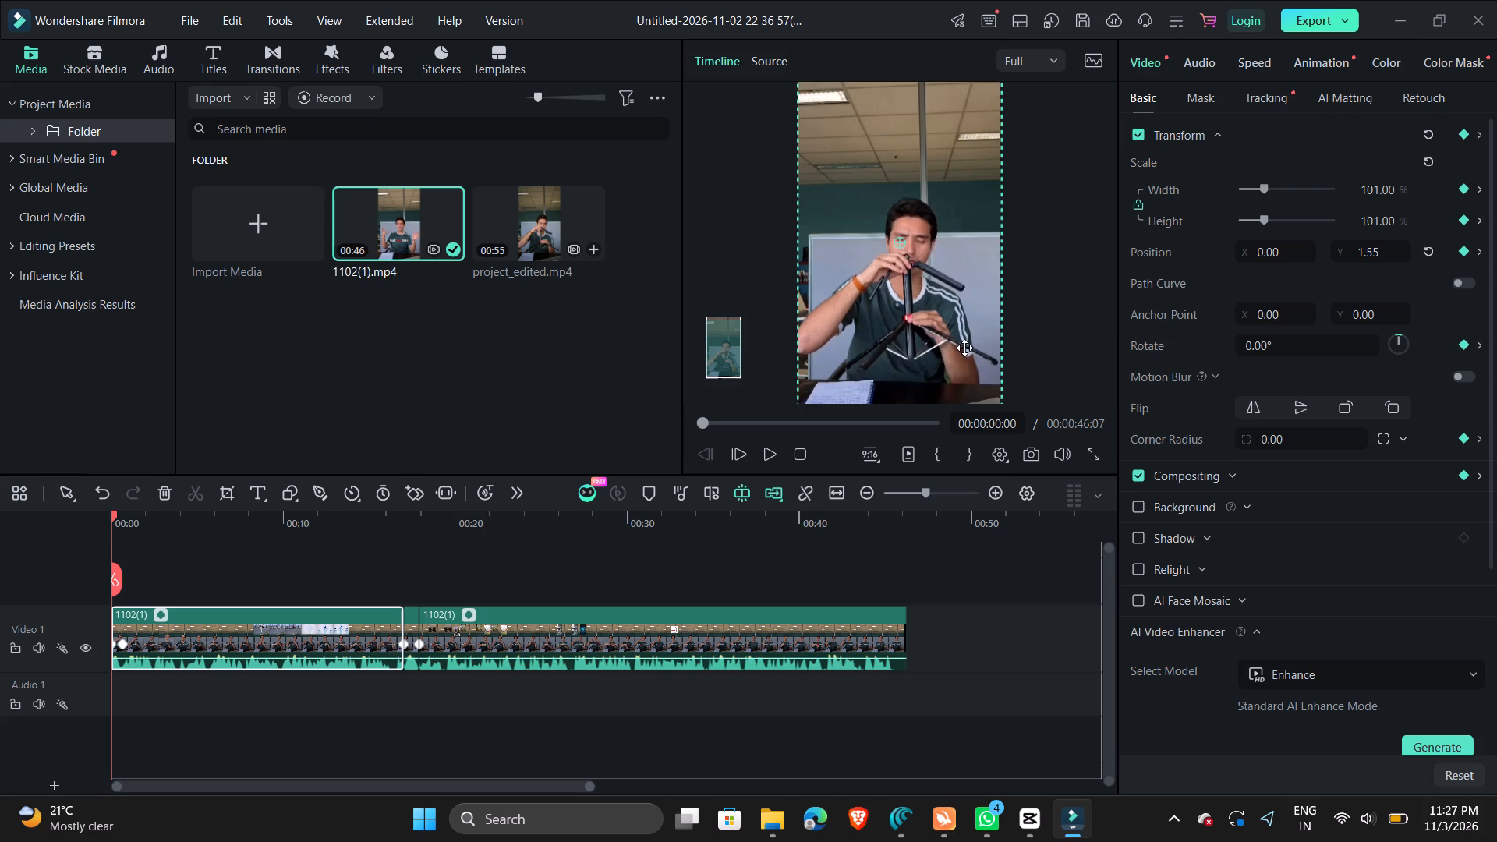
Play the video across the split points near 00:00:17:00, stop playback, and return to the opening keyframe.
click(380, 564)
click(380, 564)
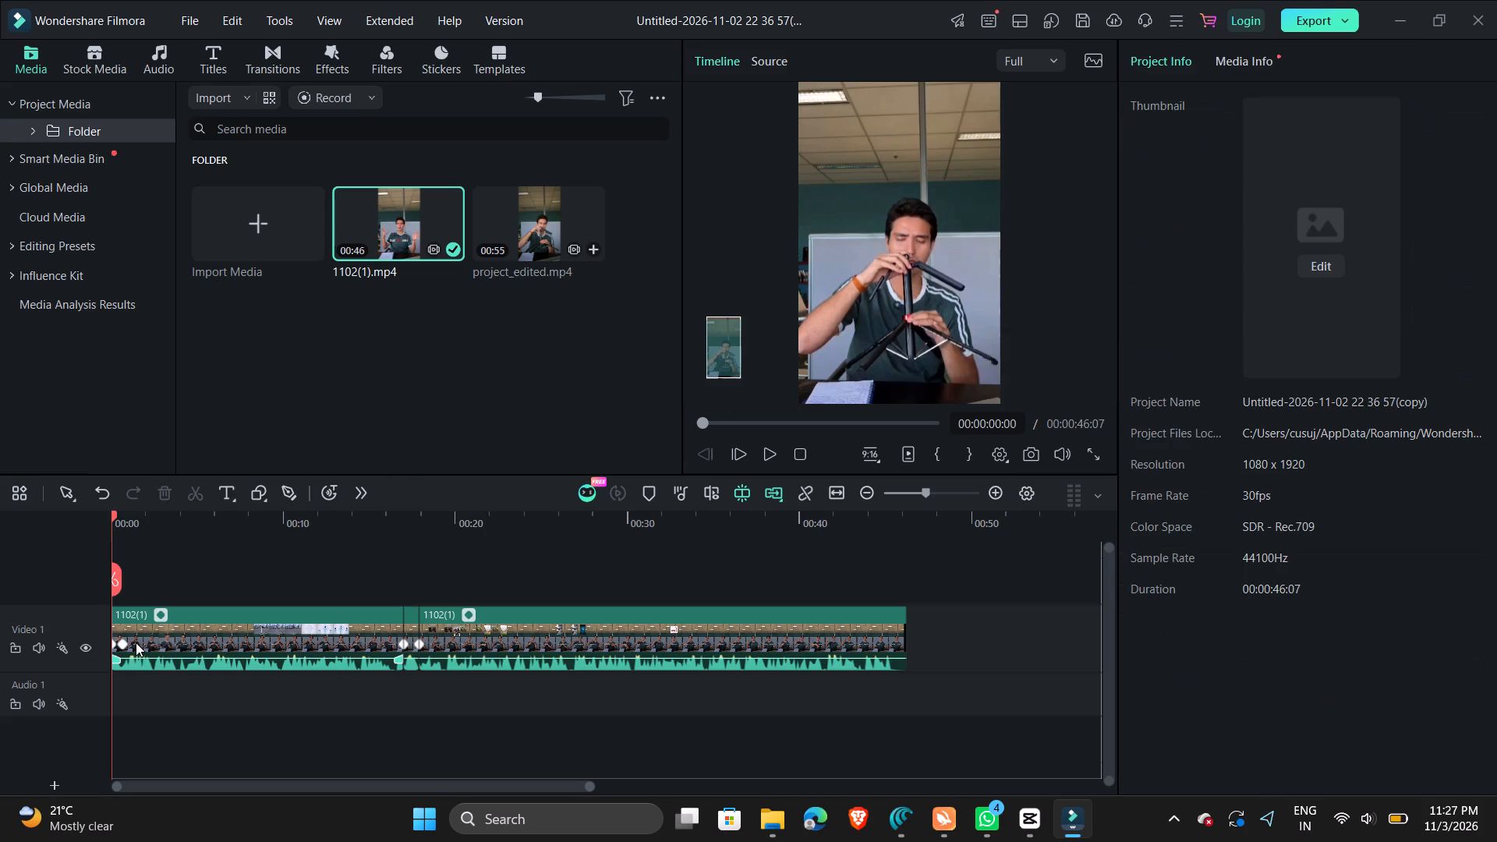
drag(112, 593, 336, 625)
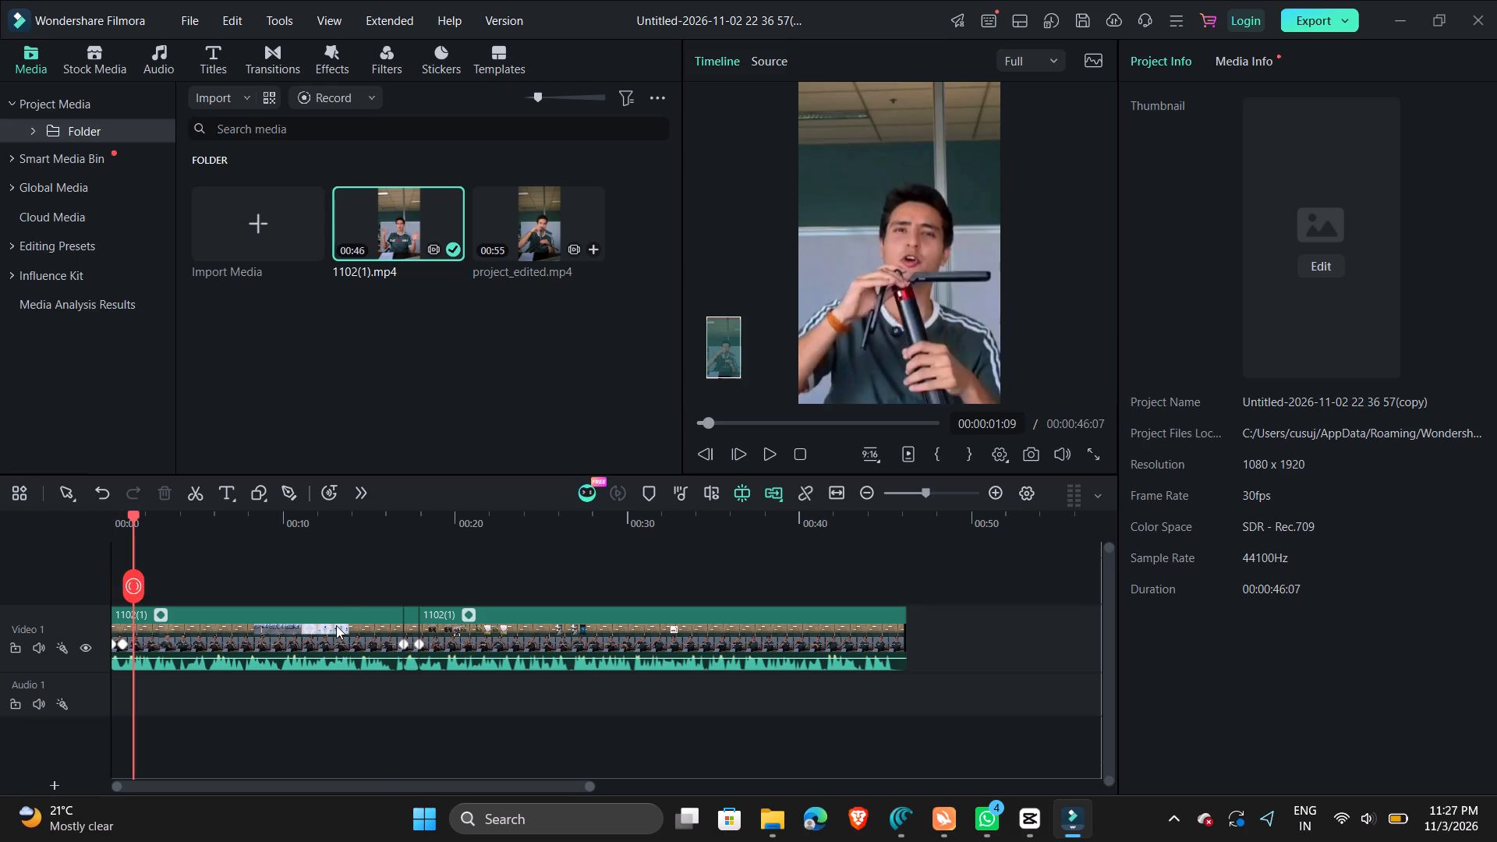
drag(336, 625, 387, 626)
key(space)
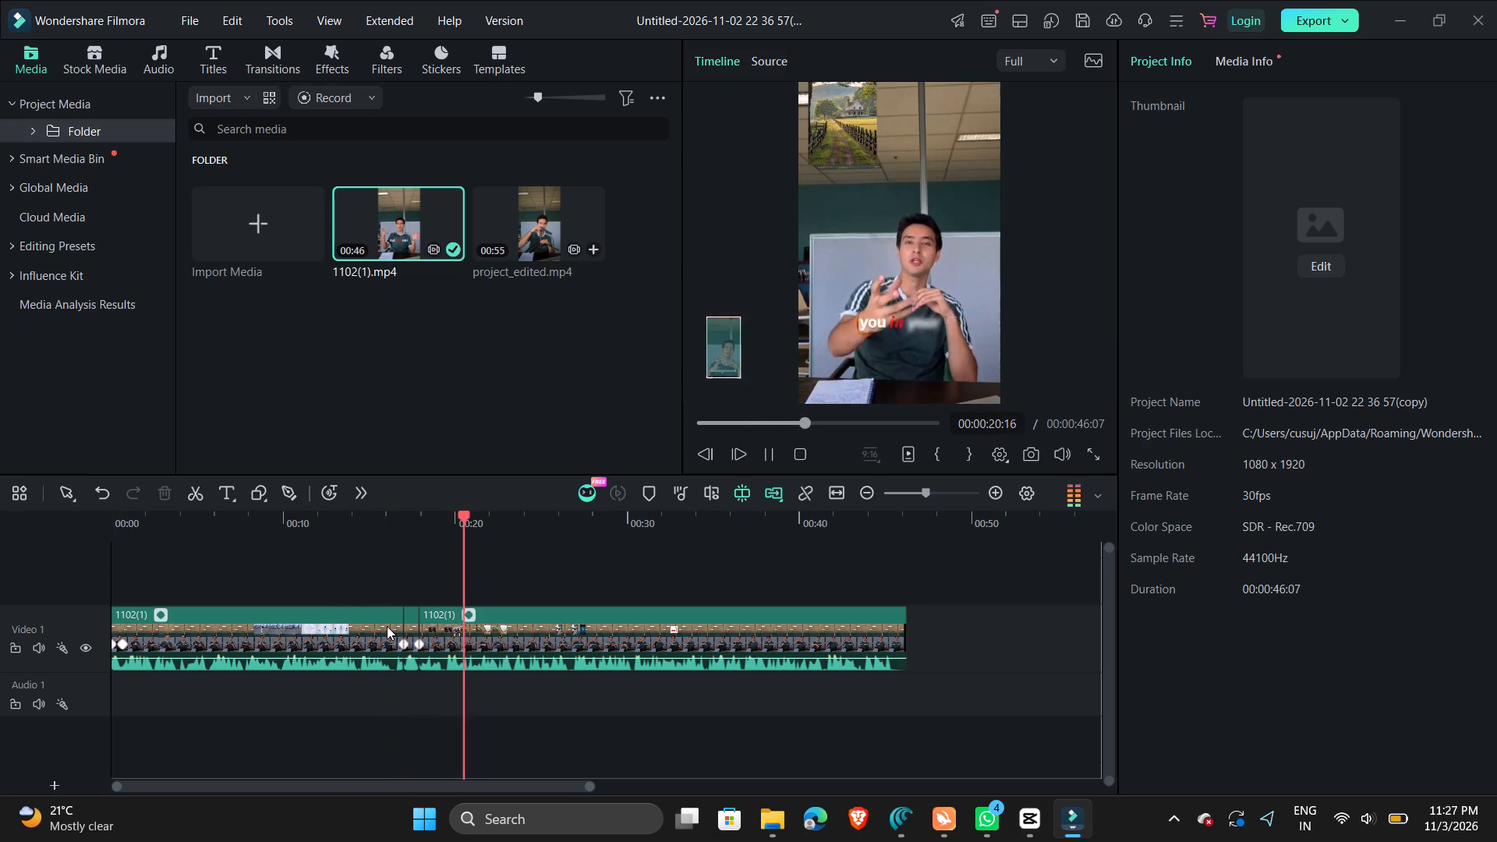
key(space)
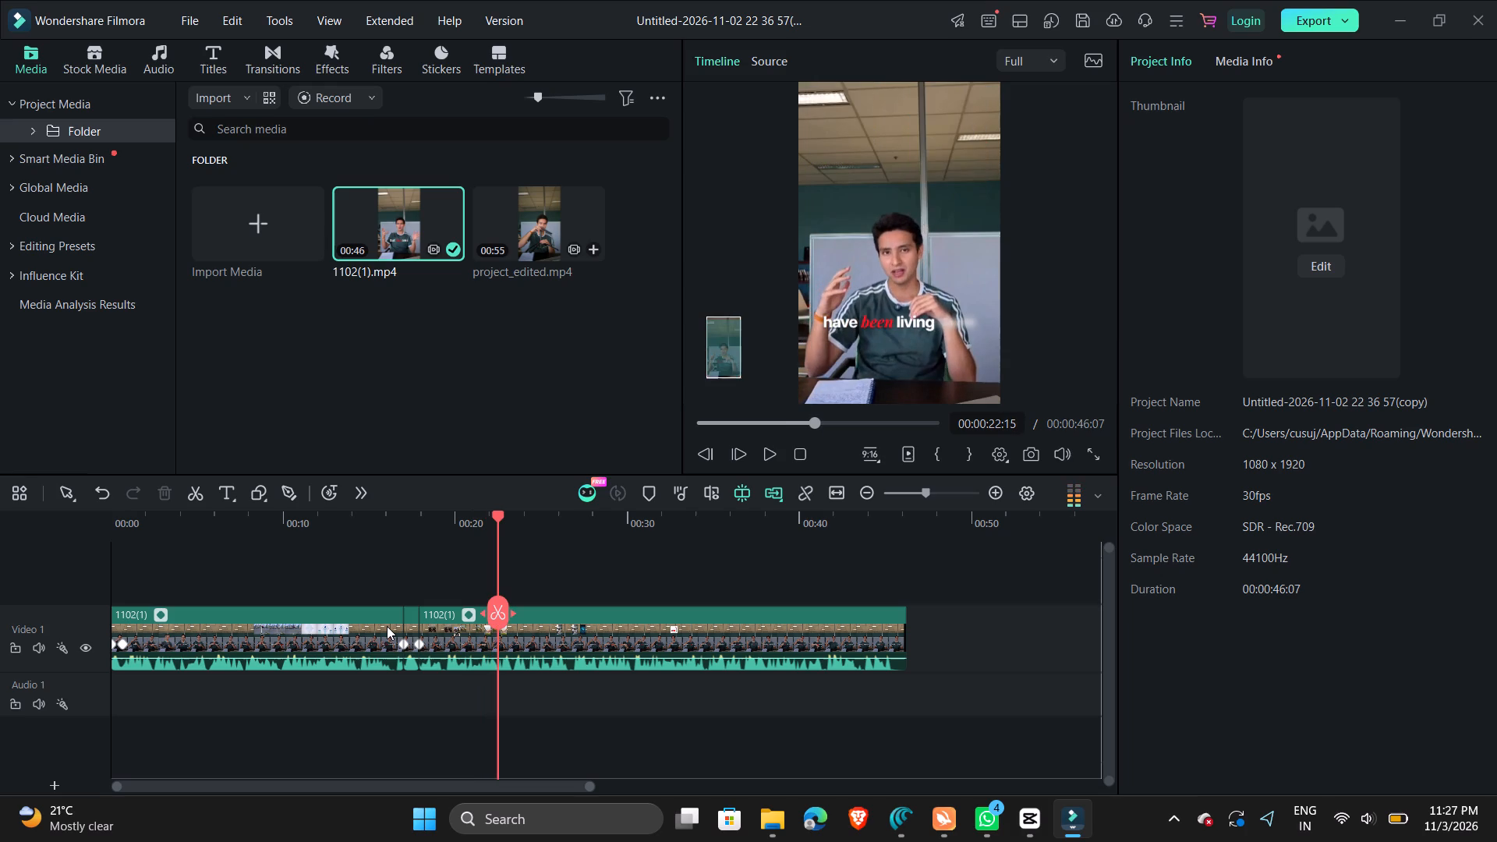
click(112, 643)
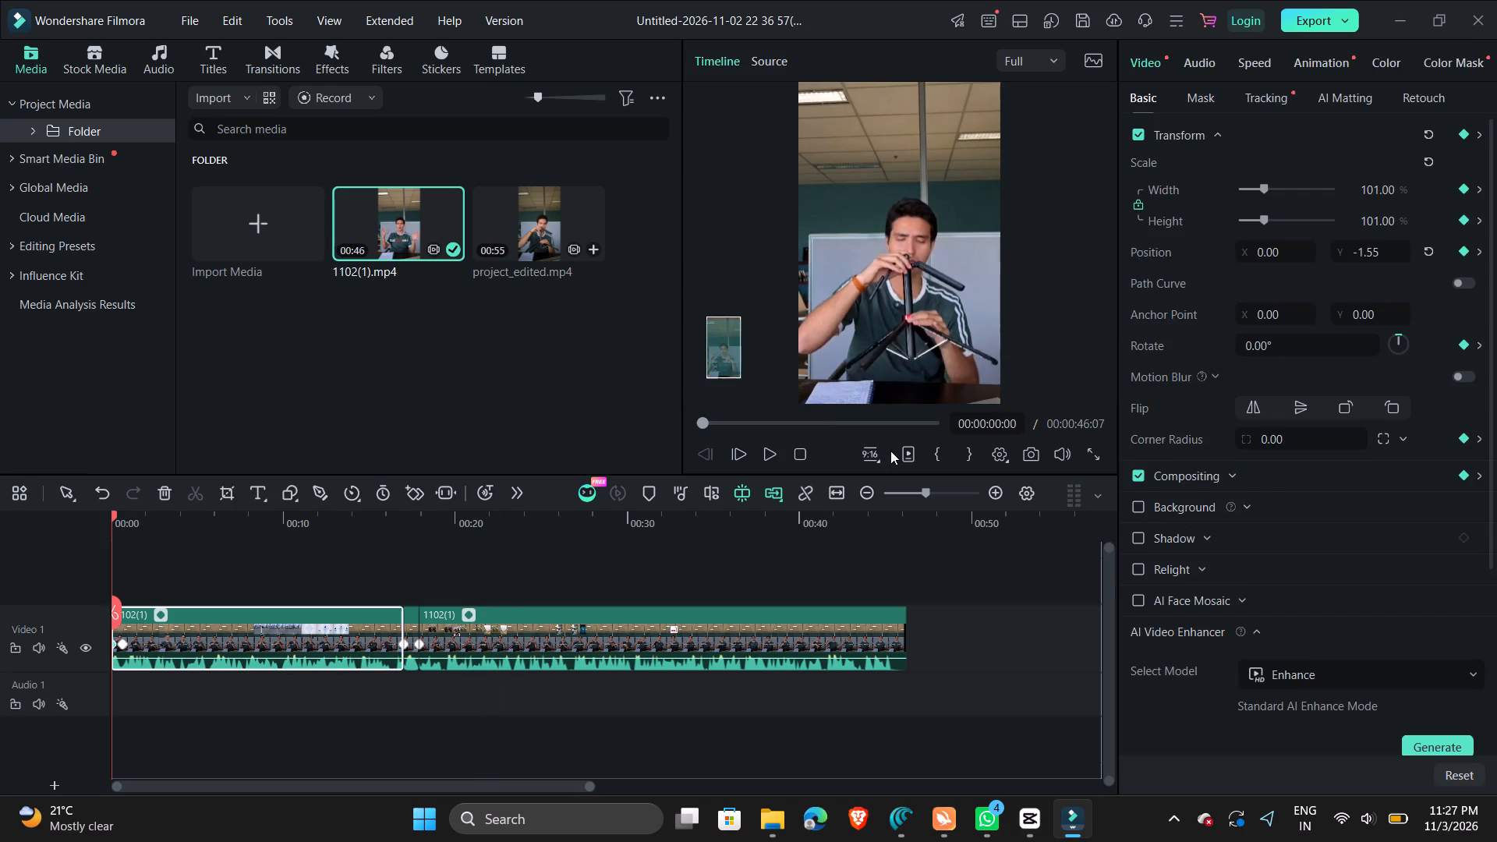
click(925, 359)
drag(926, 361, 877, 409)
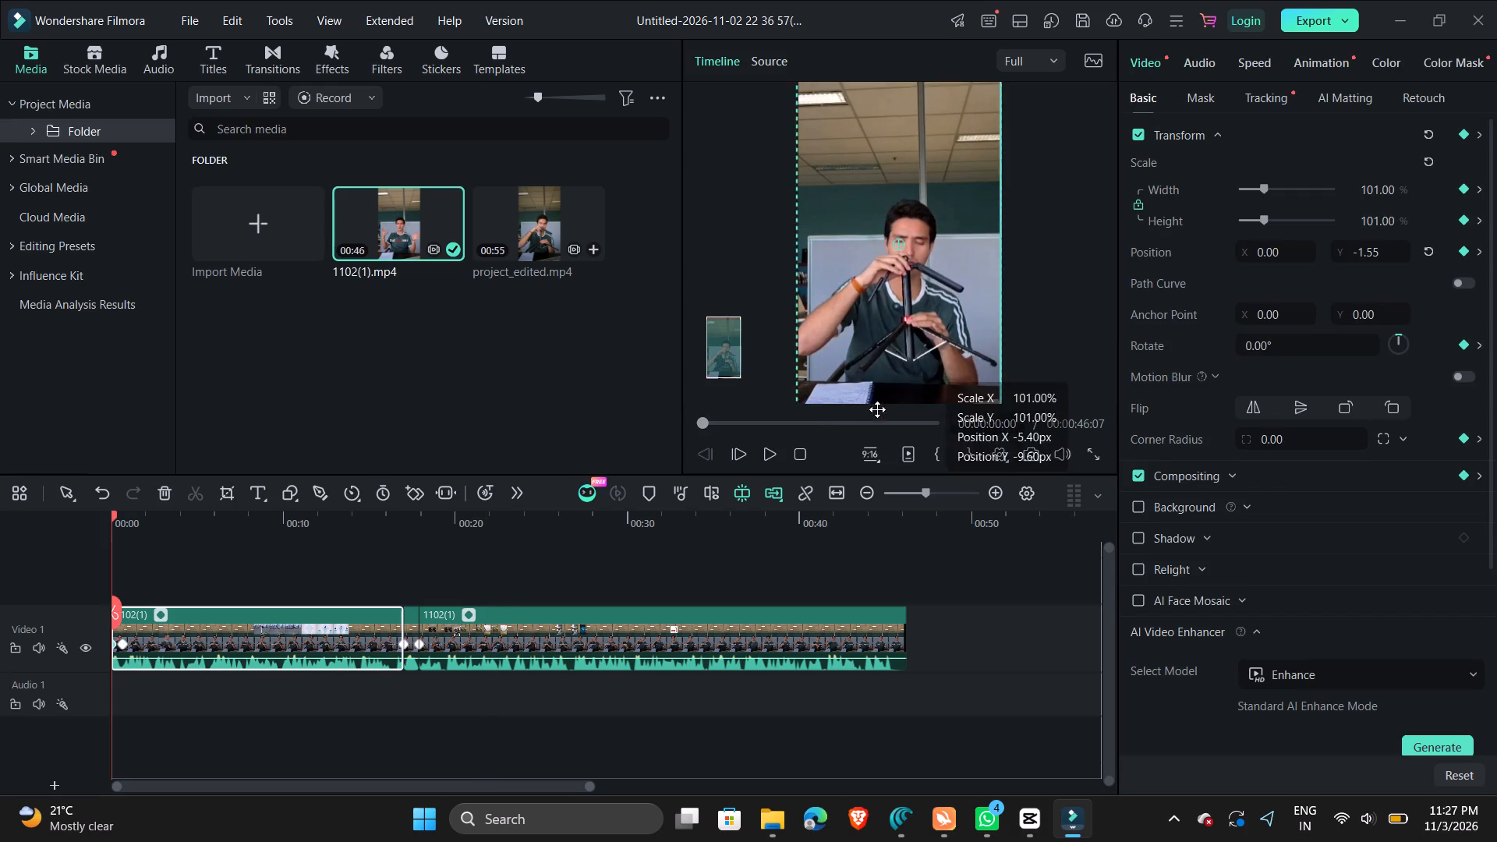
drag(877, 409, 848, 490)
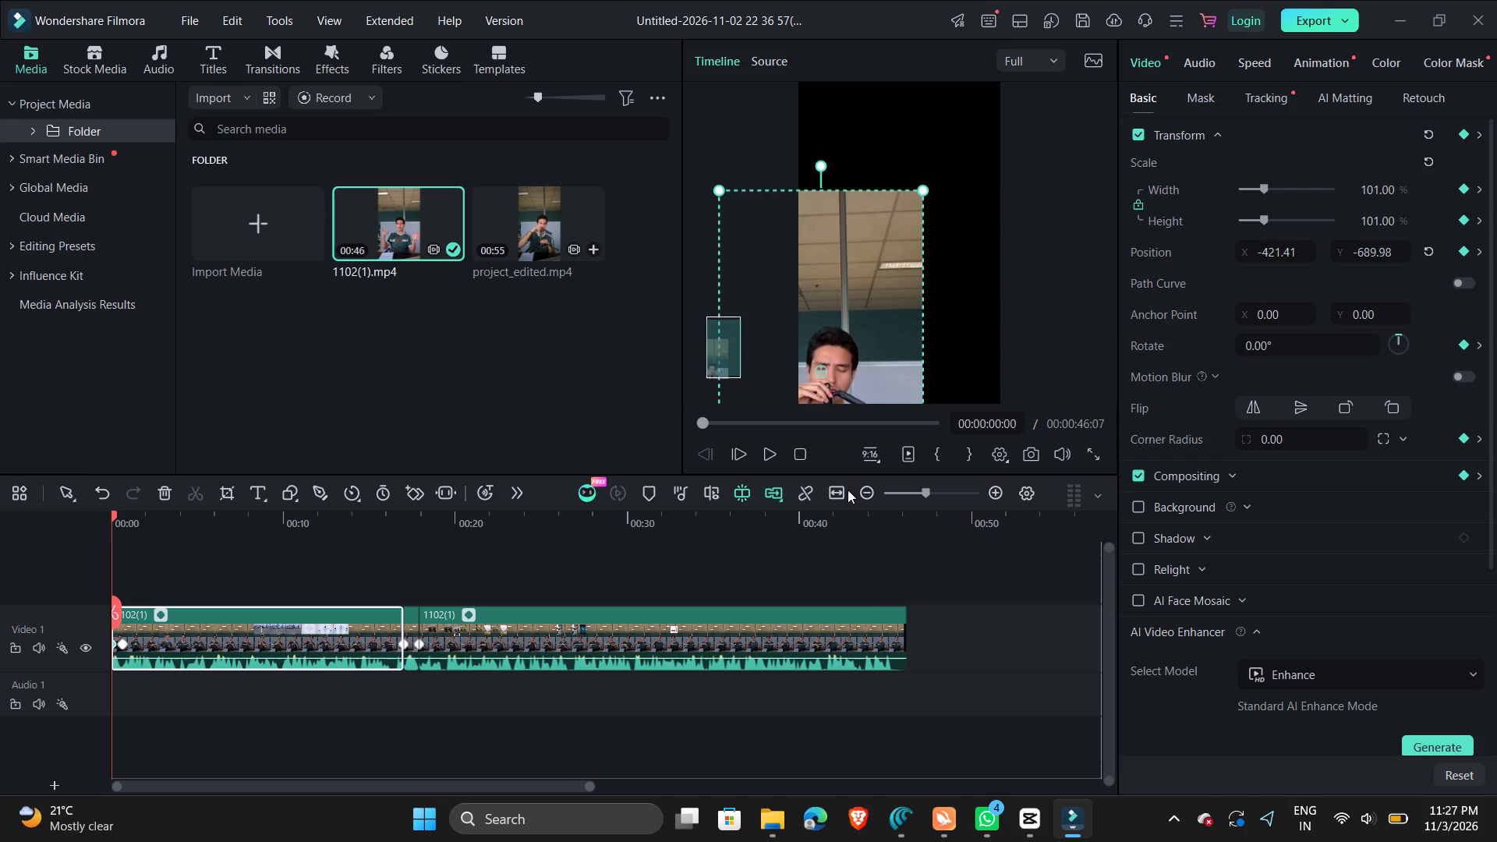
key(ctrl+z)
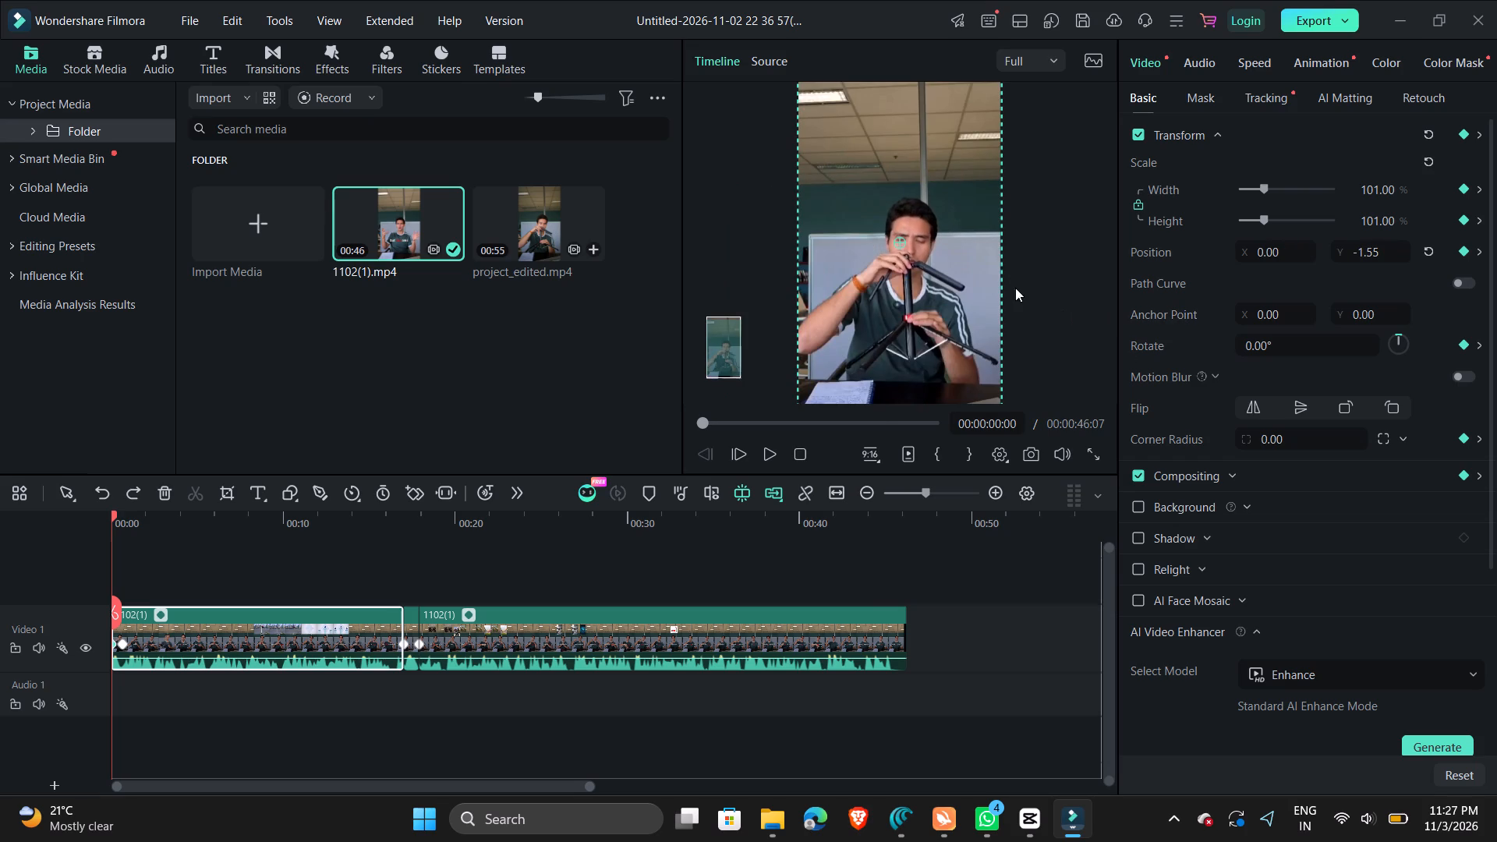
Scale the first 1102(1) segment to 171% at its opening keyframe.
click(1280, 190)
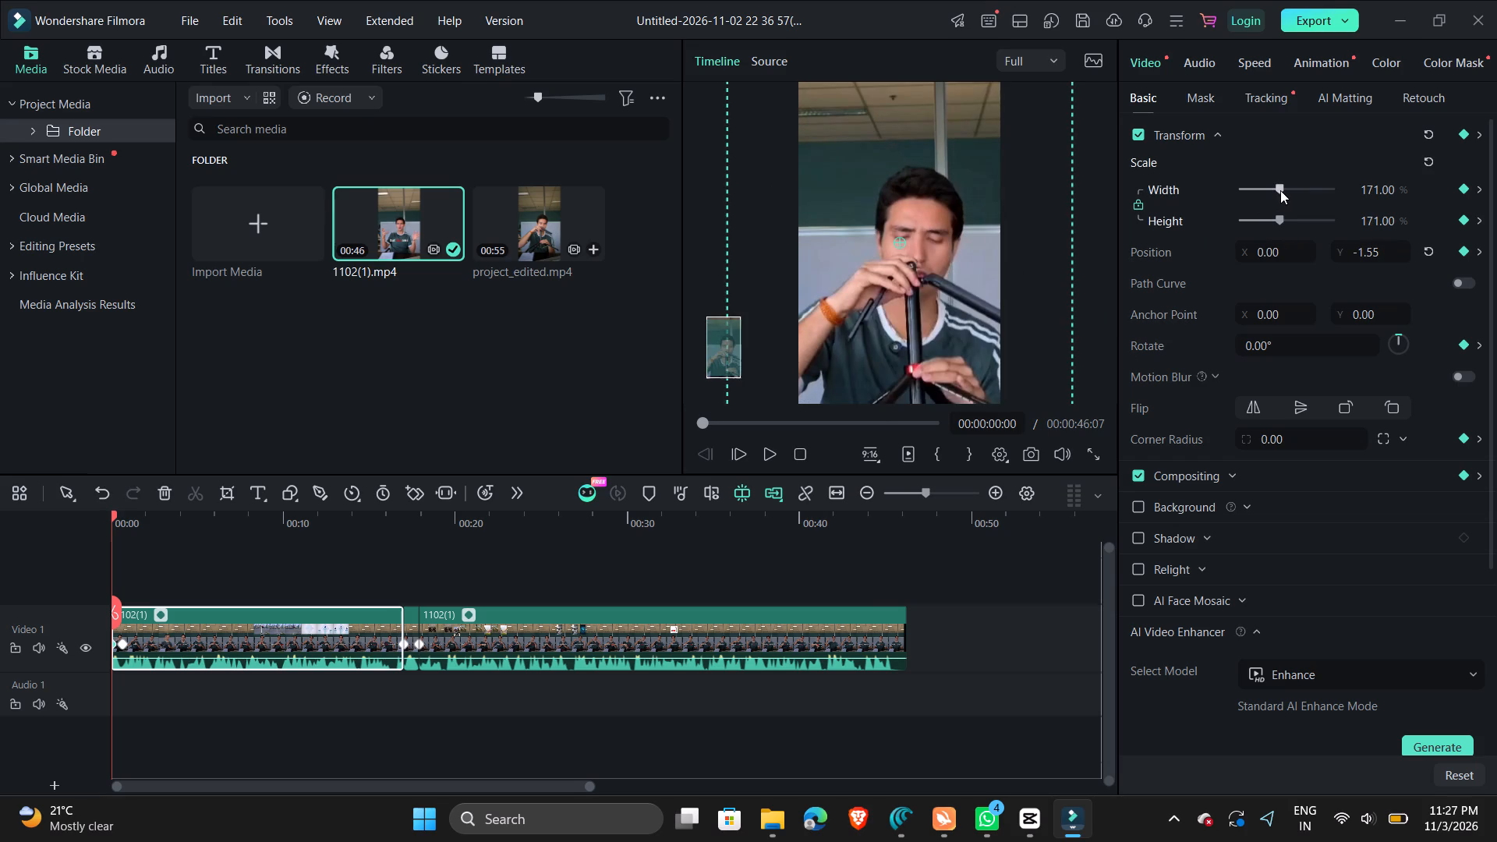
Split the first 1102(1) segment at its 00:00:00:20 keyframe.
click(123, 646)
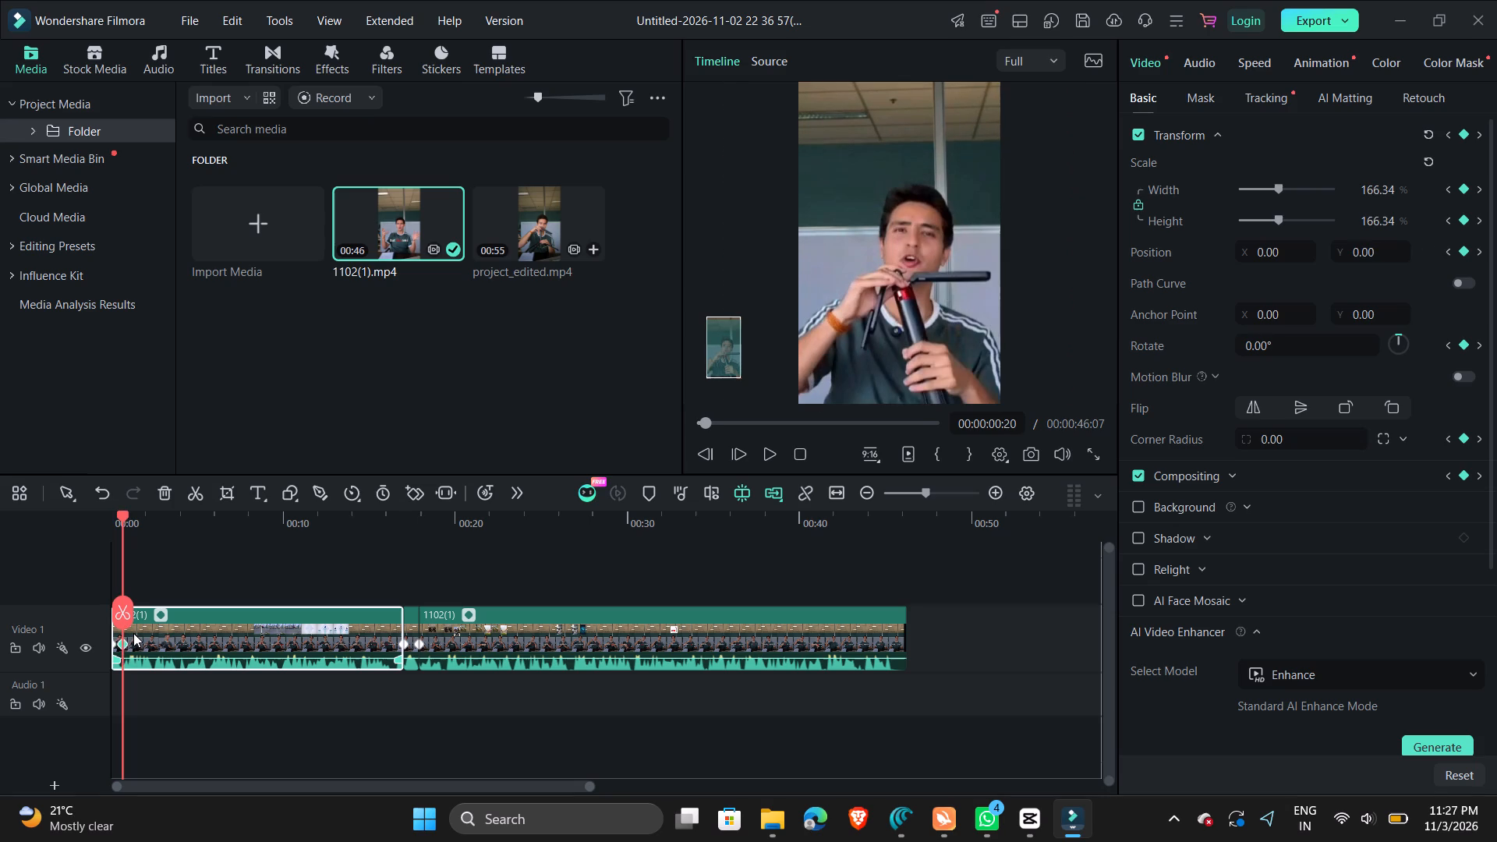
key(ctrl+b)
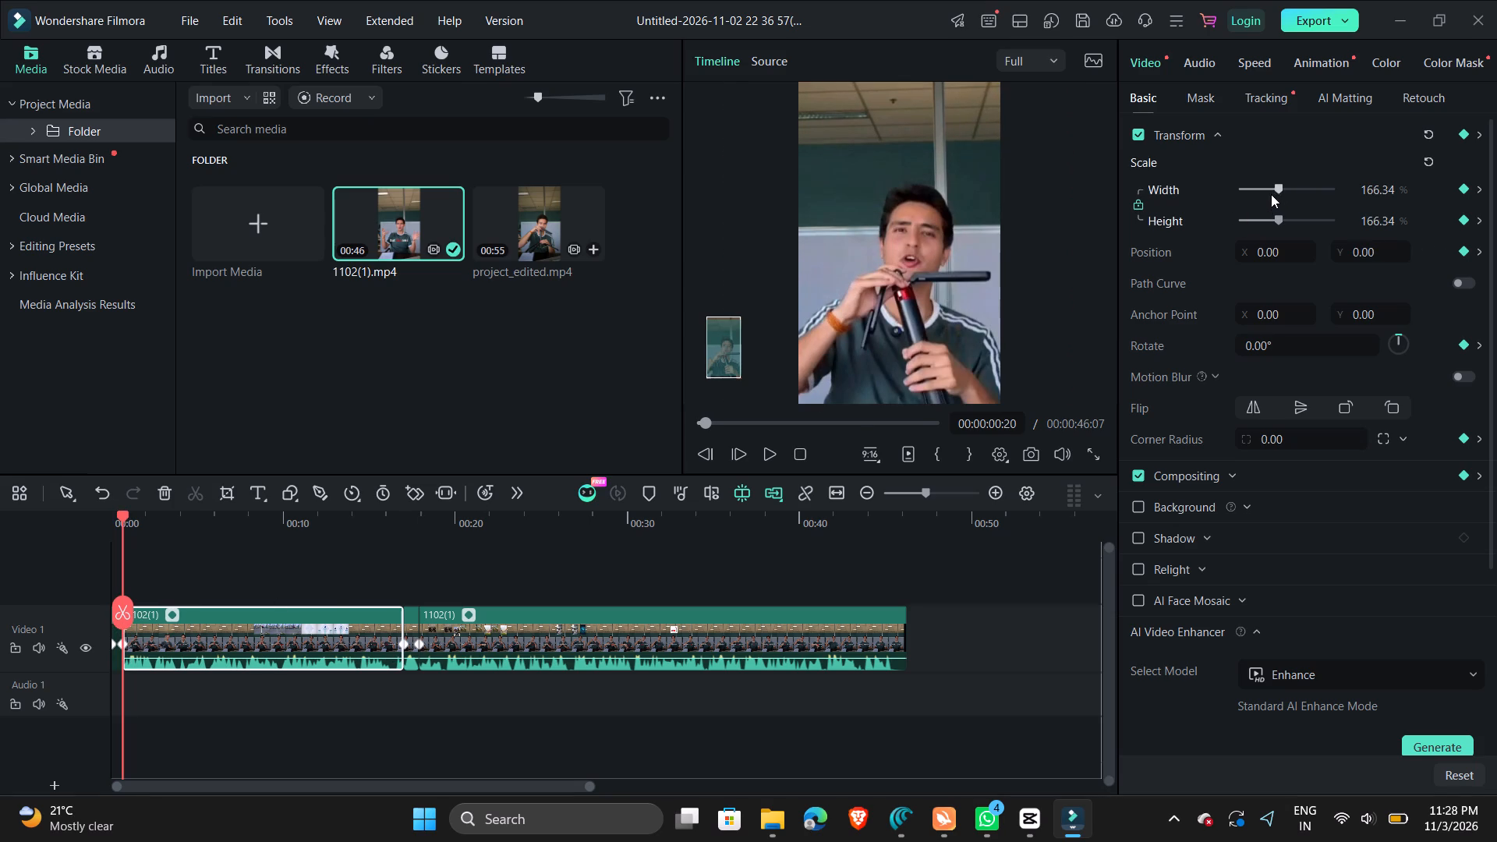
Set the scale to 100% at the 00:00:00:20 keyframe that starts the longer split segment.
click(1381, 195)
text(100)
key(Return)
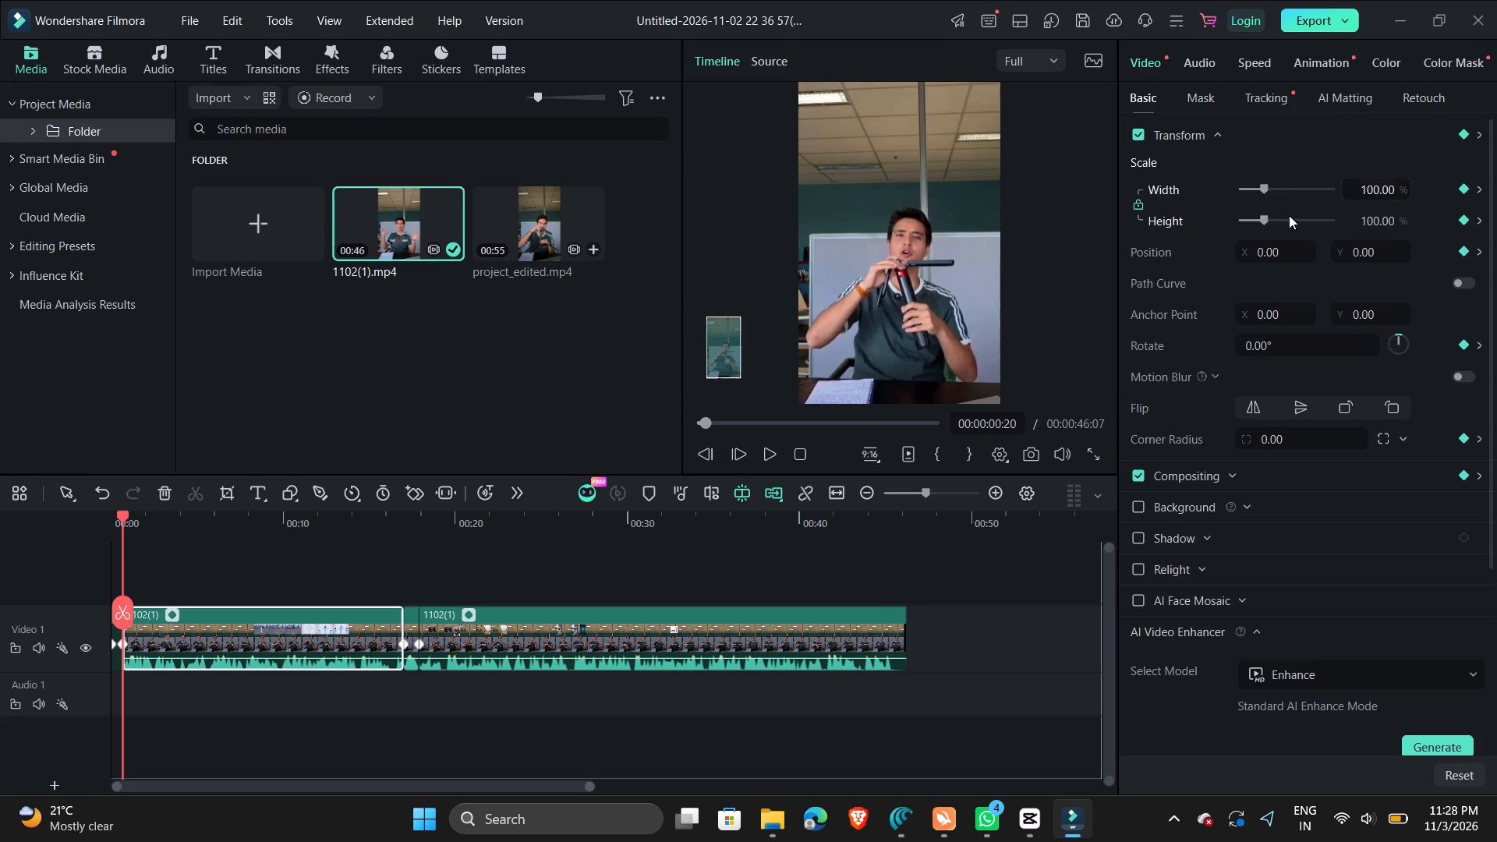
Play the video from 00:00:00:00 across the new split and stop at about 00:00:04:04.
click(109, 576)
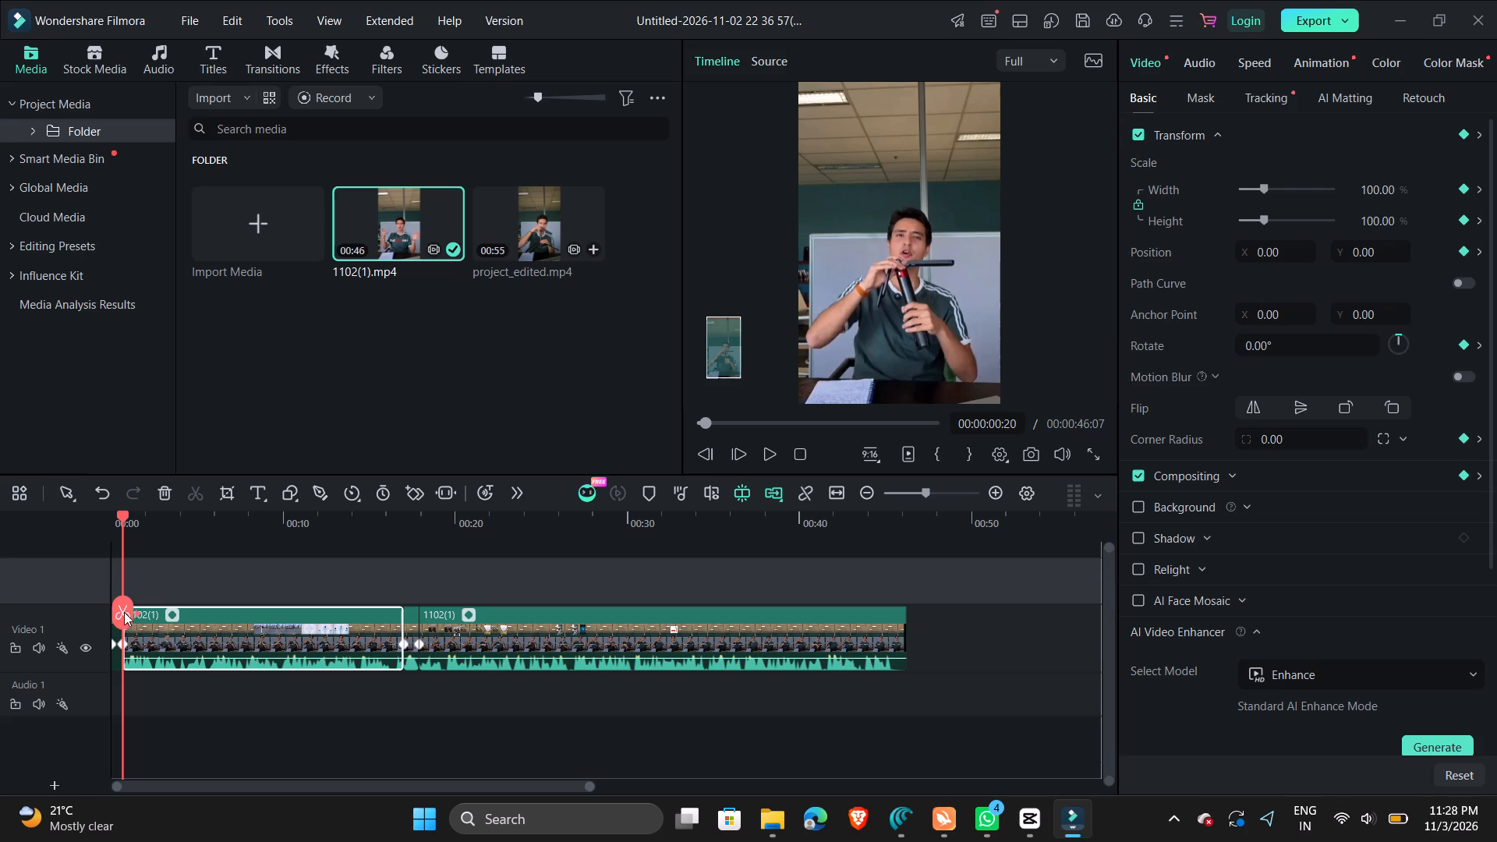
drag(123, 610, 49, 631)
key(space)
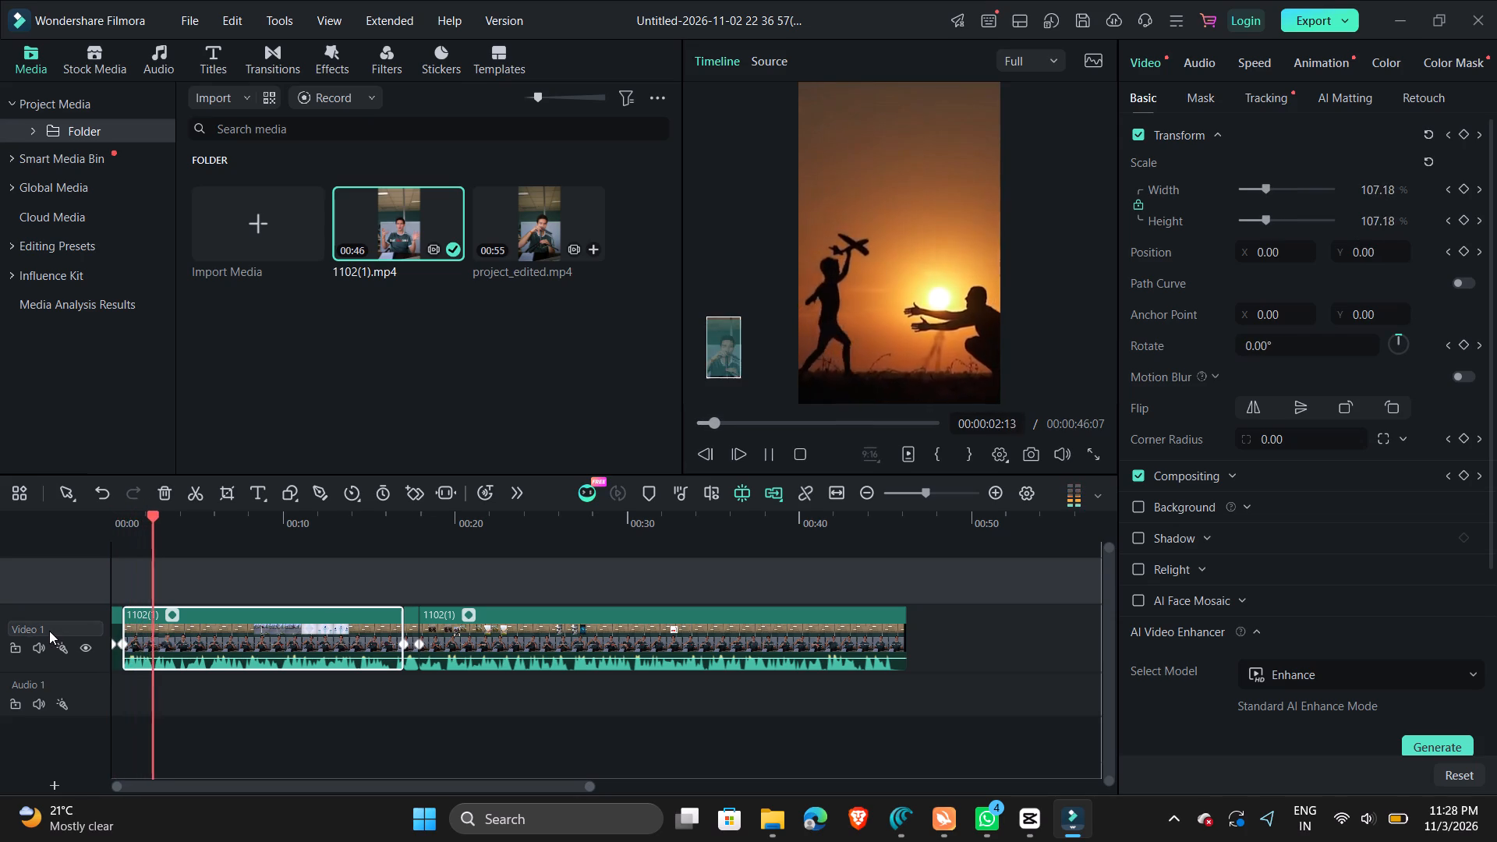
key(space)
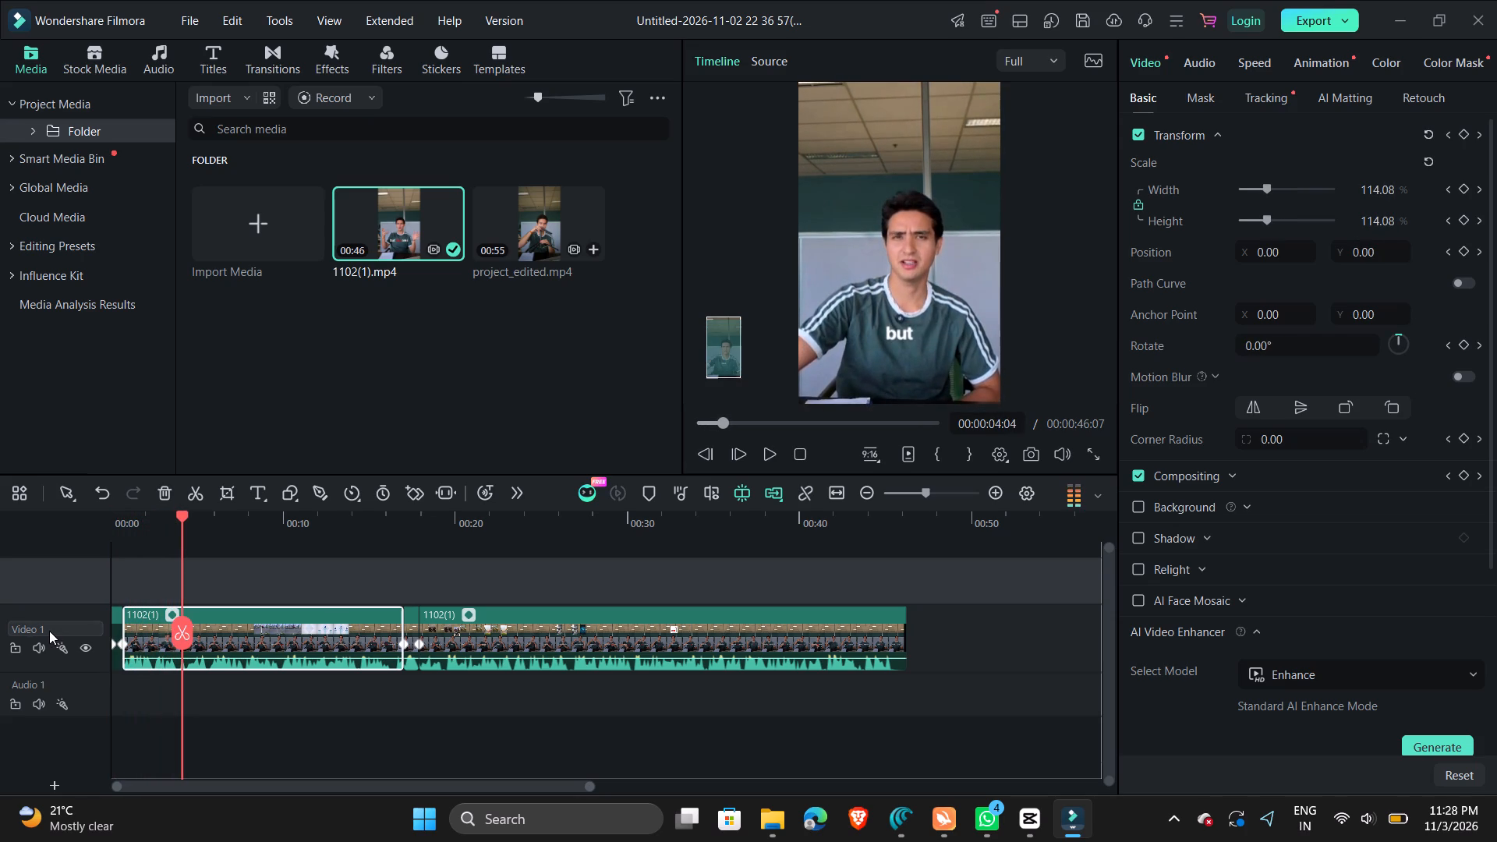
Delete the 00:00:00:20 keyframe at the start of the longer split segment.
click(122, 644)
key(BackSpace)
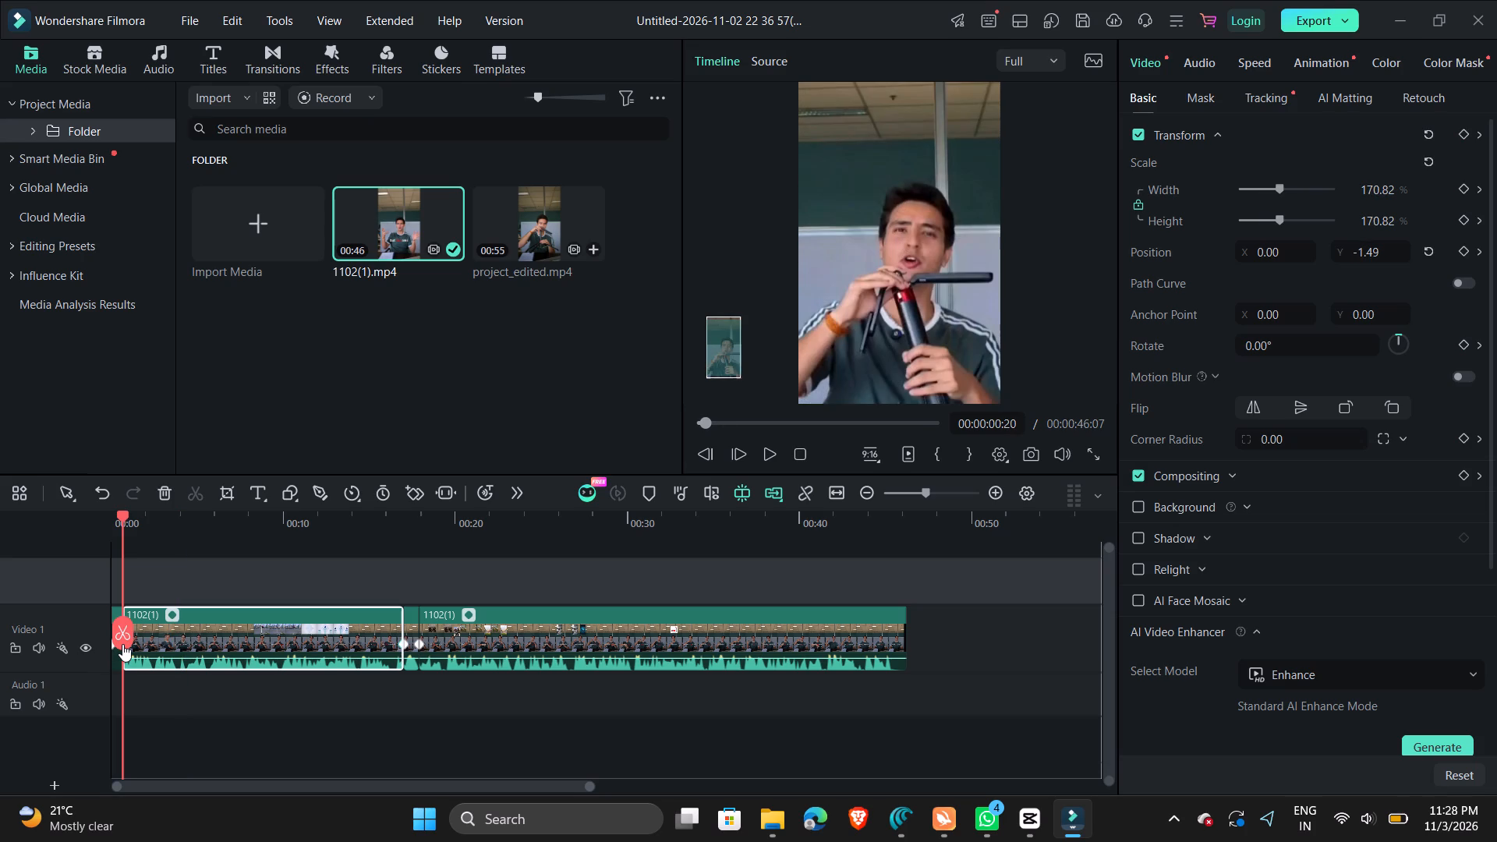
Delete the short opening piece before 00:00:00:20, including its closing keyframe.
click(110, 644)
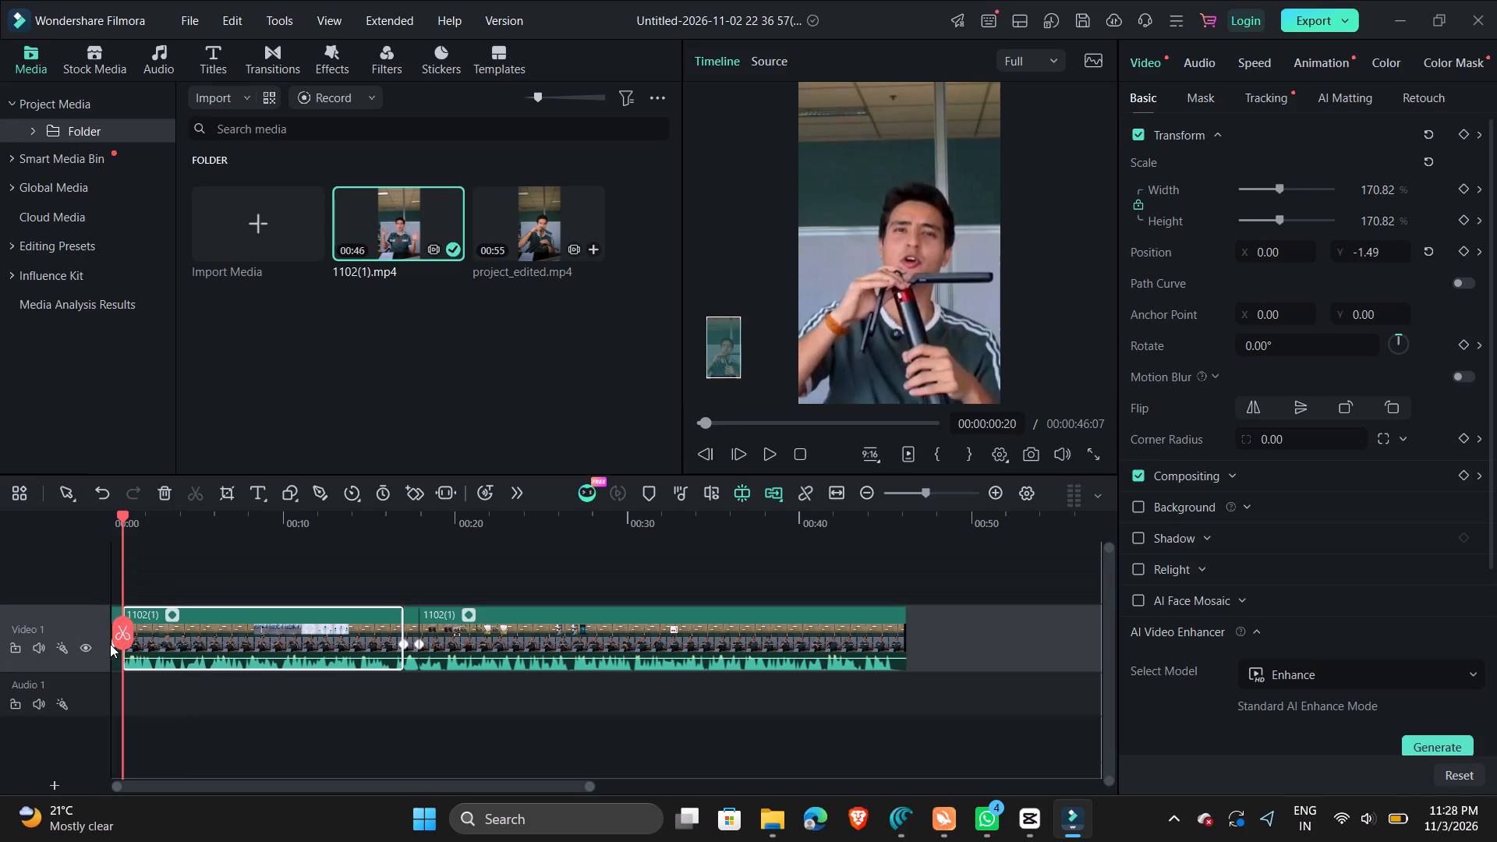
click(113, 646)
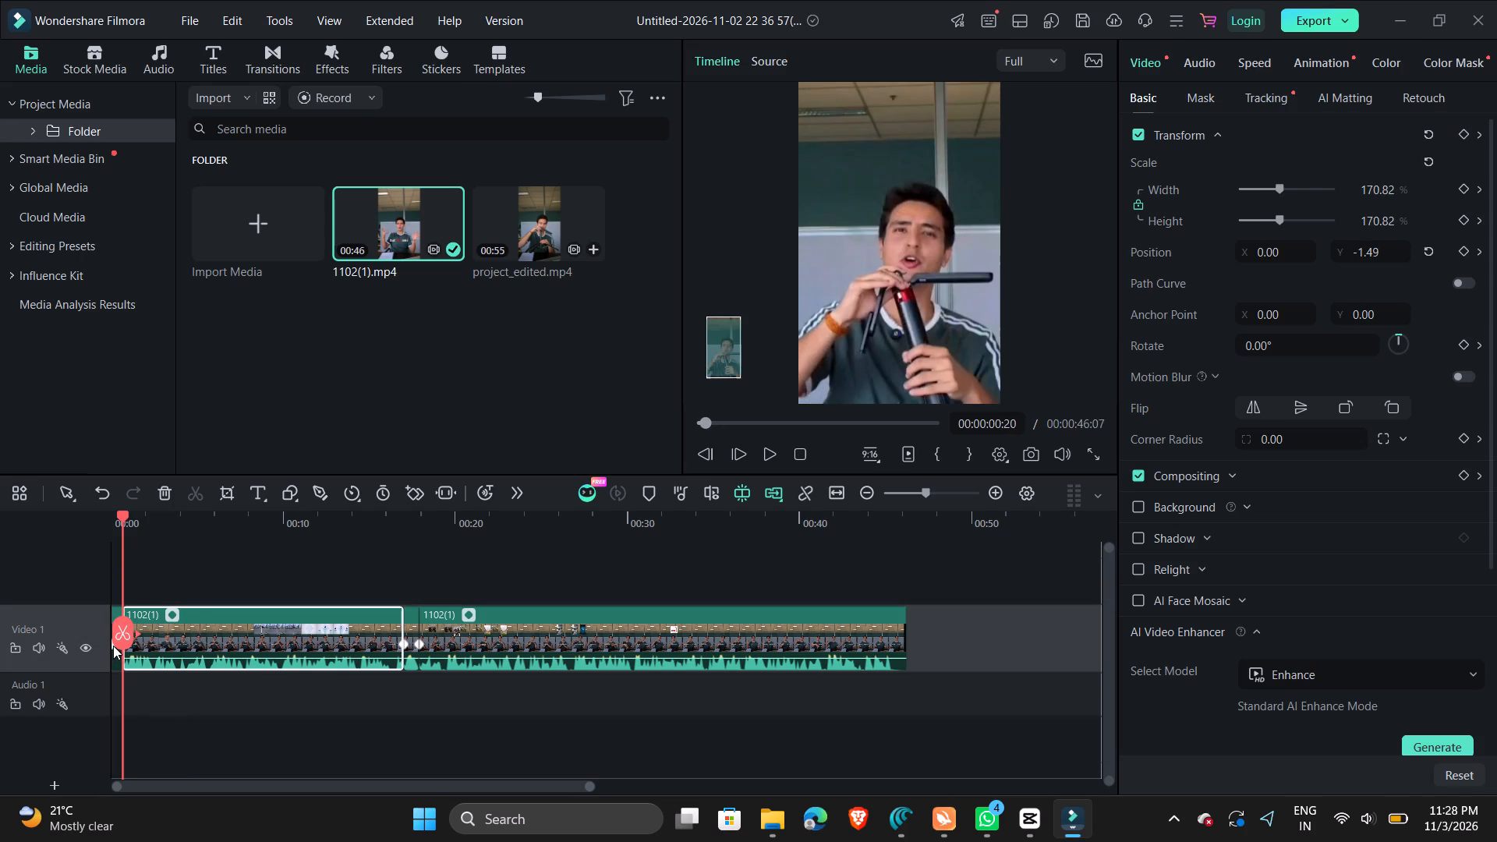
drag(127, 629, 218, 642)
click(121, 644)
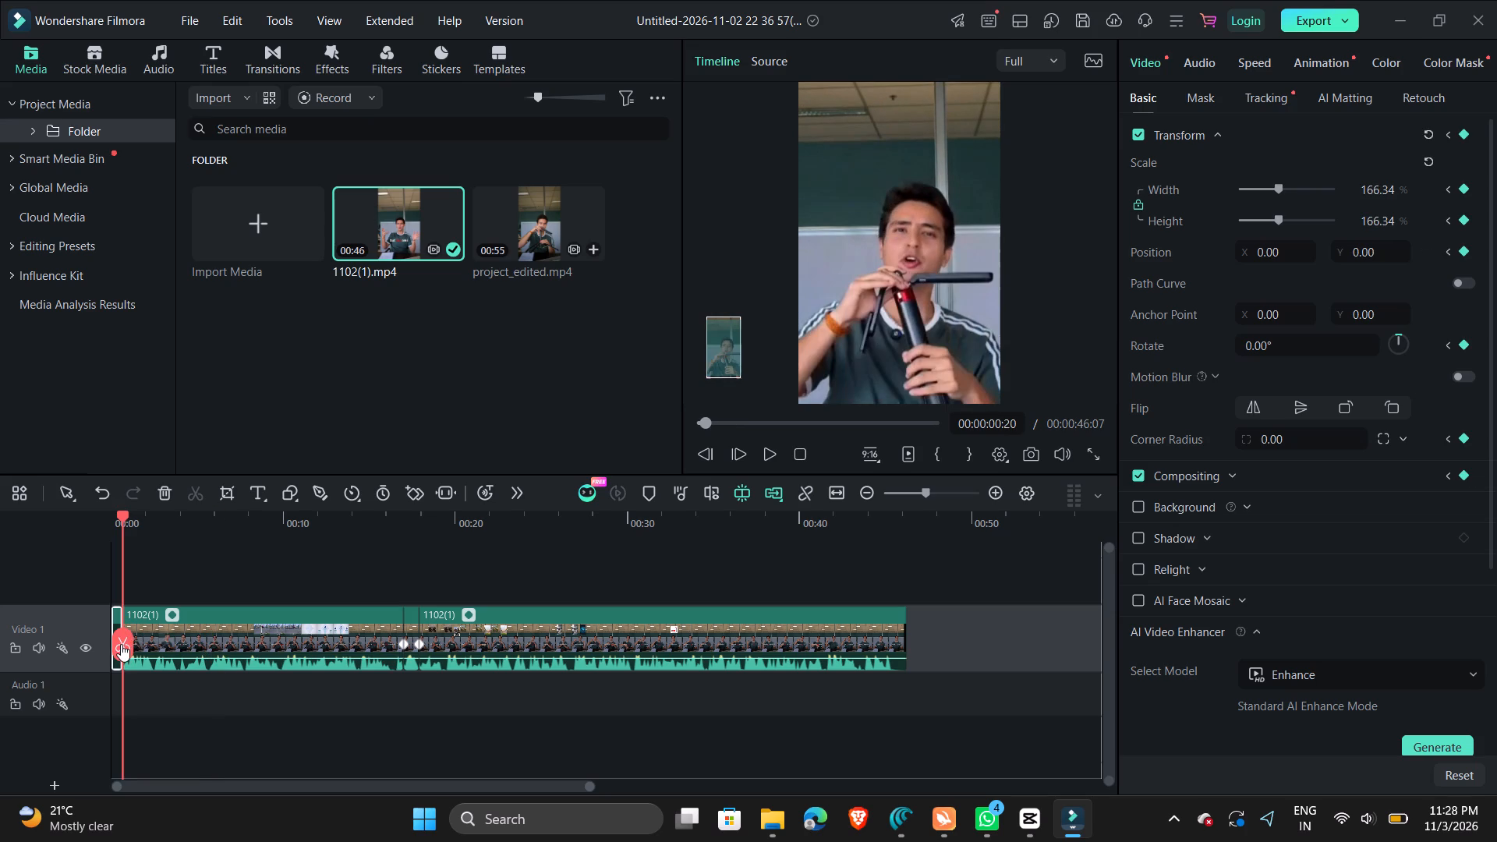
key(BackSpace)
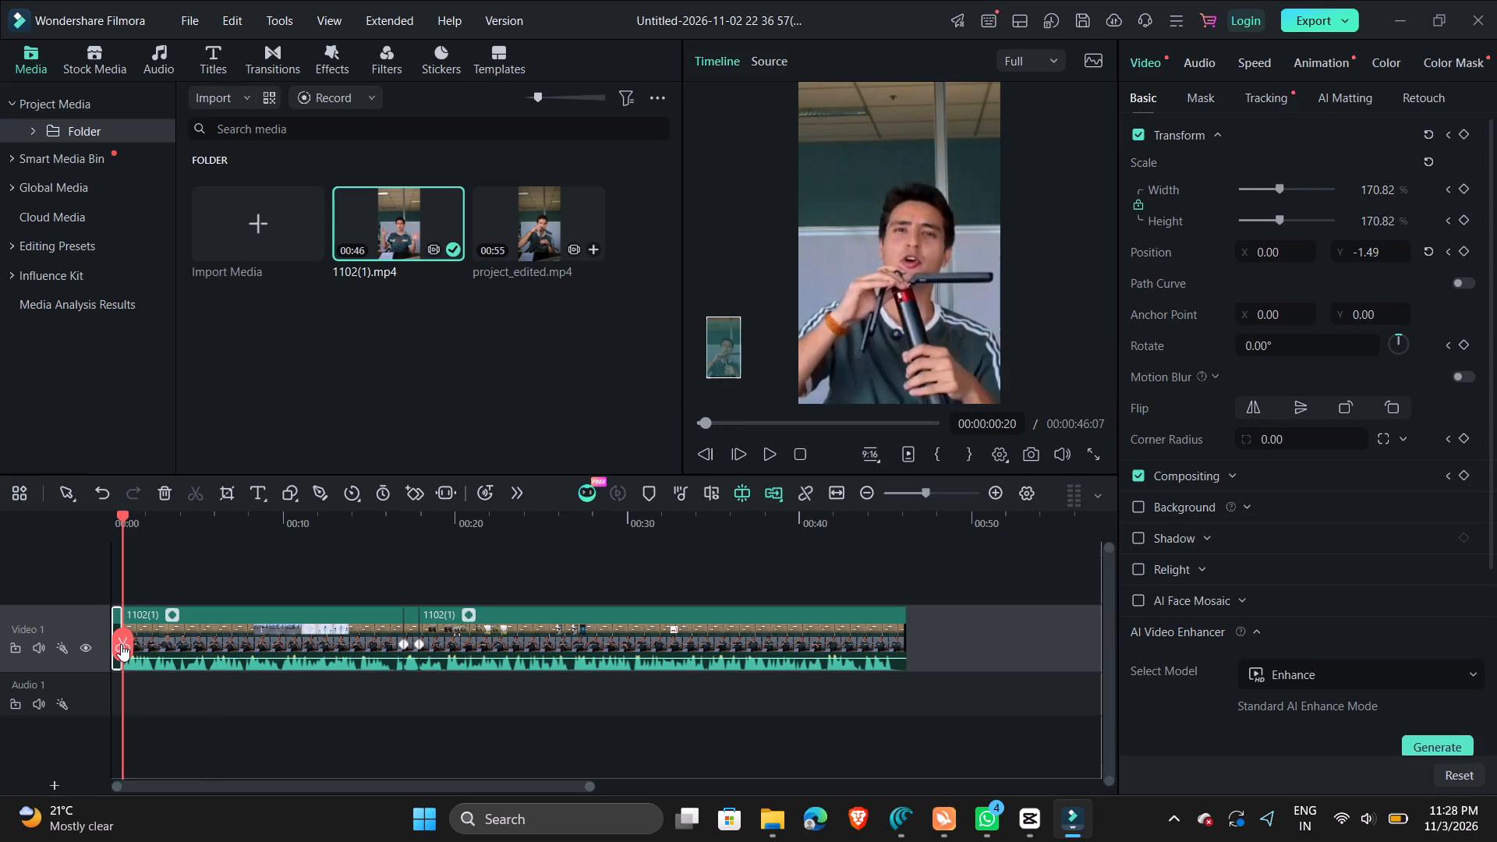
key(BackSpace)
key(BackSpace)
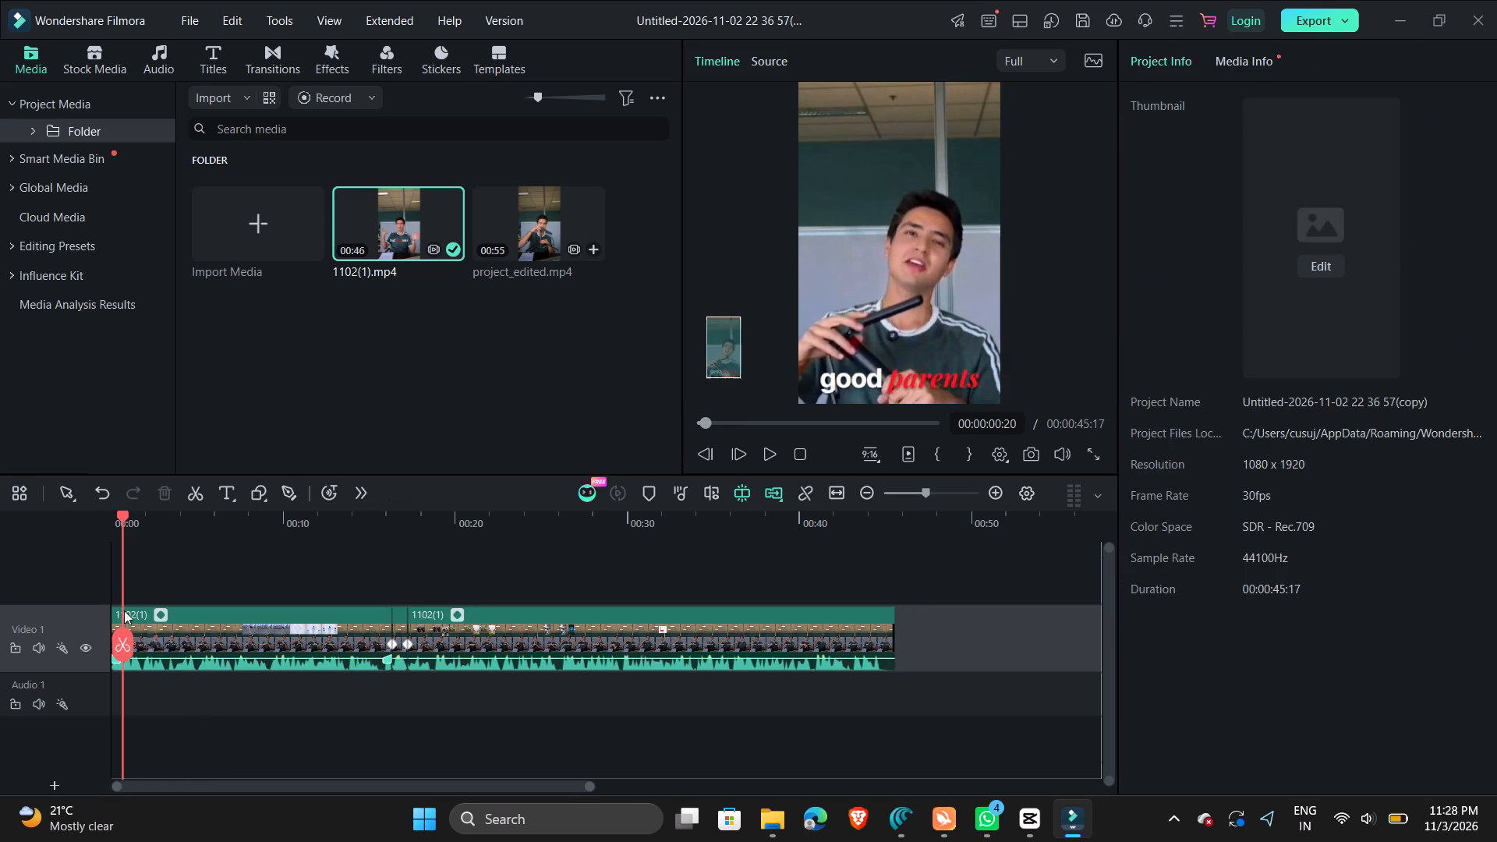
Scrub through the trimmed first segment to about 00:00:12:21 to examine its framing.
click(115, 611)
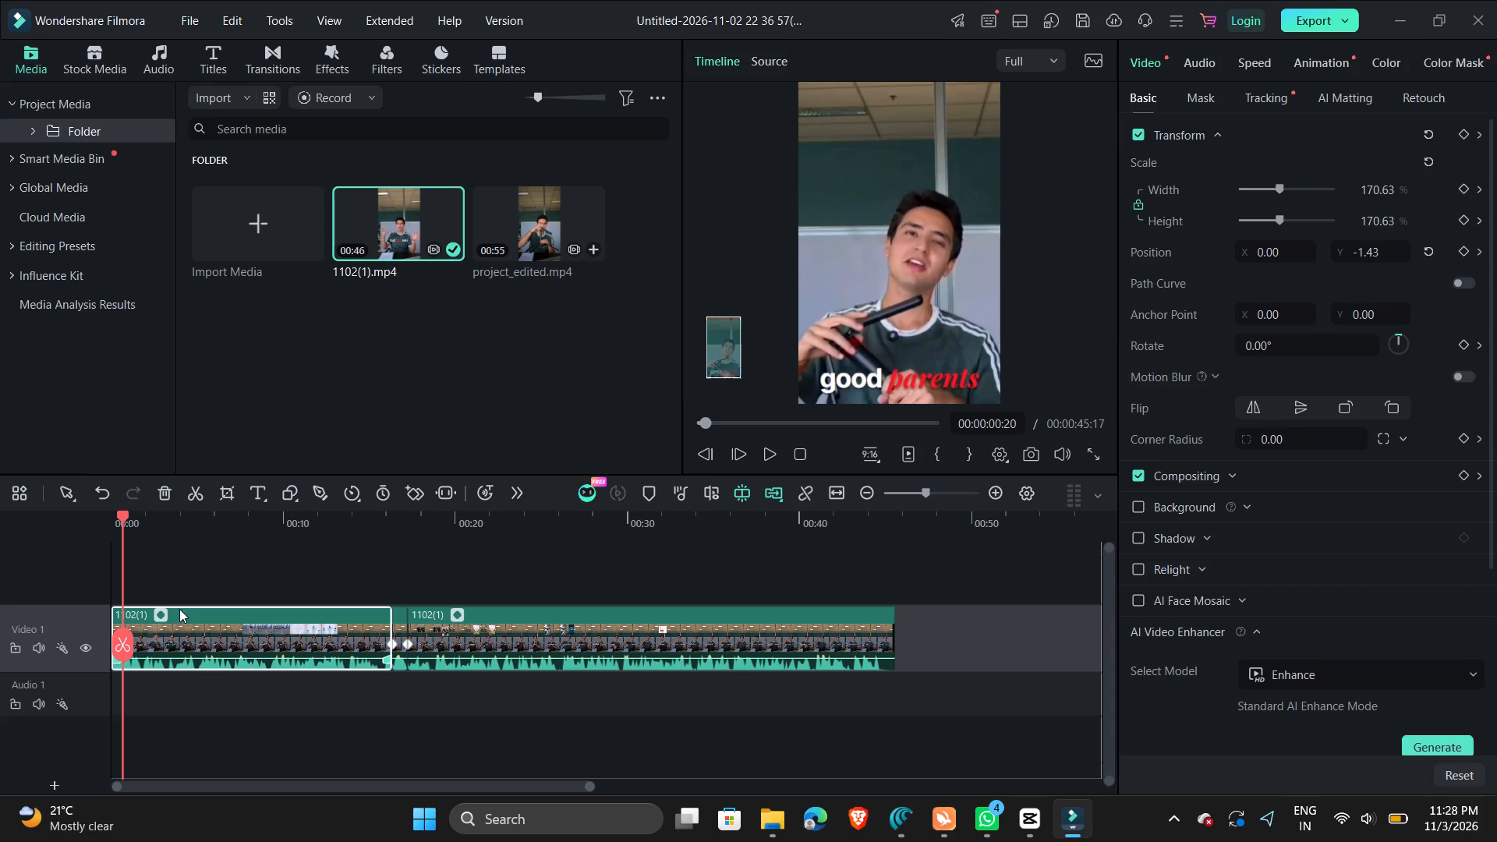
click(203, 582)
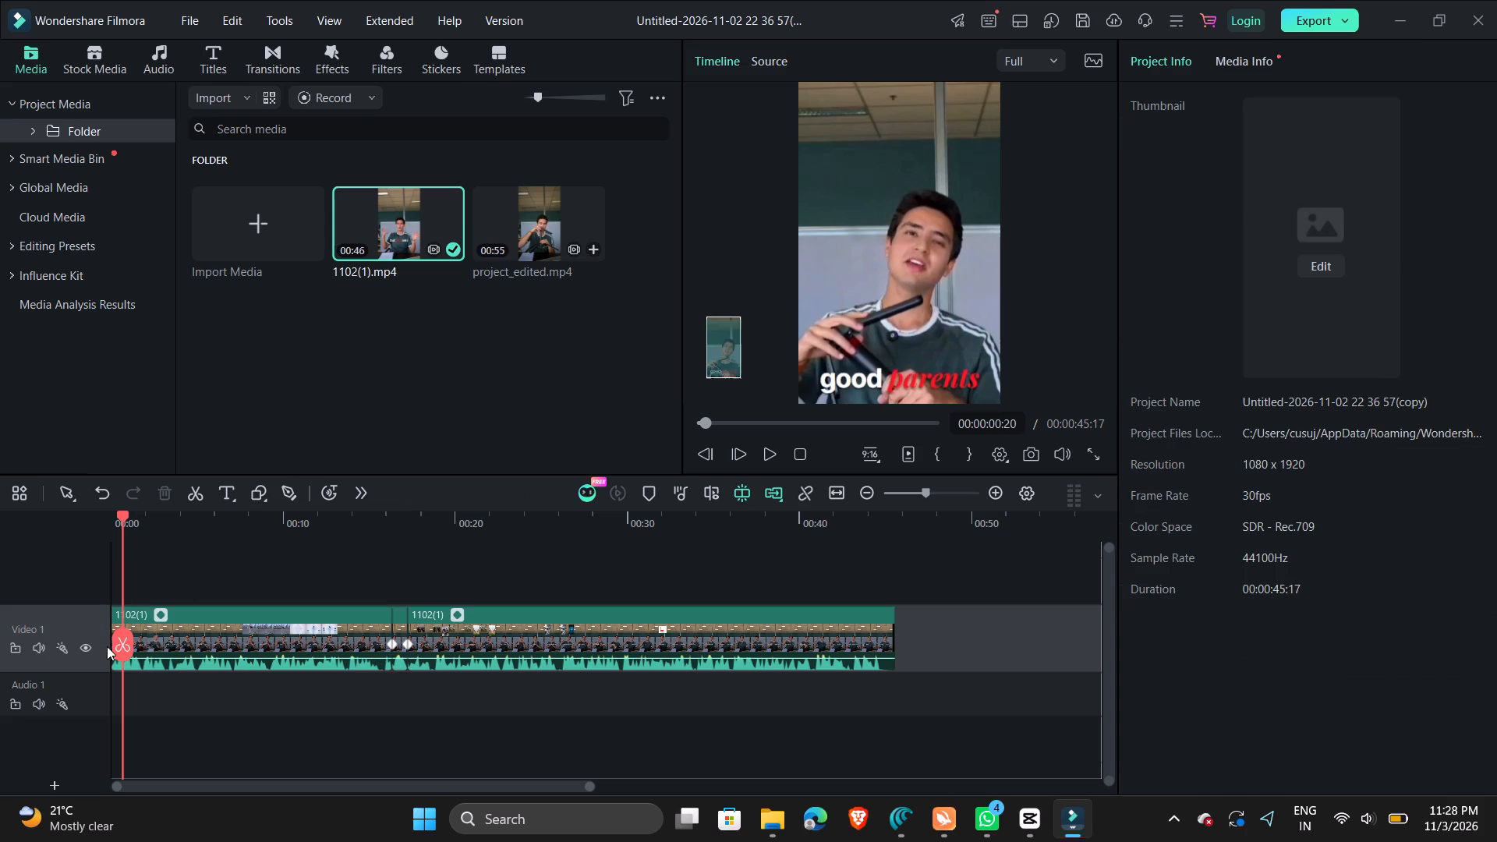
drag(119, 646, 329, 657)
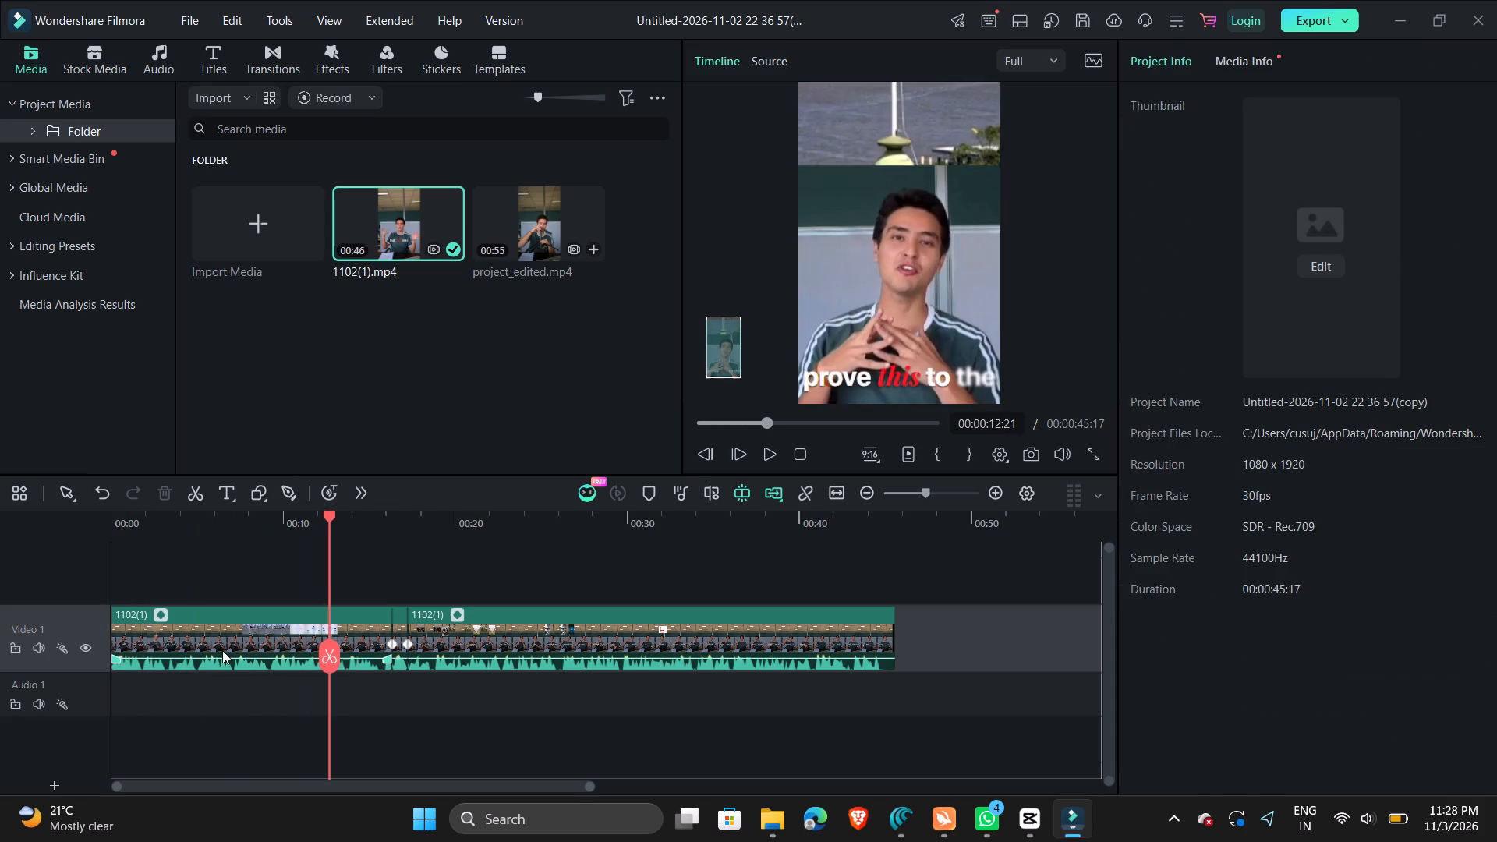
click(122, 579)
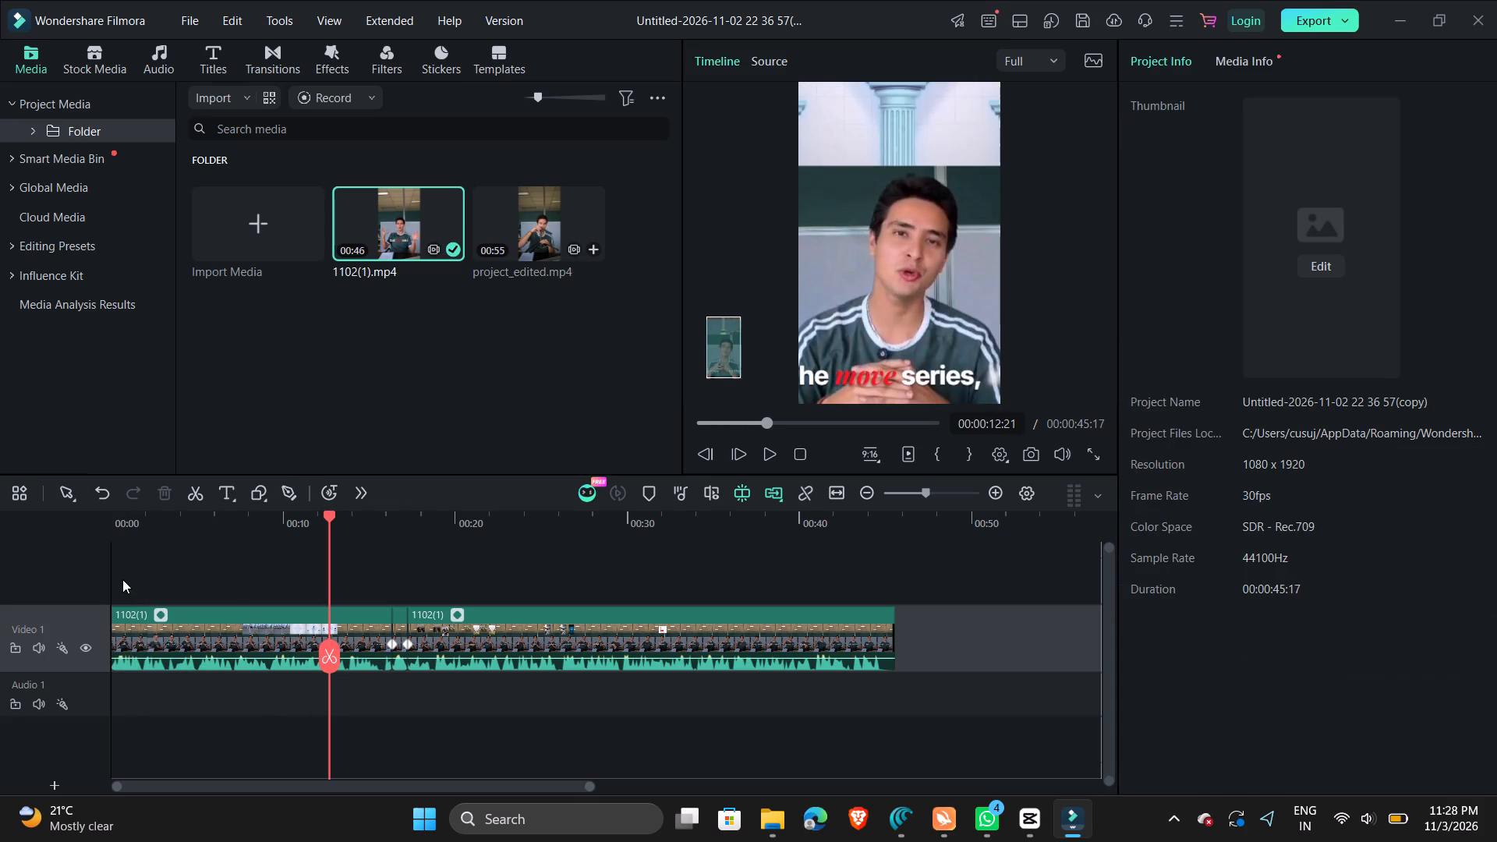
click(116, 626)
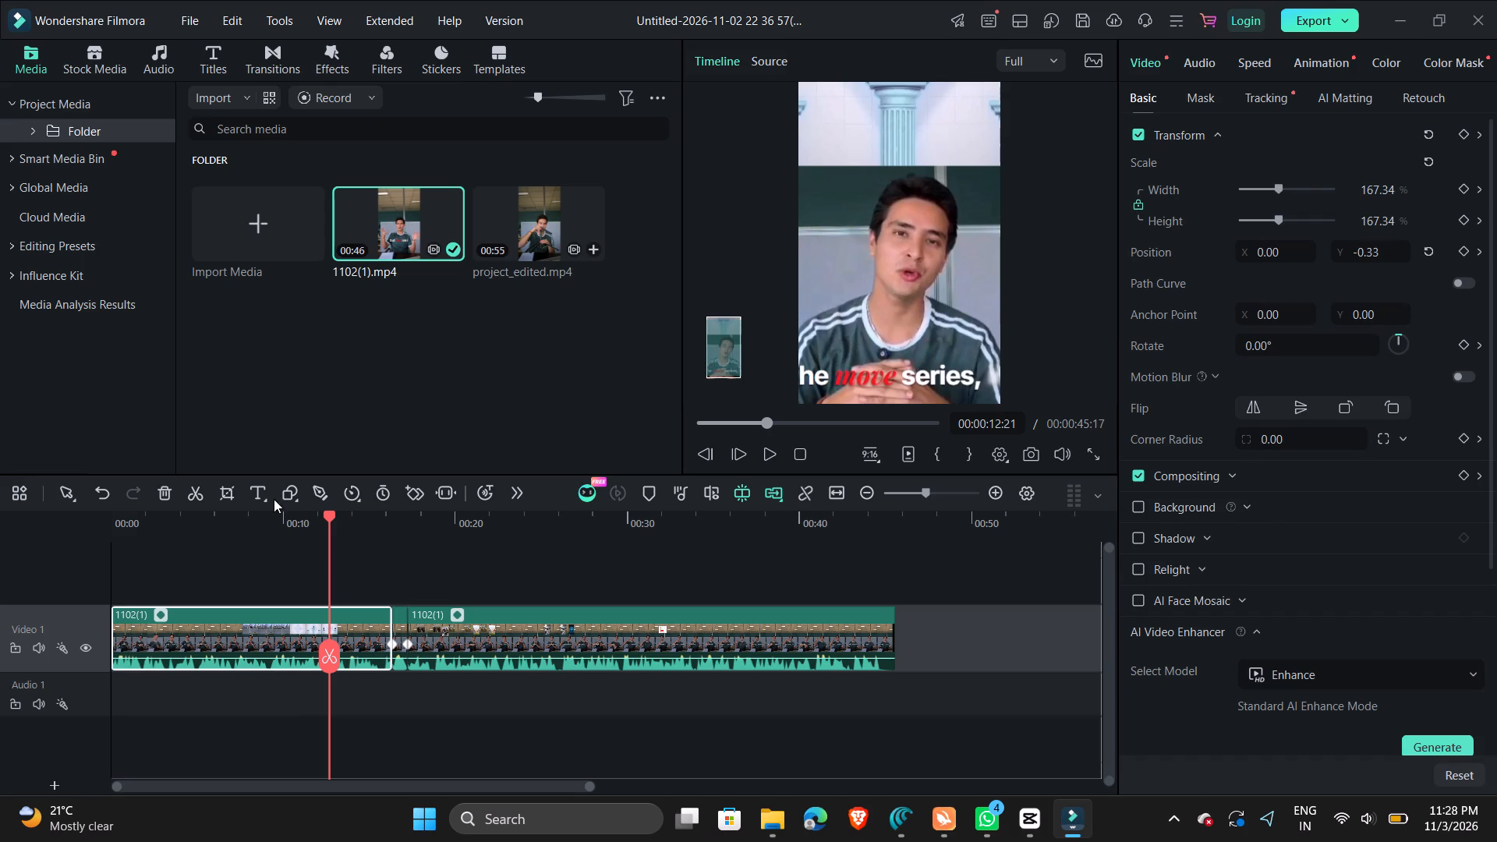
click(115, 579)
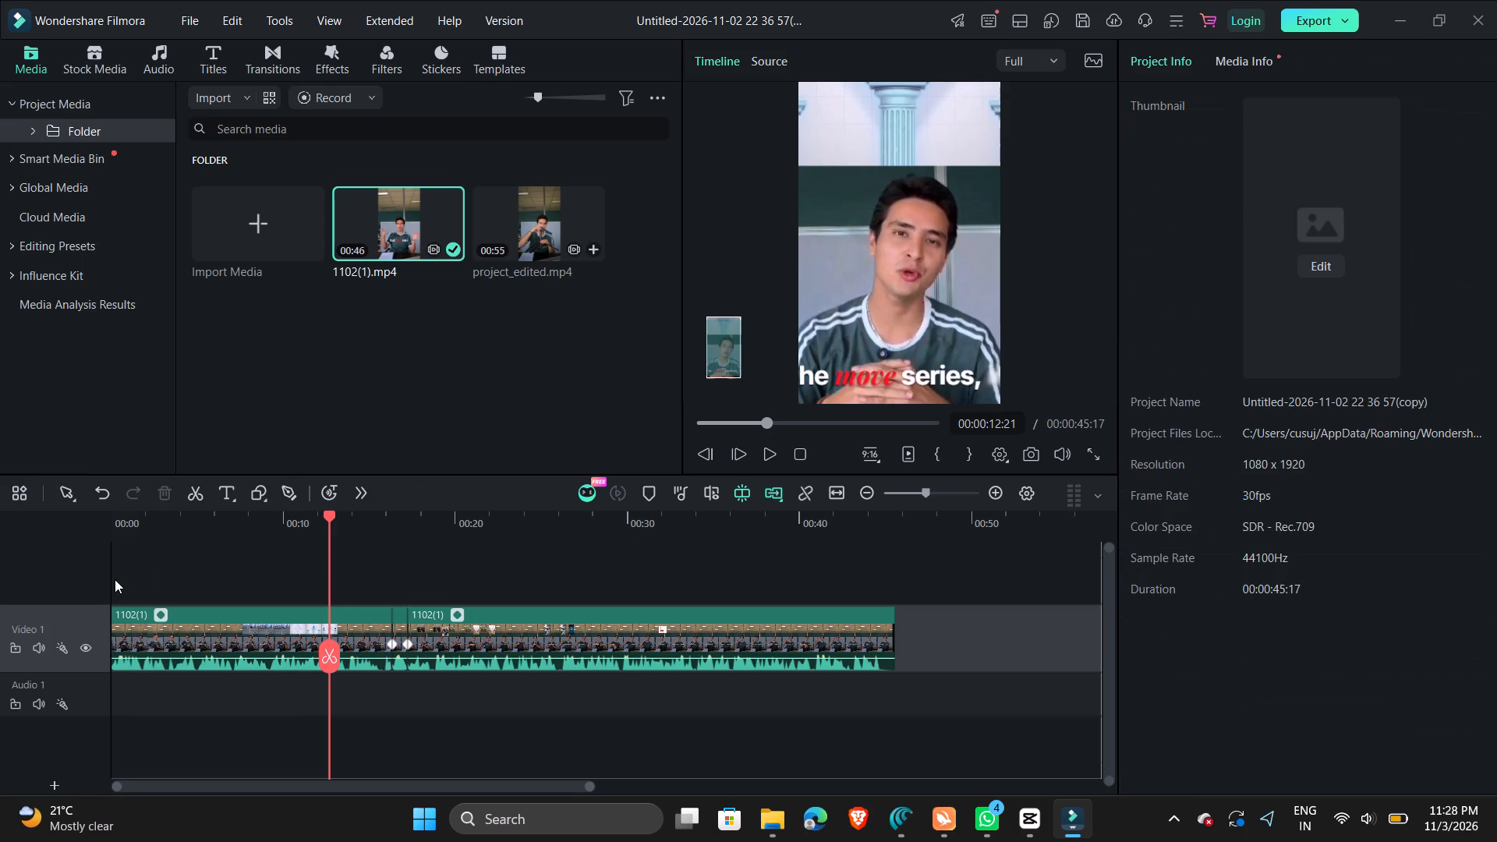
Add a keyframe to the first 1102(1) segment at 00:00:00:00.
drag(322, 662, 279, 667)
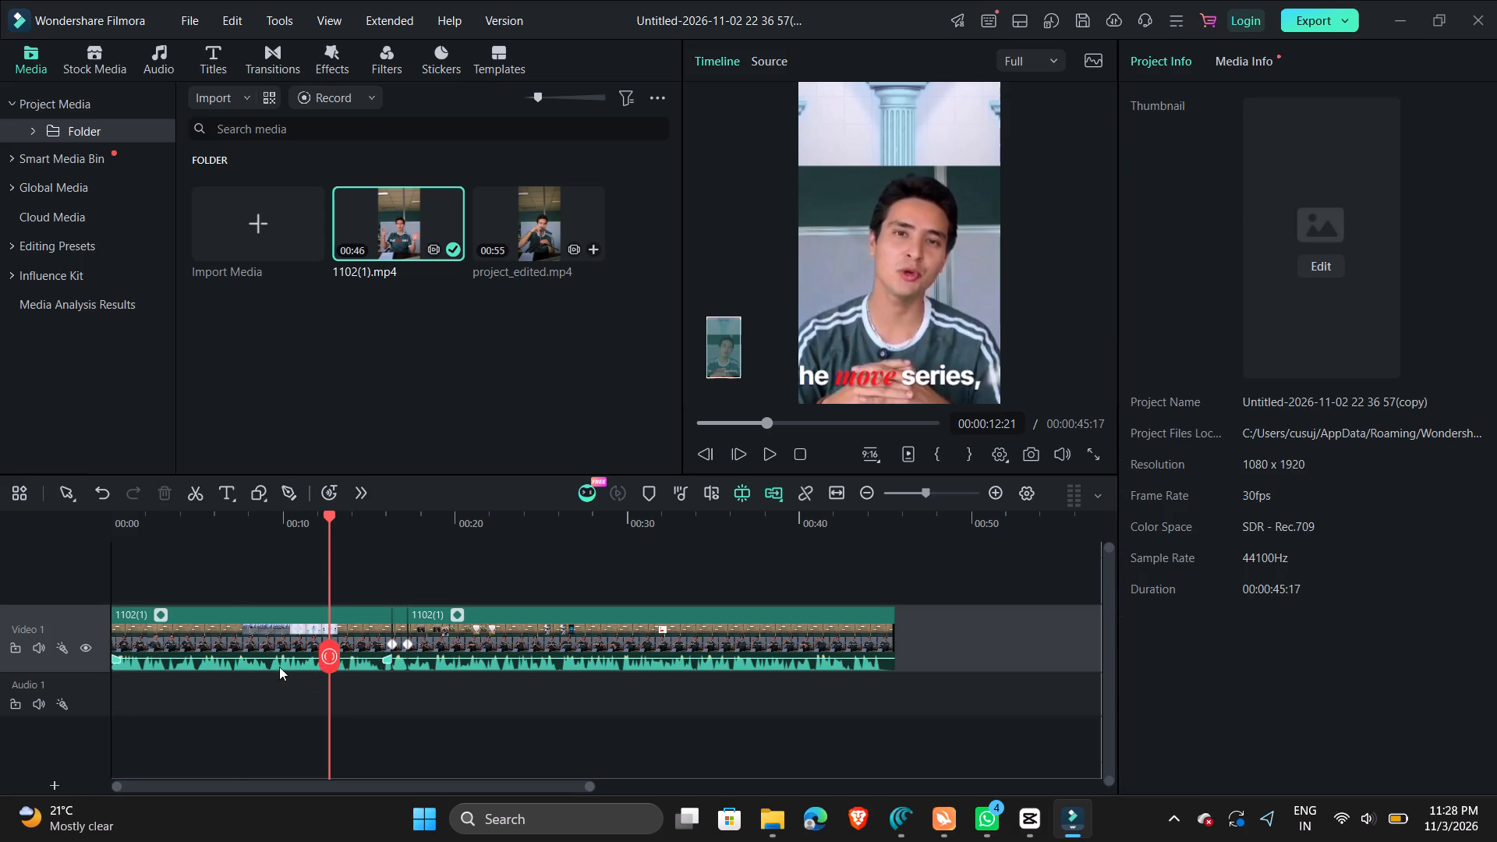
drag(279, 667, 0, 669)
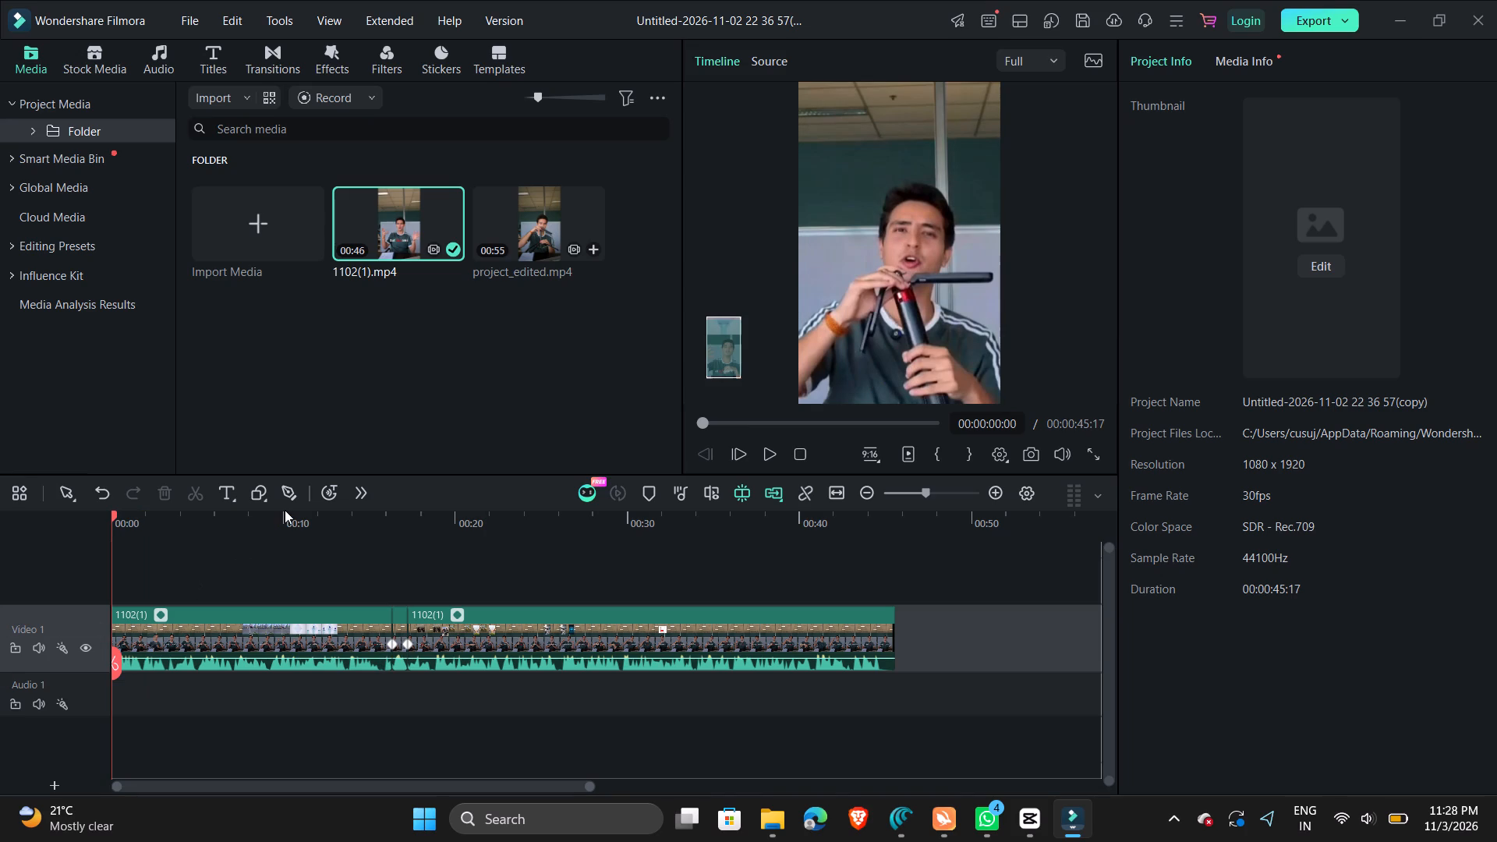
click(189, 619)
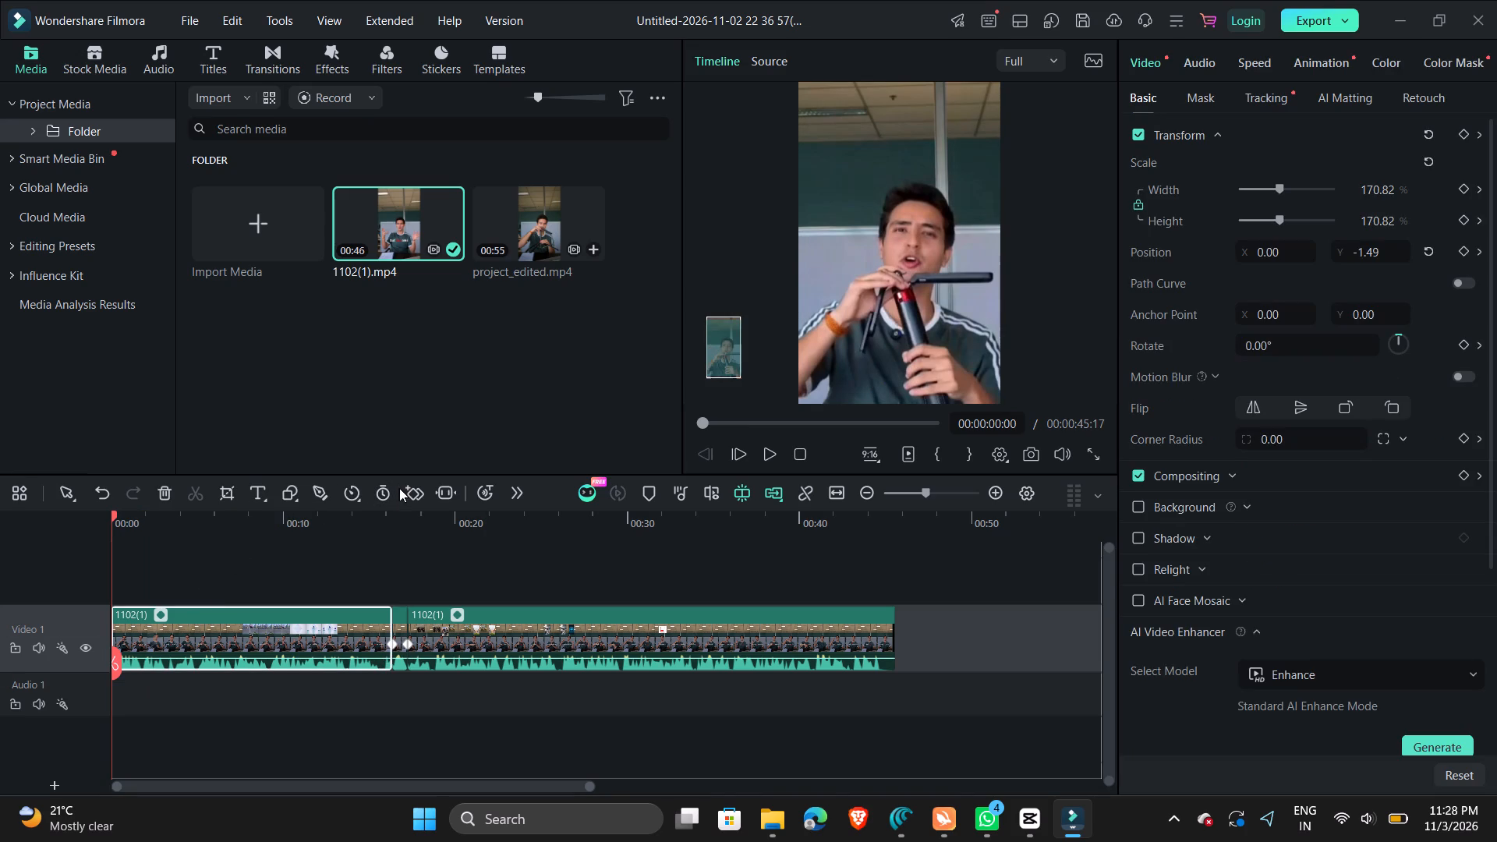
click(414, 493)
Play the first segment's opening second, then go back frame by frame to 00:00:00:00 to examine its framing.
key(space)
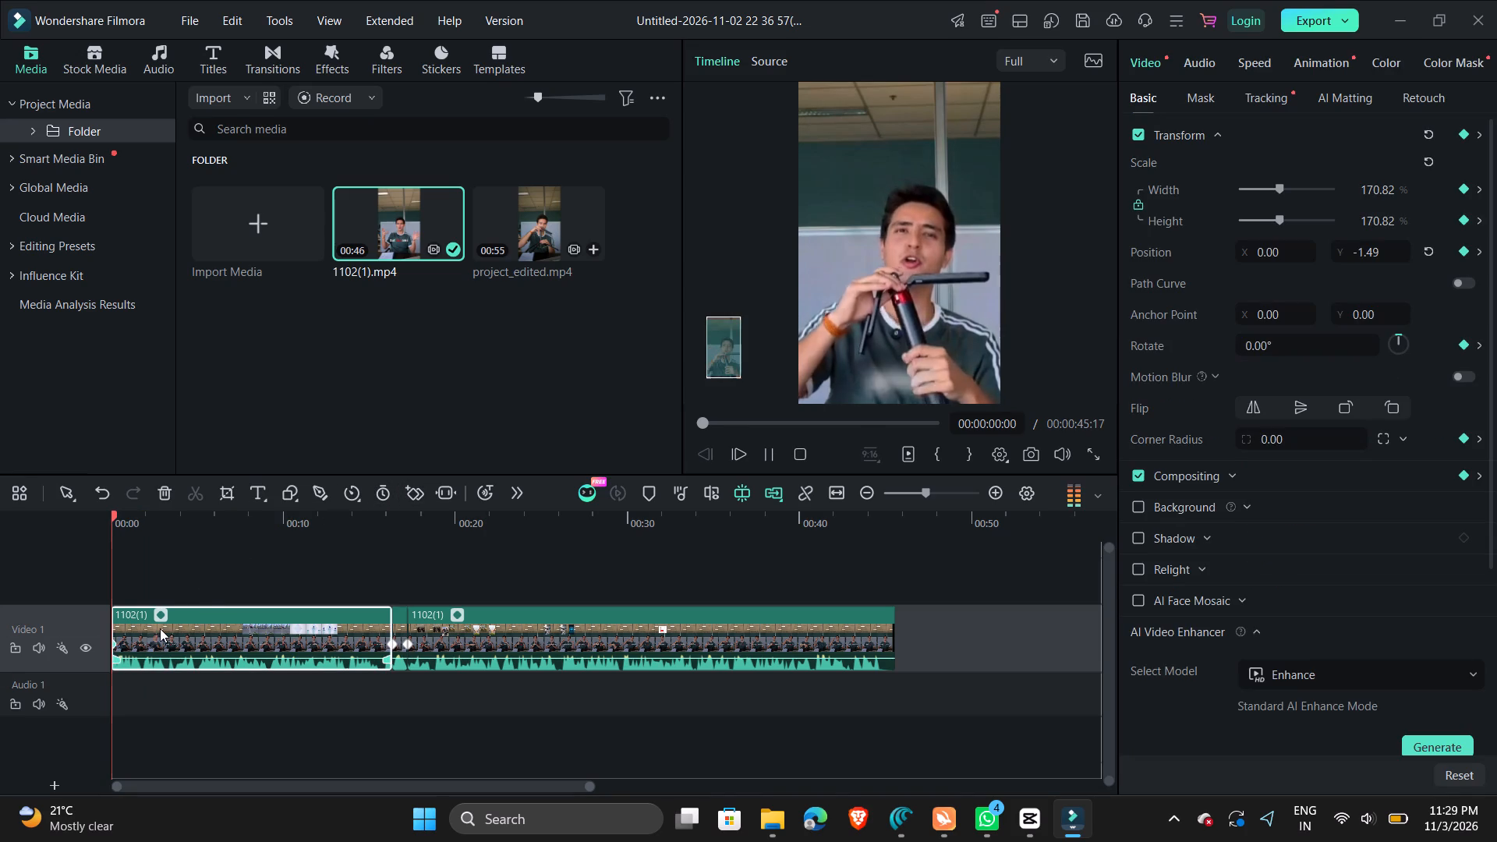
key(space)
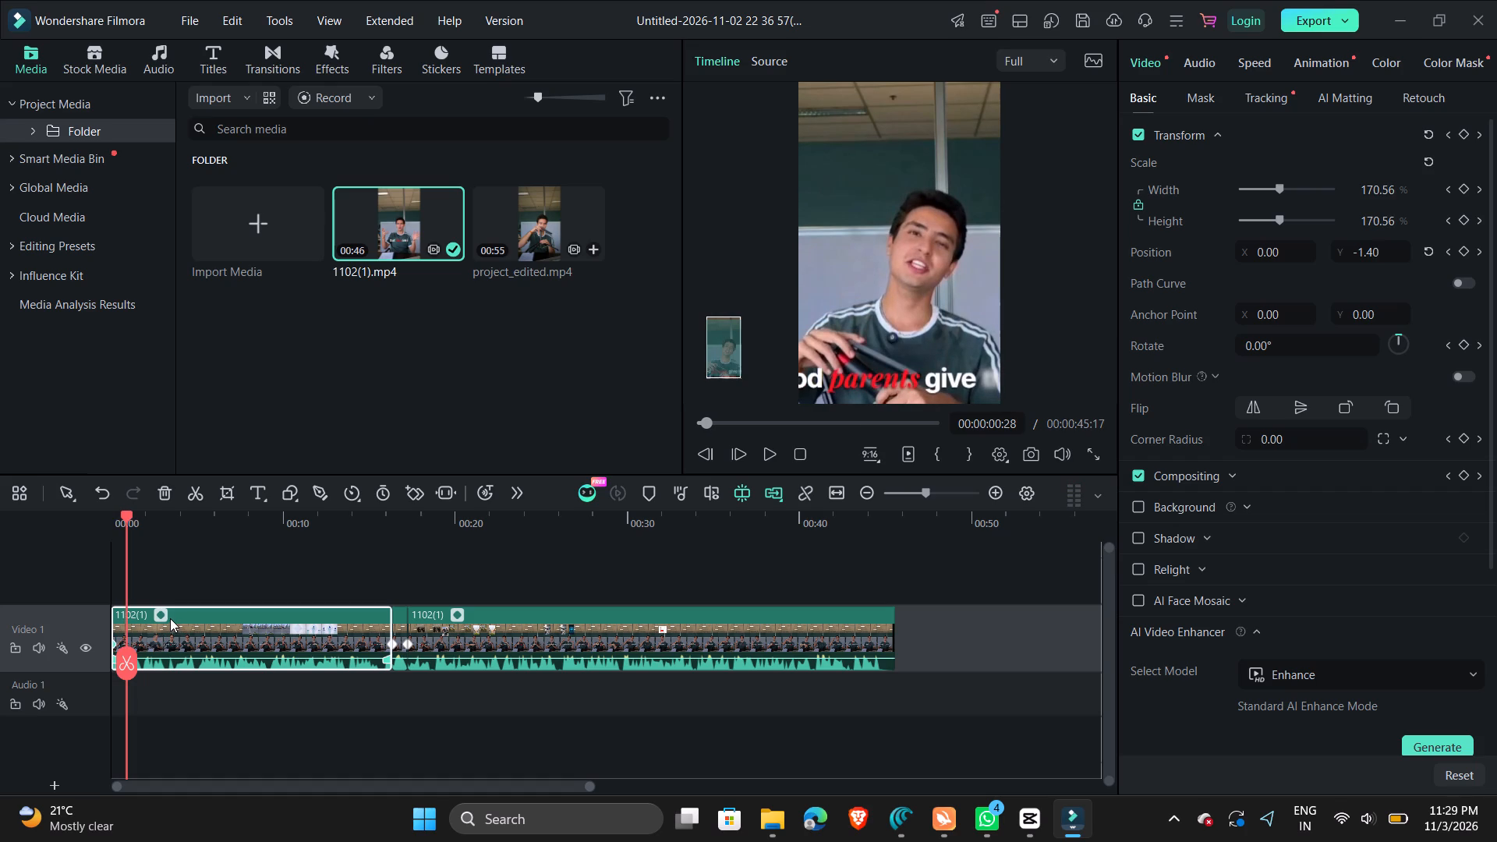
key(Left)
key(Left)
key(Left)
key(Left)
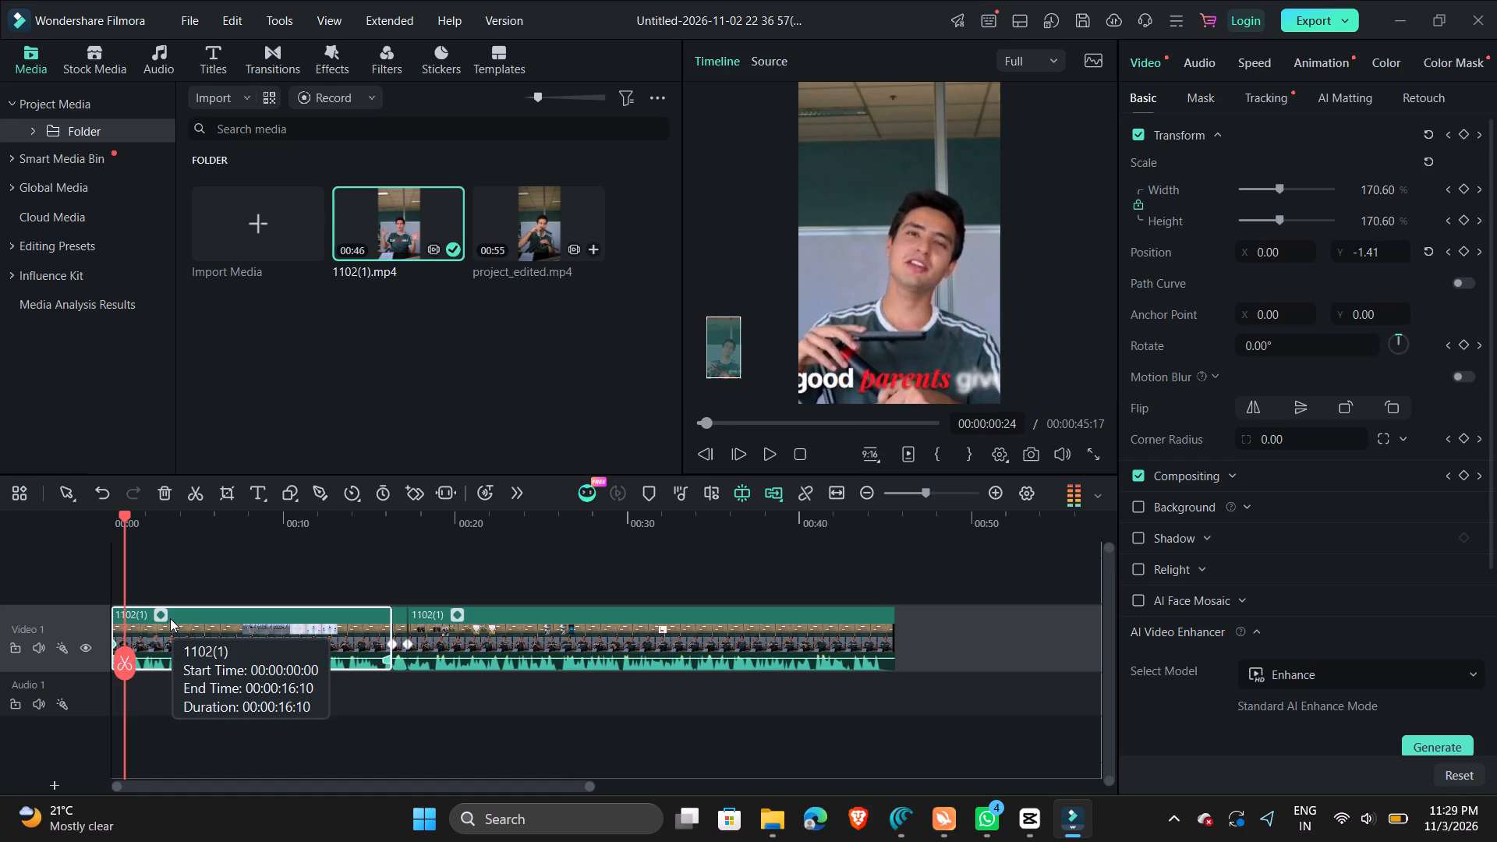
key(Left)
key(Left)
key(Left)
key(Left)
key(Left)
key(Left)
key(Left)
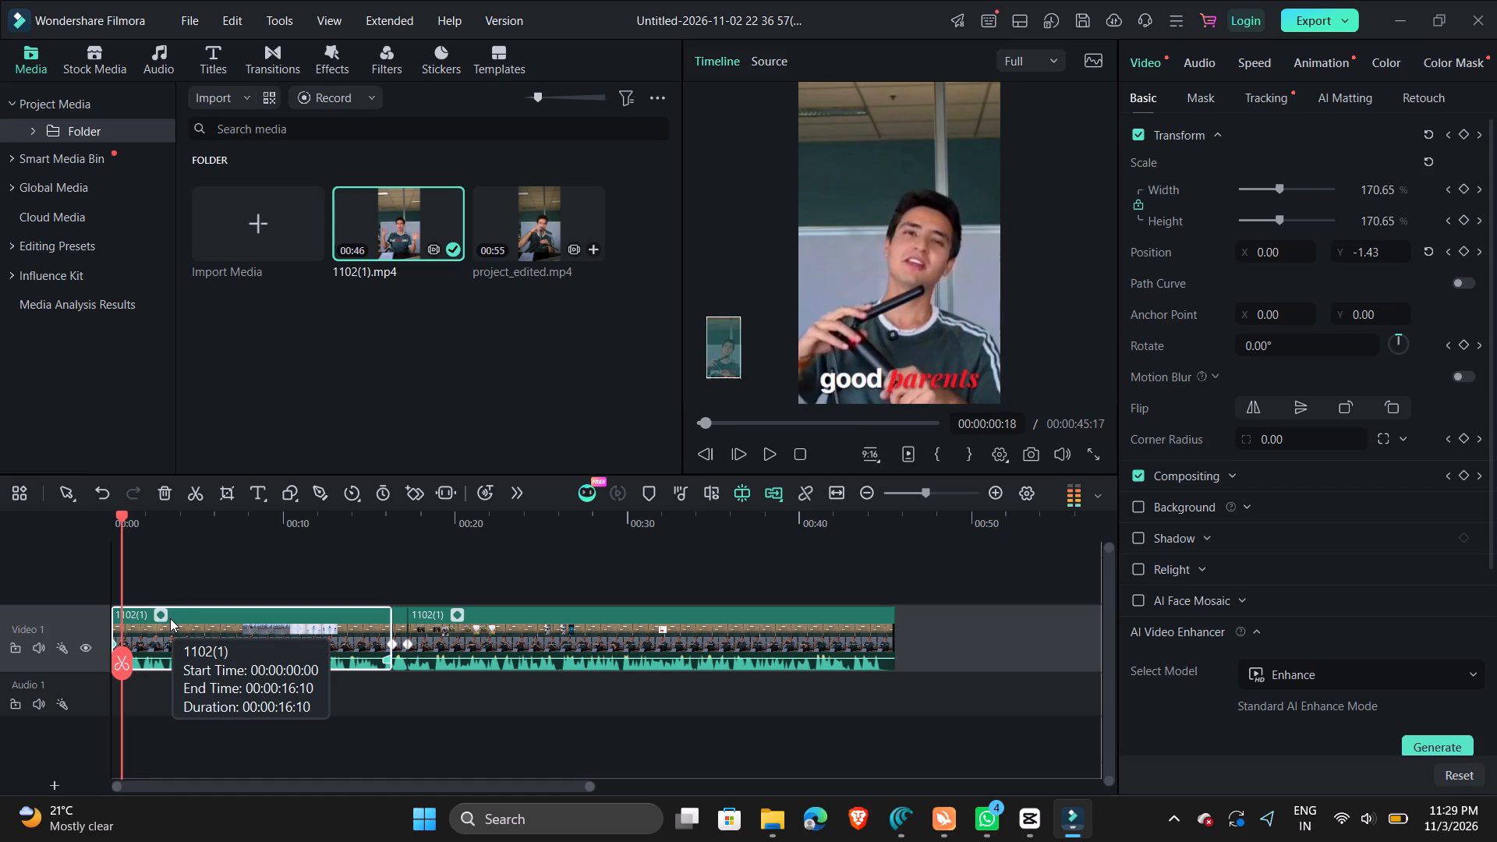
key(Left)
key(Left)
key(Left)
key(Left)
key(Left)
key(Left)
key(Left)
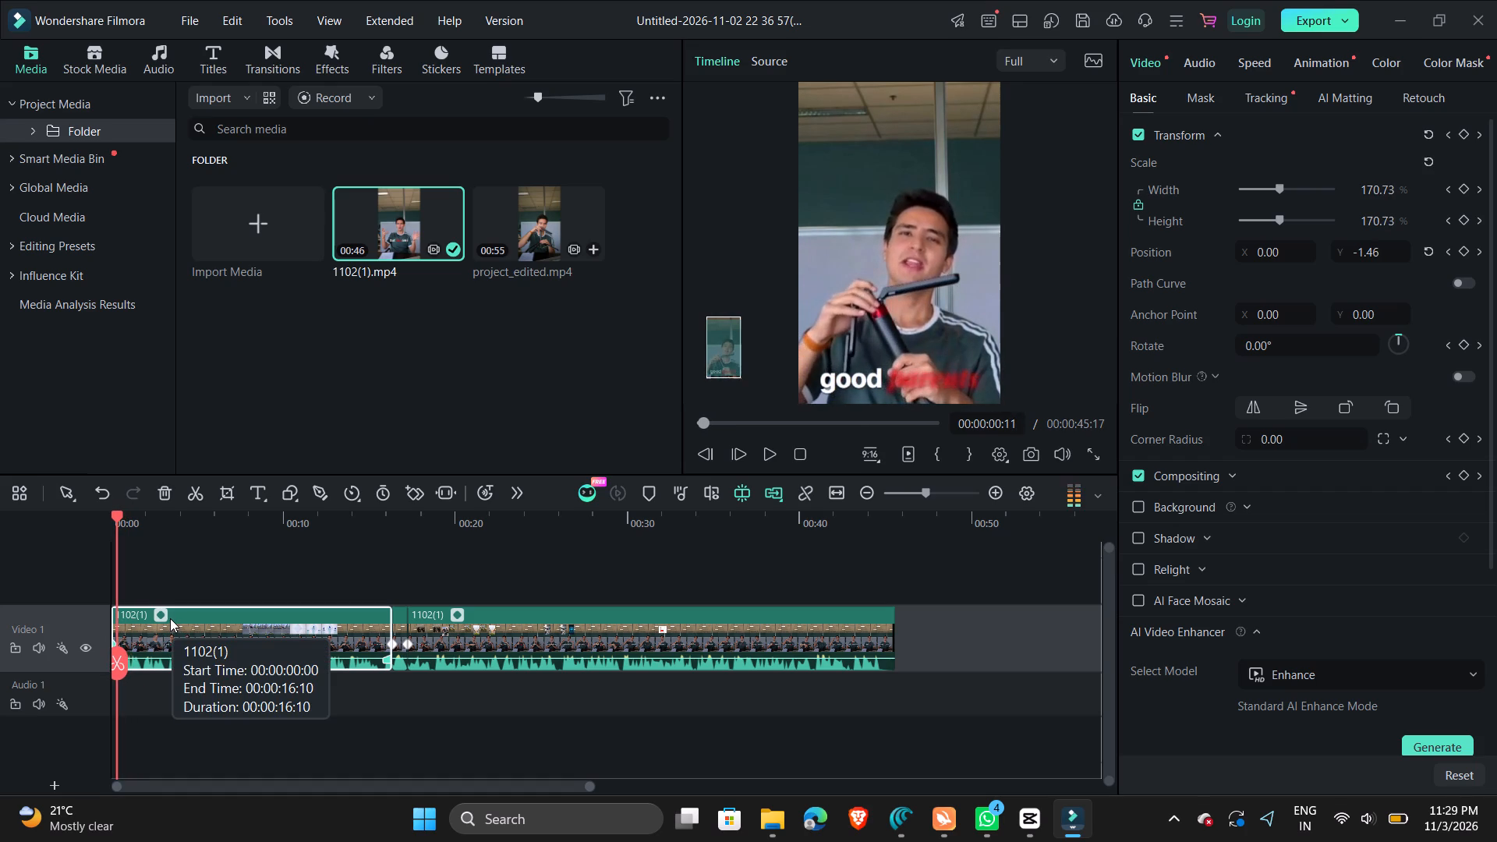
key(Left)
key(Left)
key(Left)
key(Left)
key(Left)
key(Left)
key(Left)
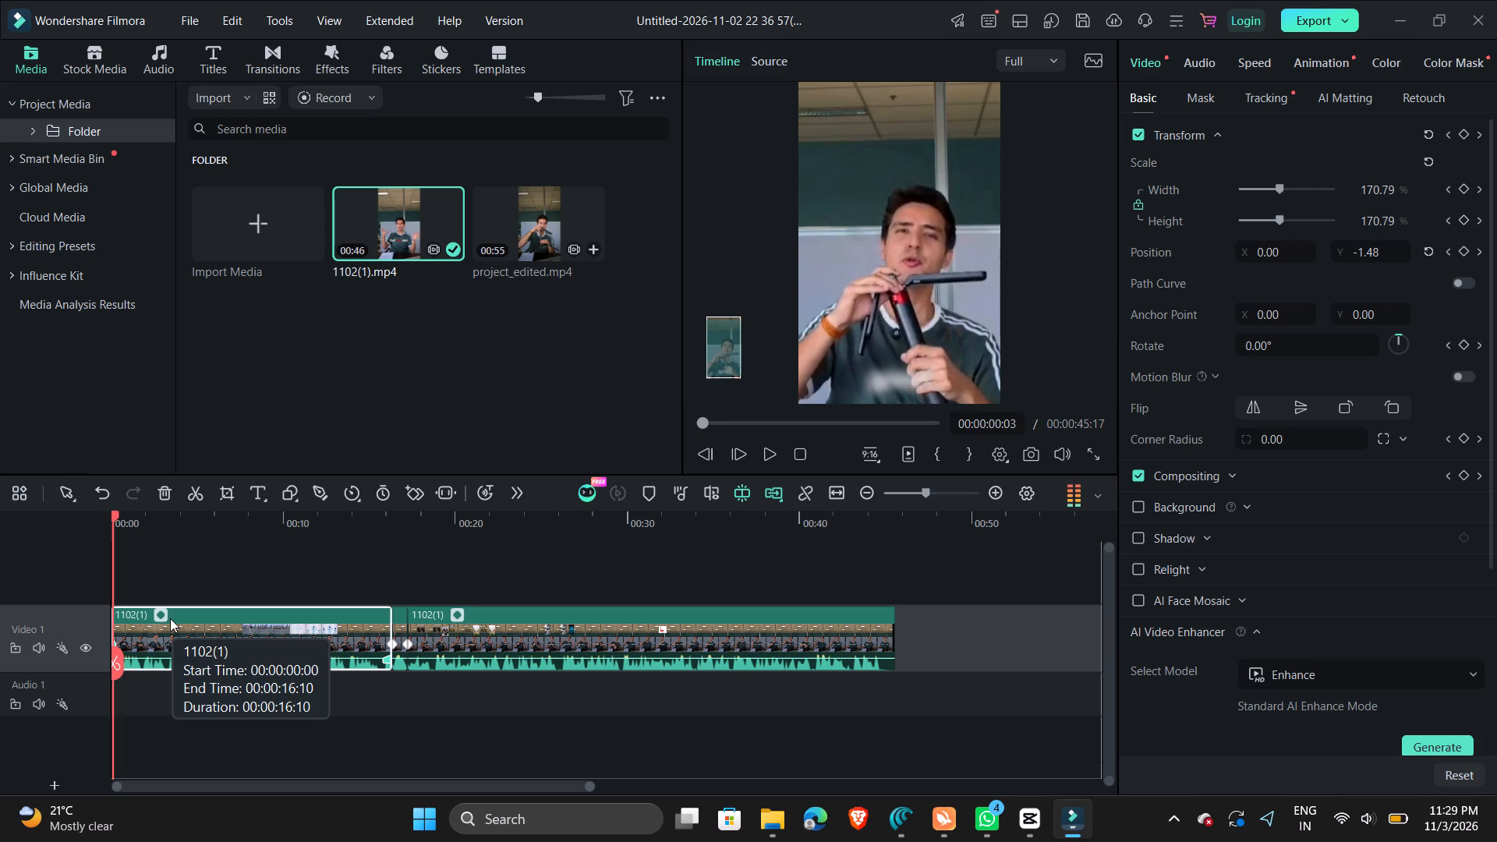
key(Left)
key(Left)
key(Left)
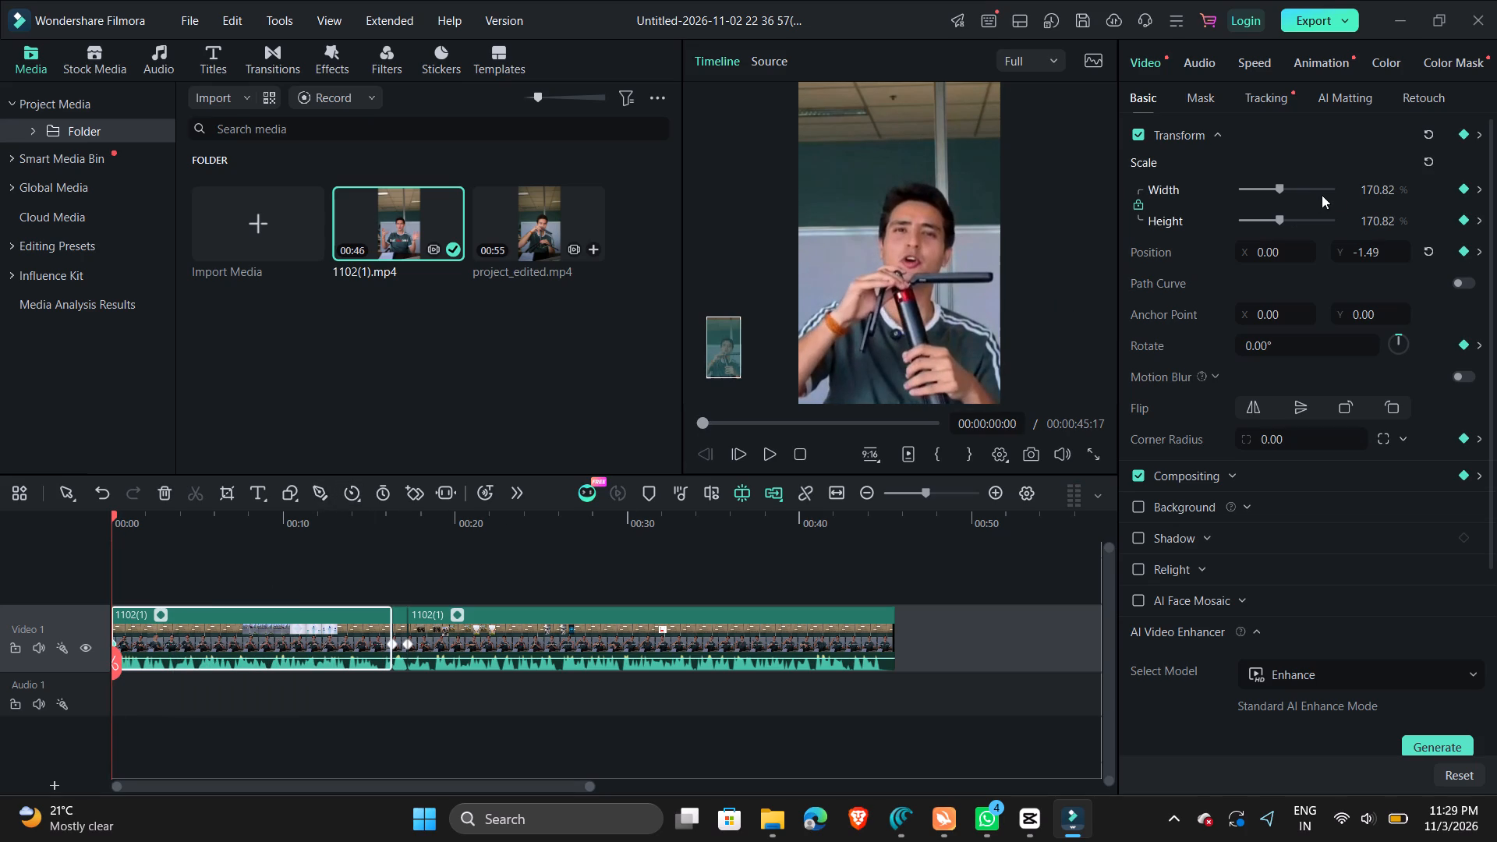
Set the first segment's scale to 100% at the 00:00:00:00 keyframe.
click(1375, 196)
text(100)
key(Return)
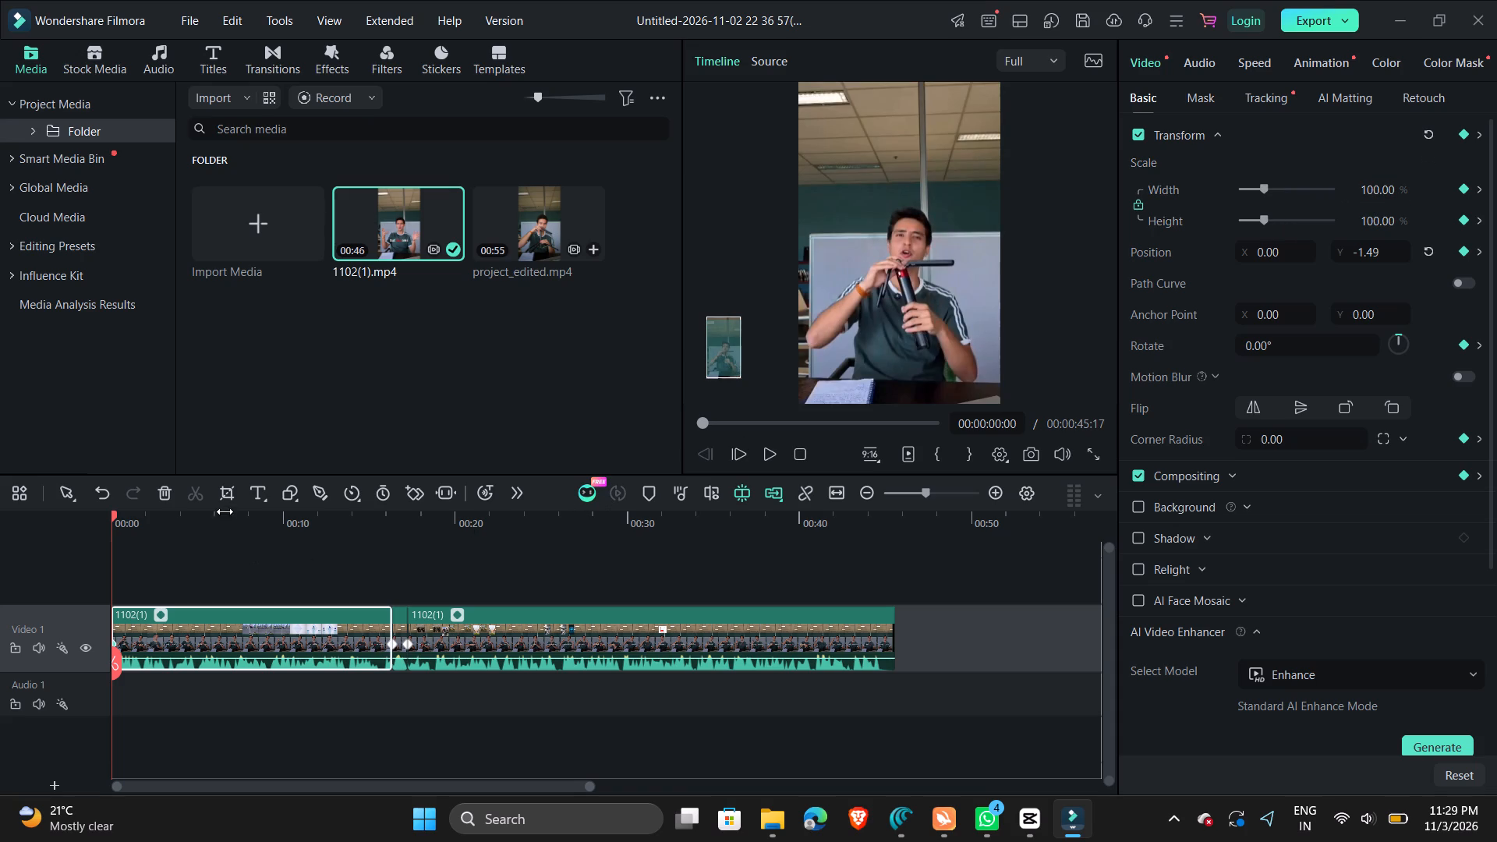
click(409, 490)
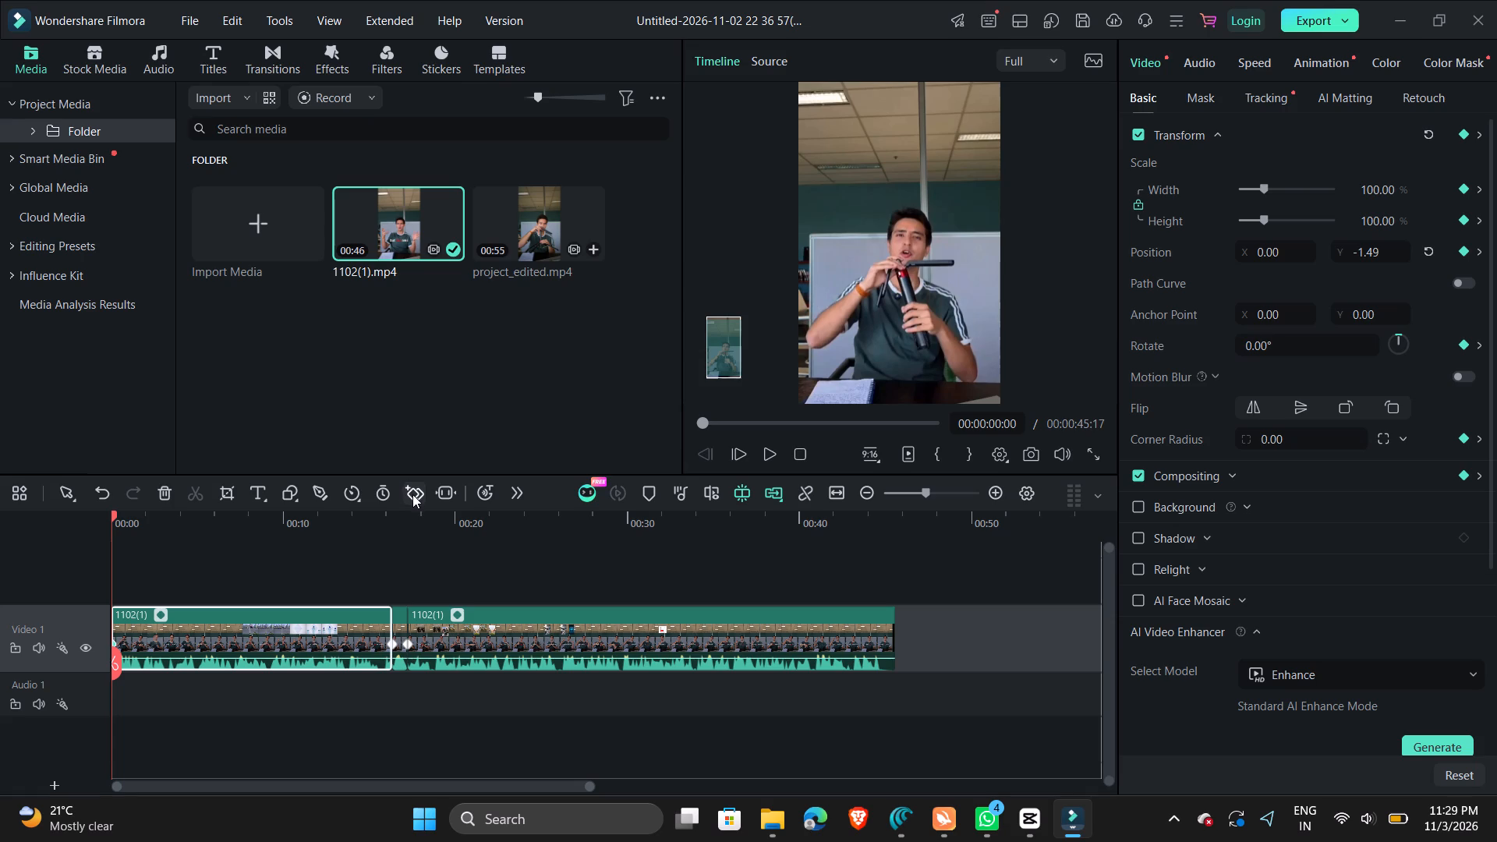
click(412, 494)
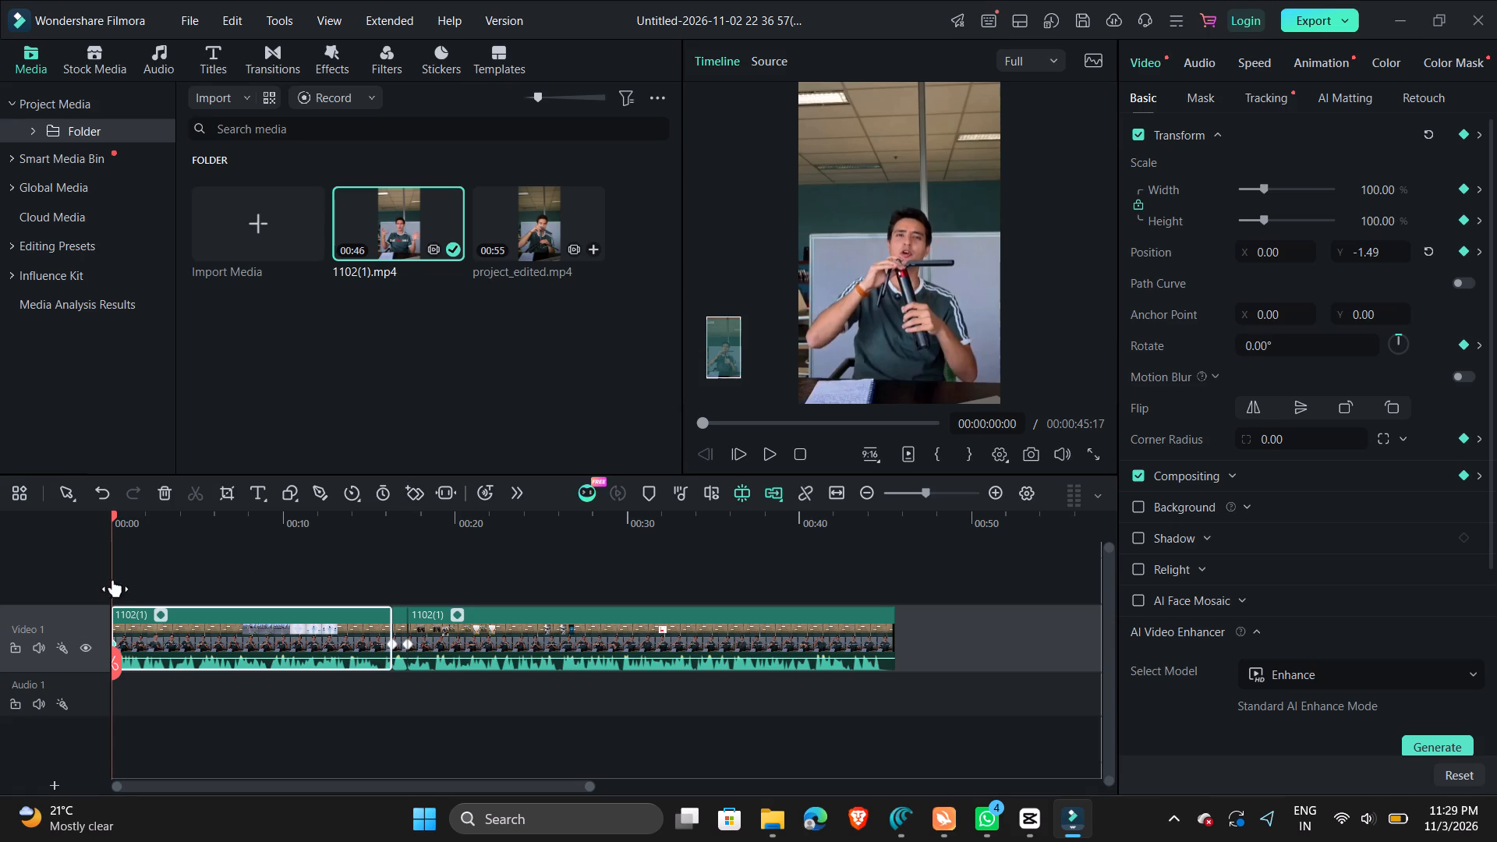
Play the first segment from the start to 00:00:09:18 to examine its rebuilt zoom.
click(119, 578)
key(space)
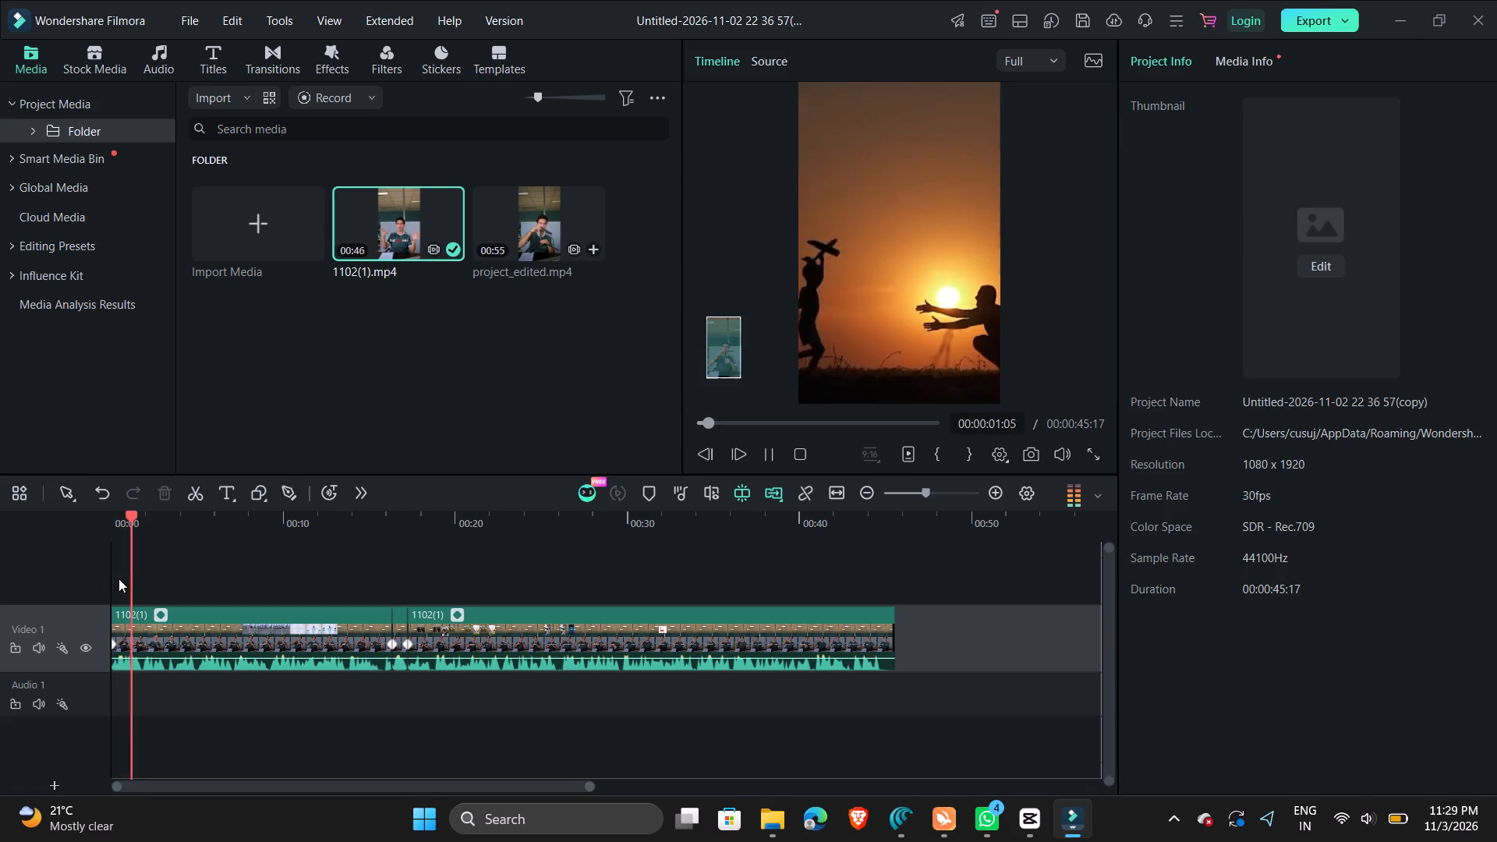
key(space)
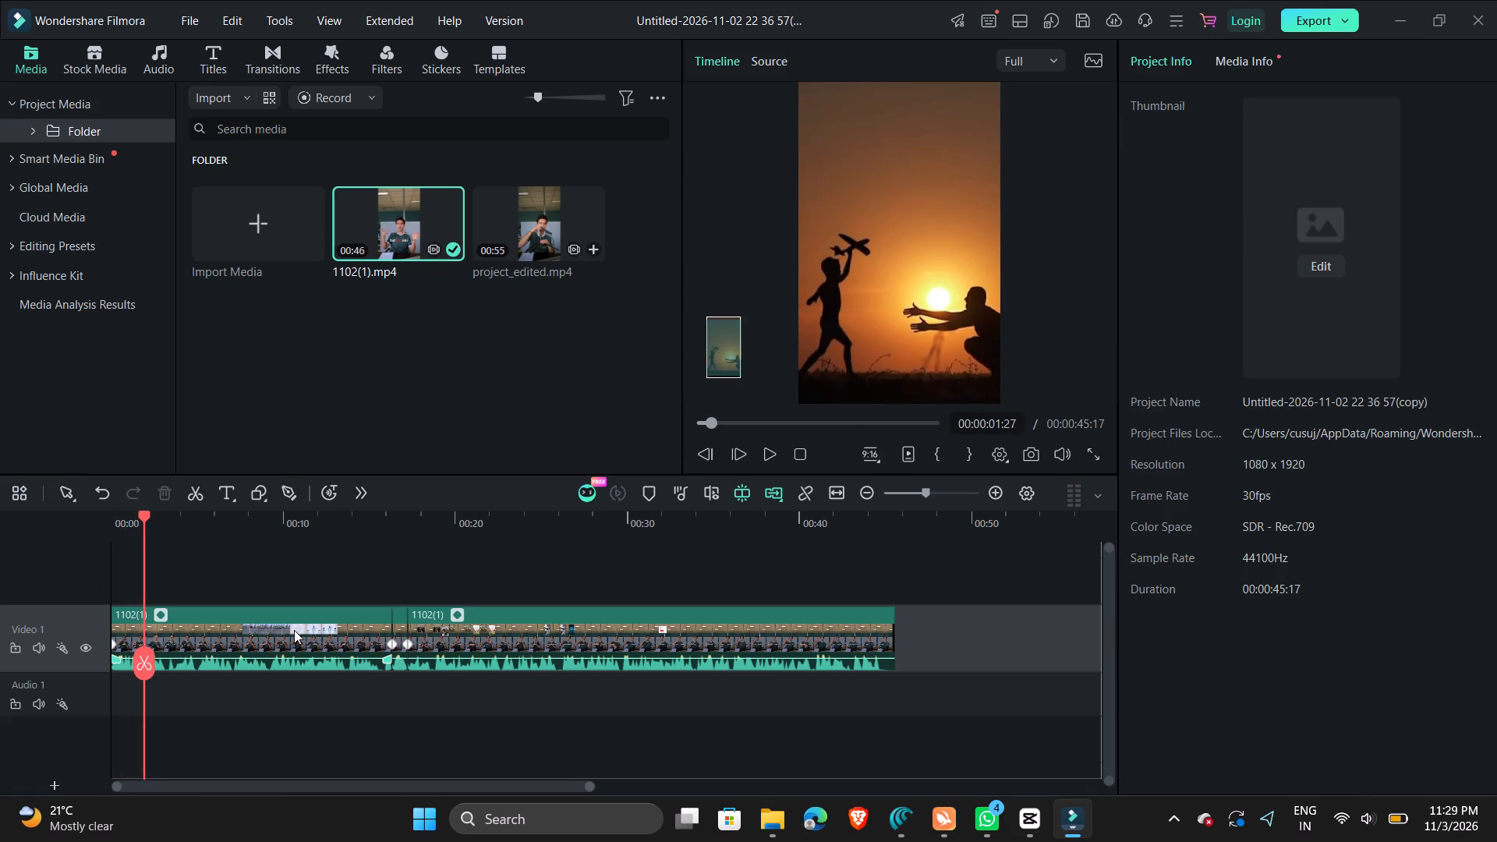
key(Left)
key(space)
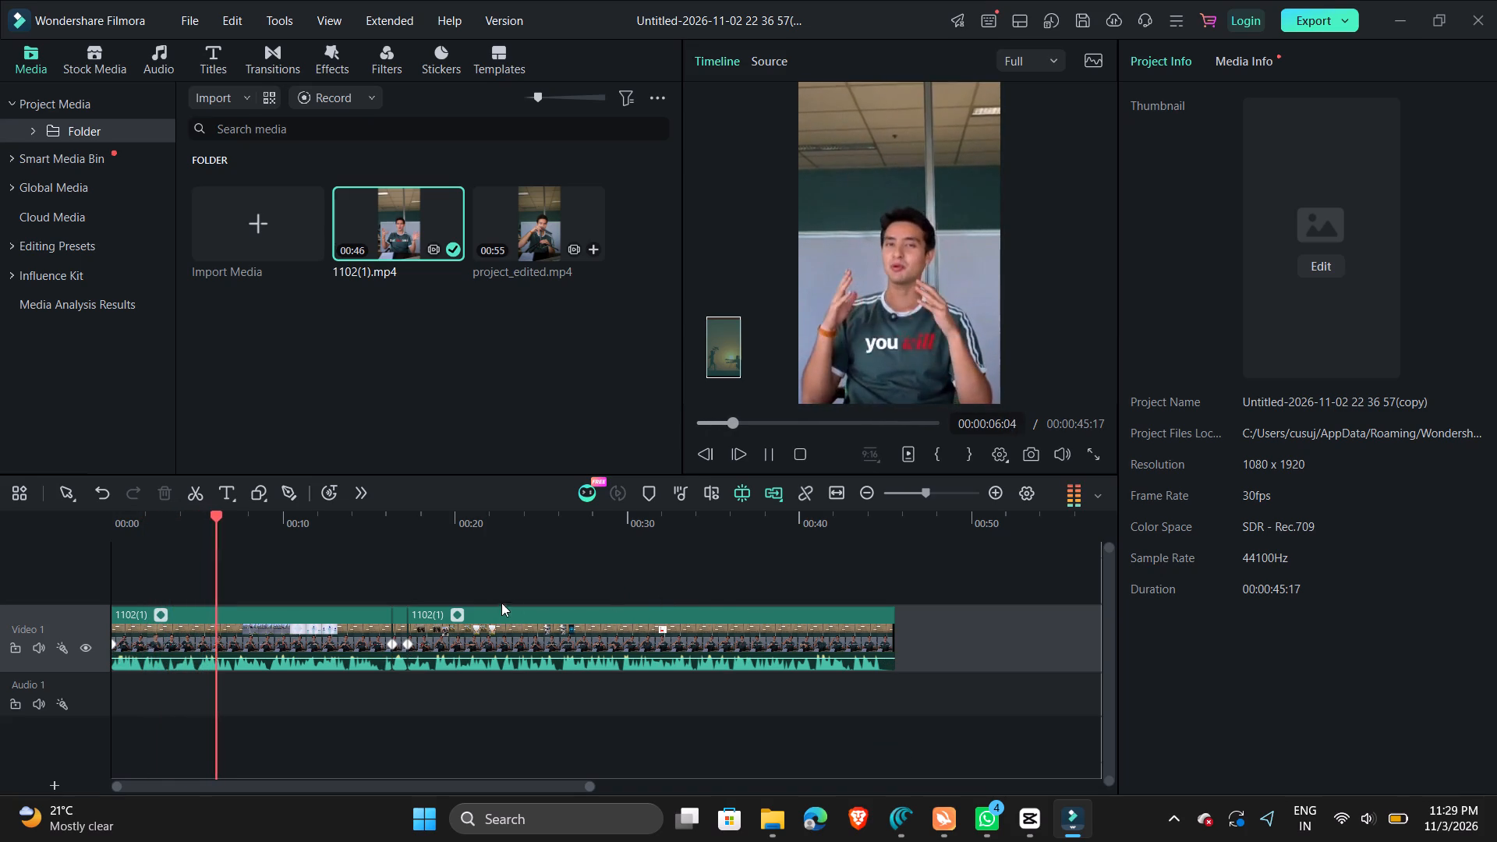
click(505, 582)
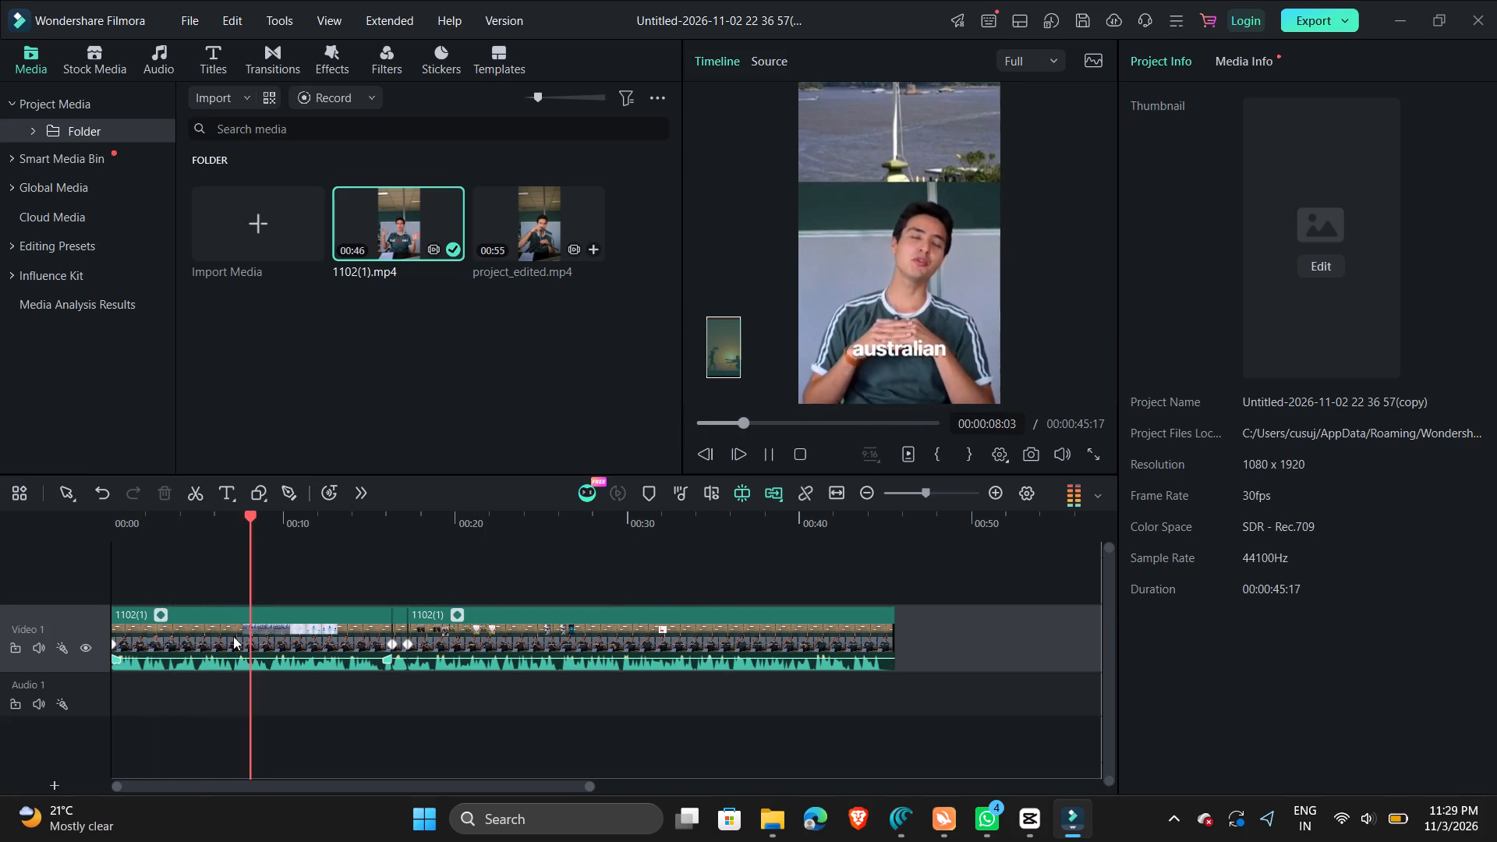
key(space)
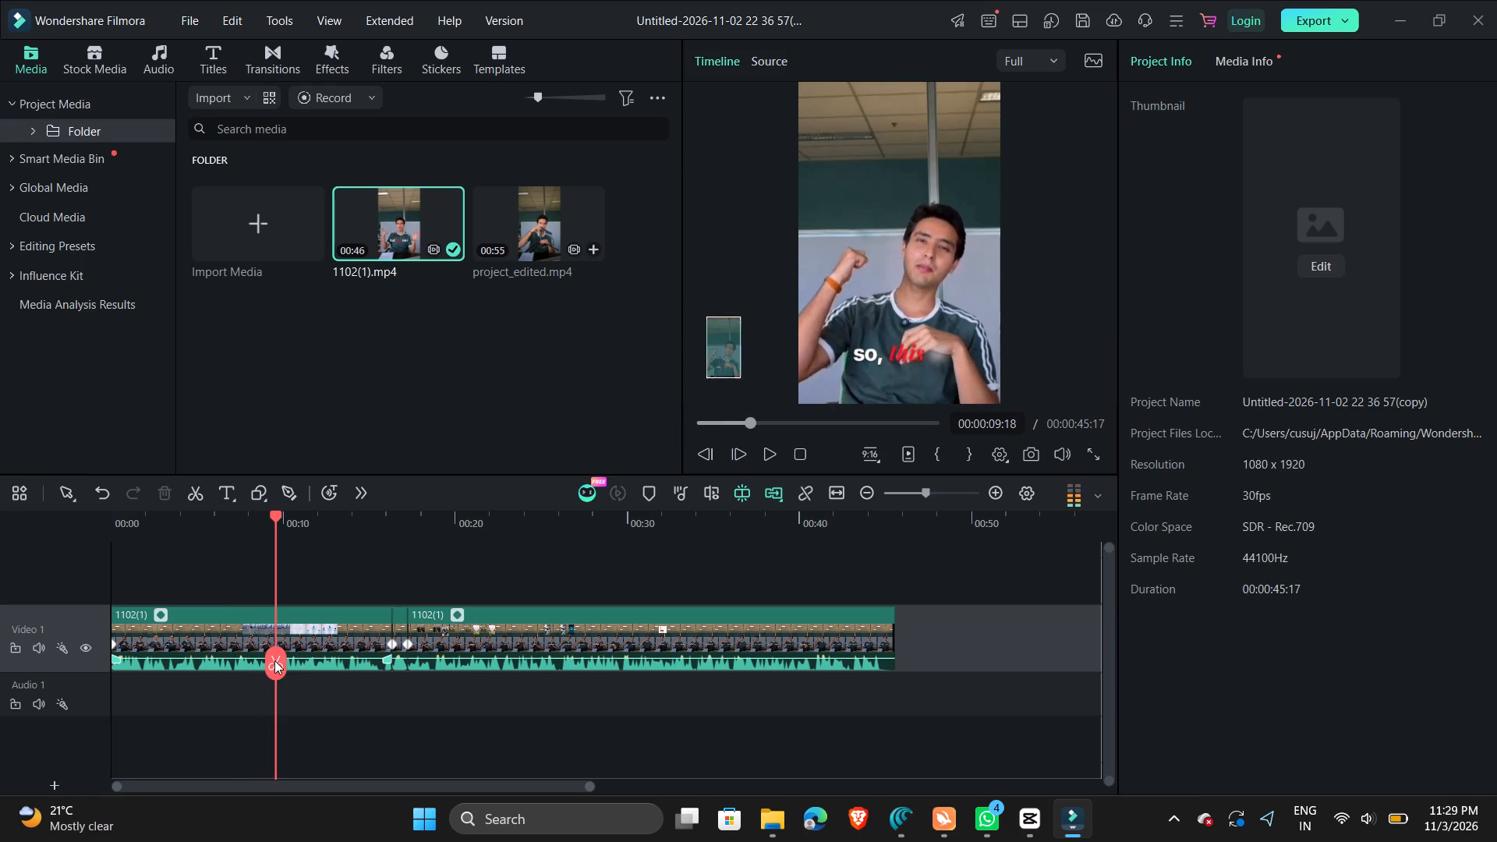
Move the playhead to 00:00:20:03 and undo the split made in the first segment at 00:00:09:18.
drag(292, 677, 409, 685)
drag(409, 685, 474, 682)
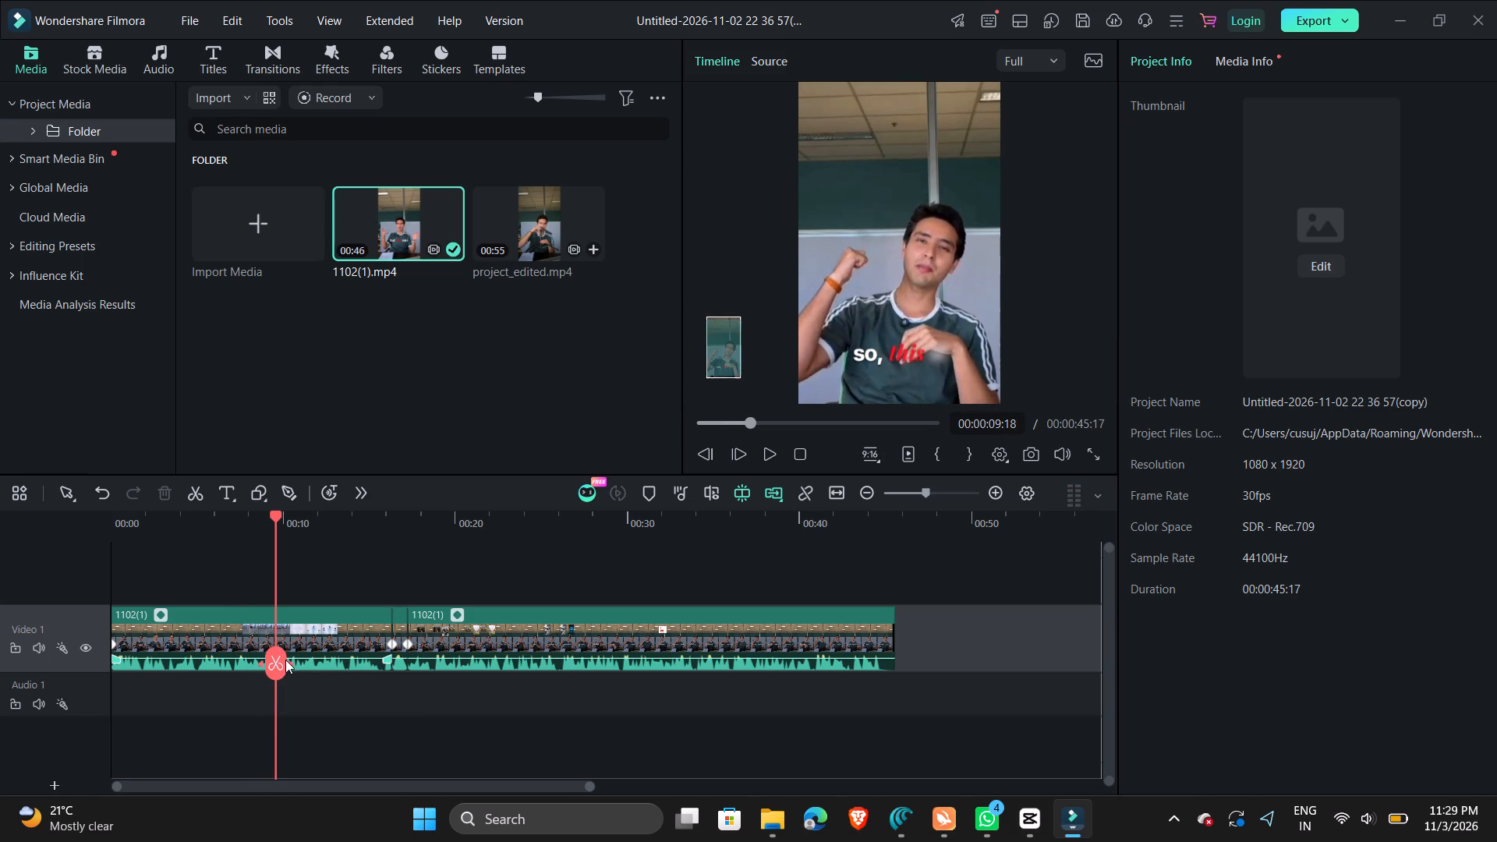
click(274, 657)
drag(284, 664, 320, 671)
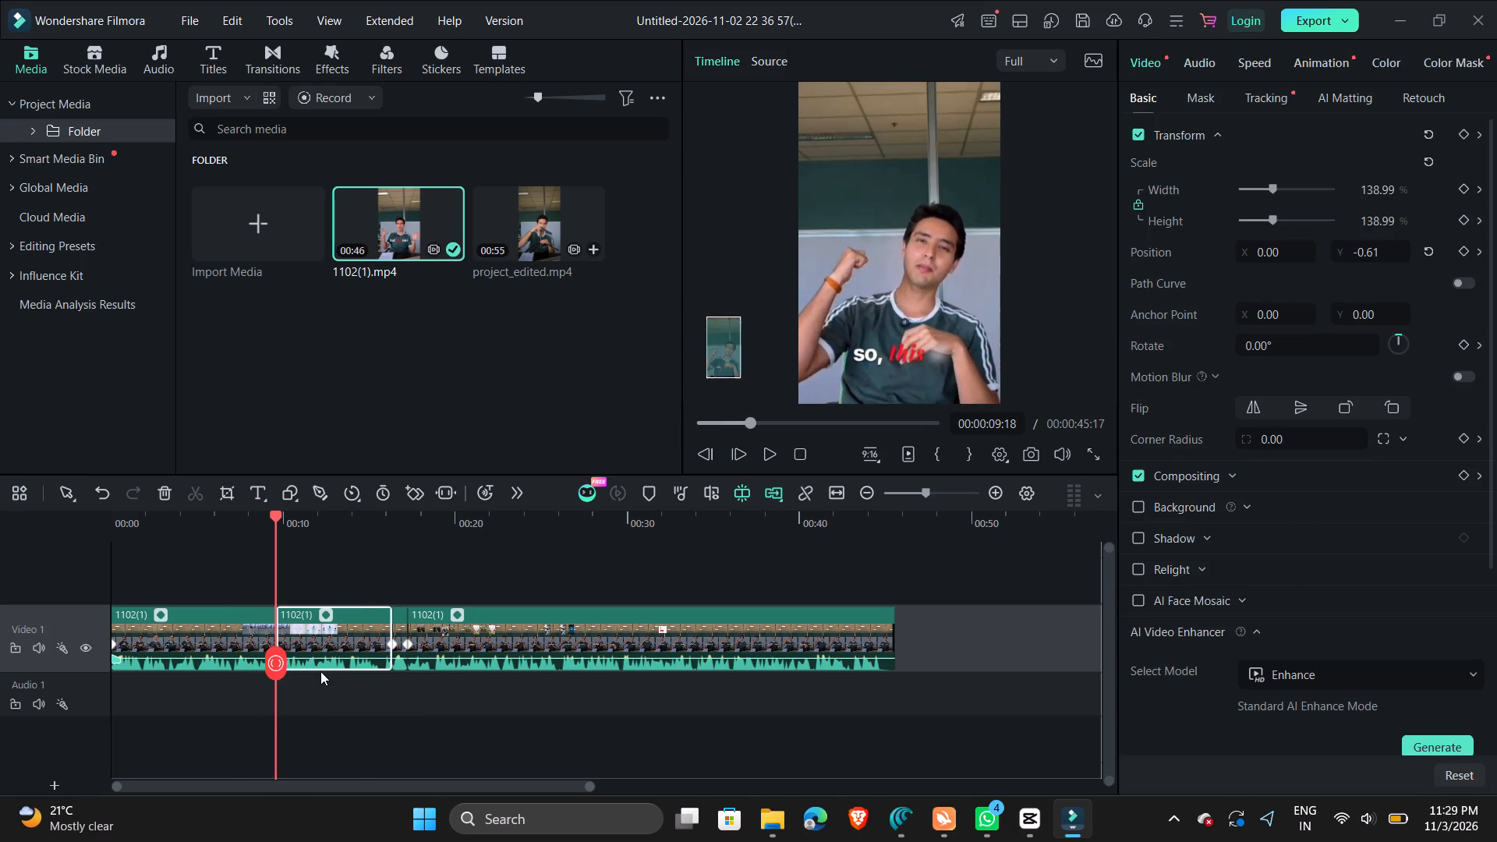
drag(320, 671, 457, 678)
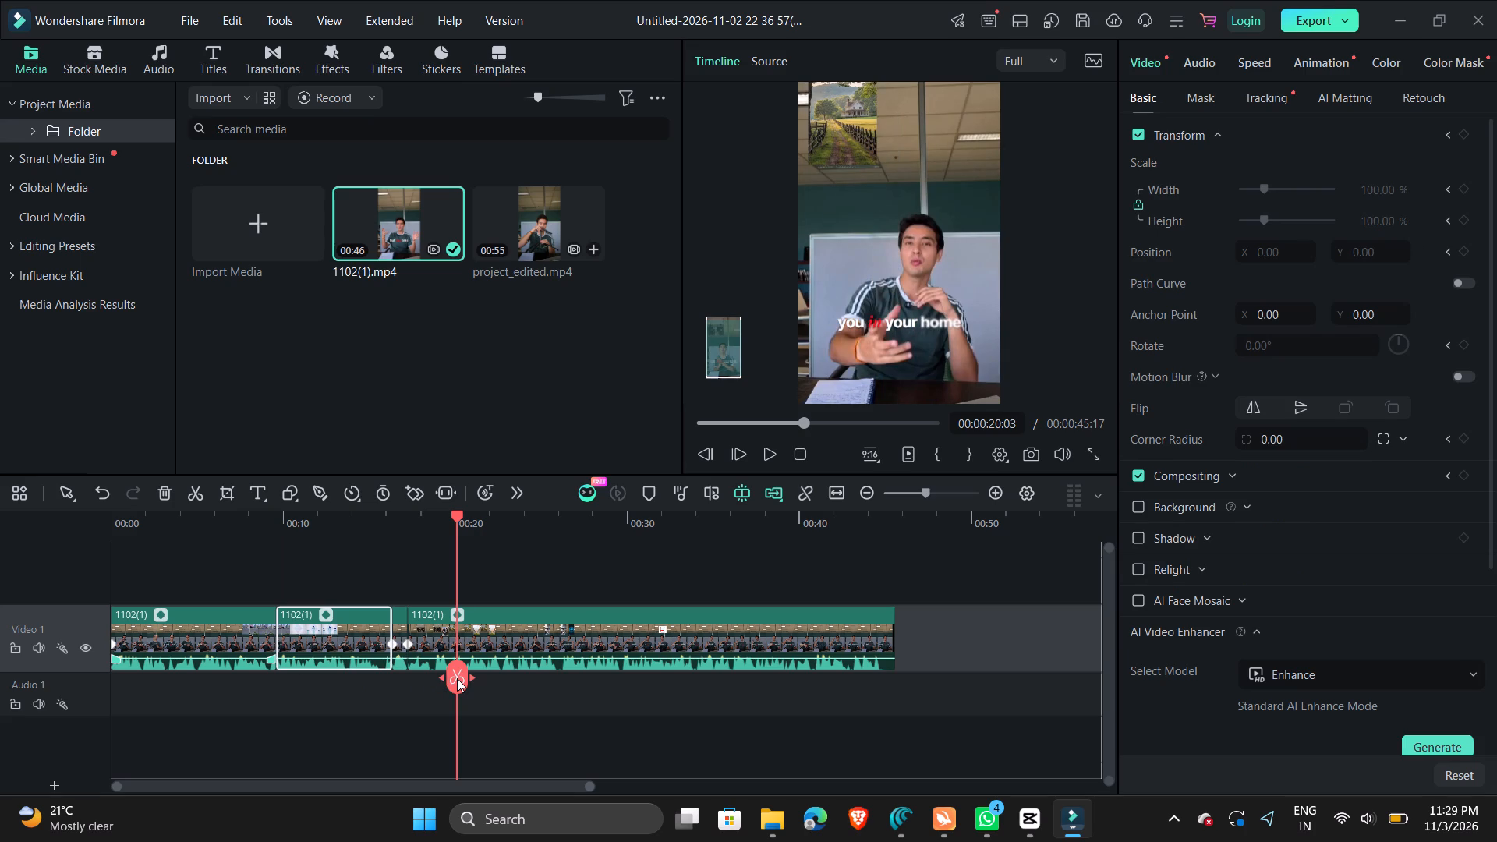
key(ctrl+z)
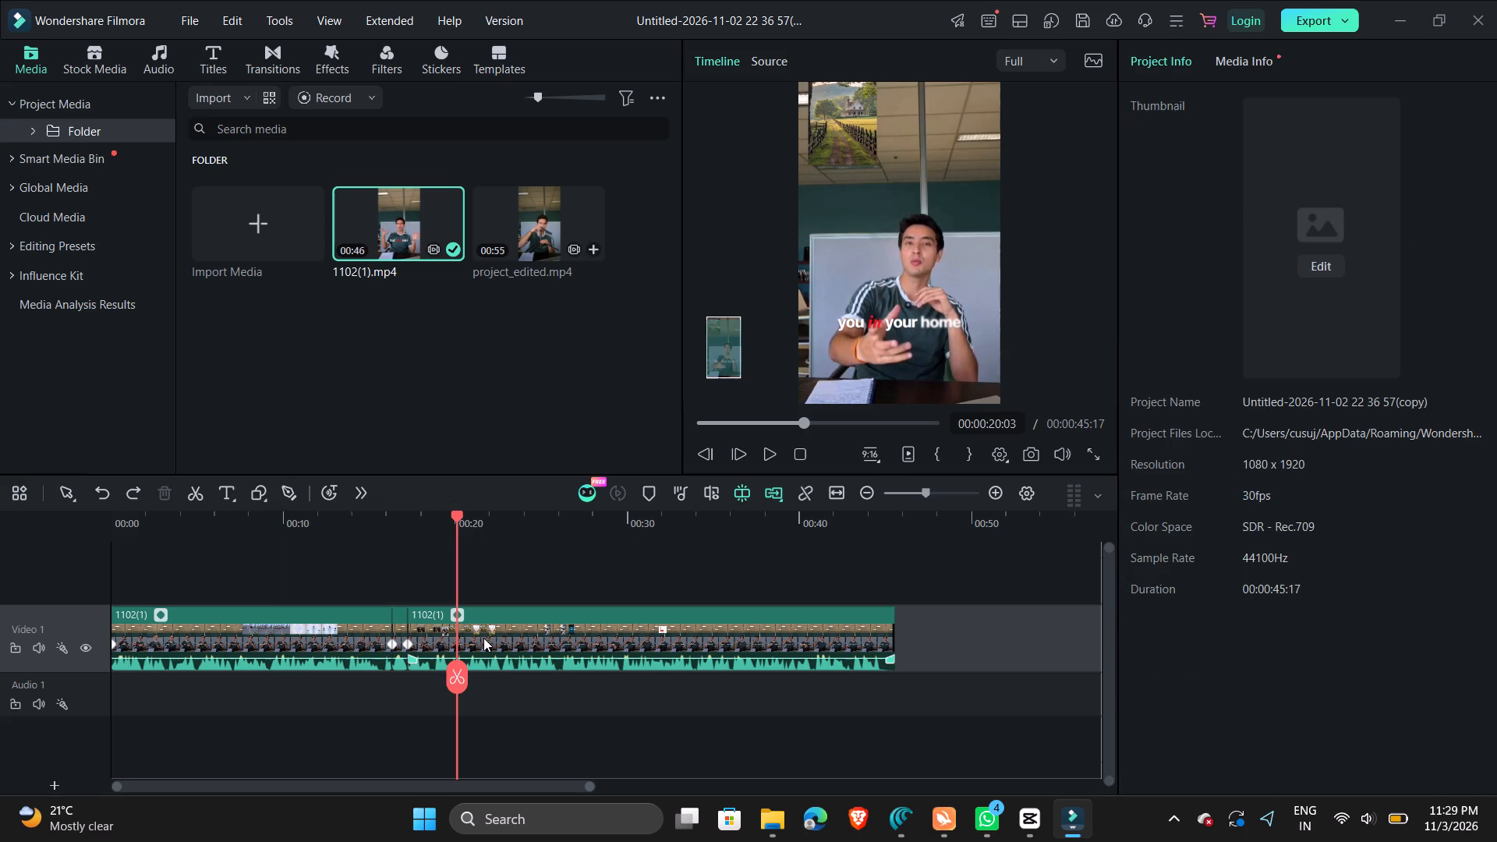
Find the frame at 00:00:22:28 where the caption "so," is shown and split the last 1102(1) segment there.
key(space)
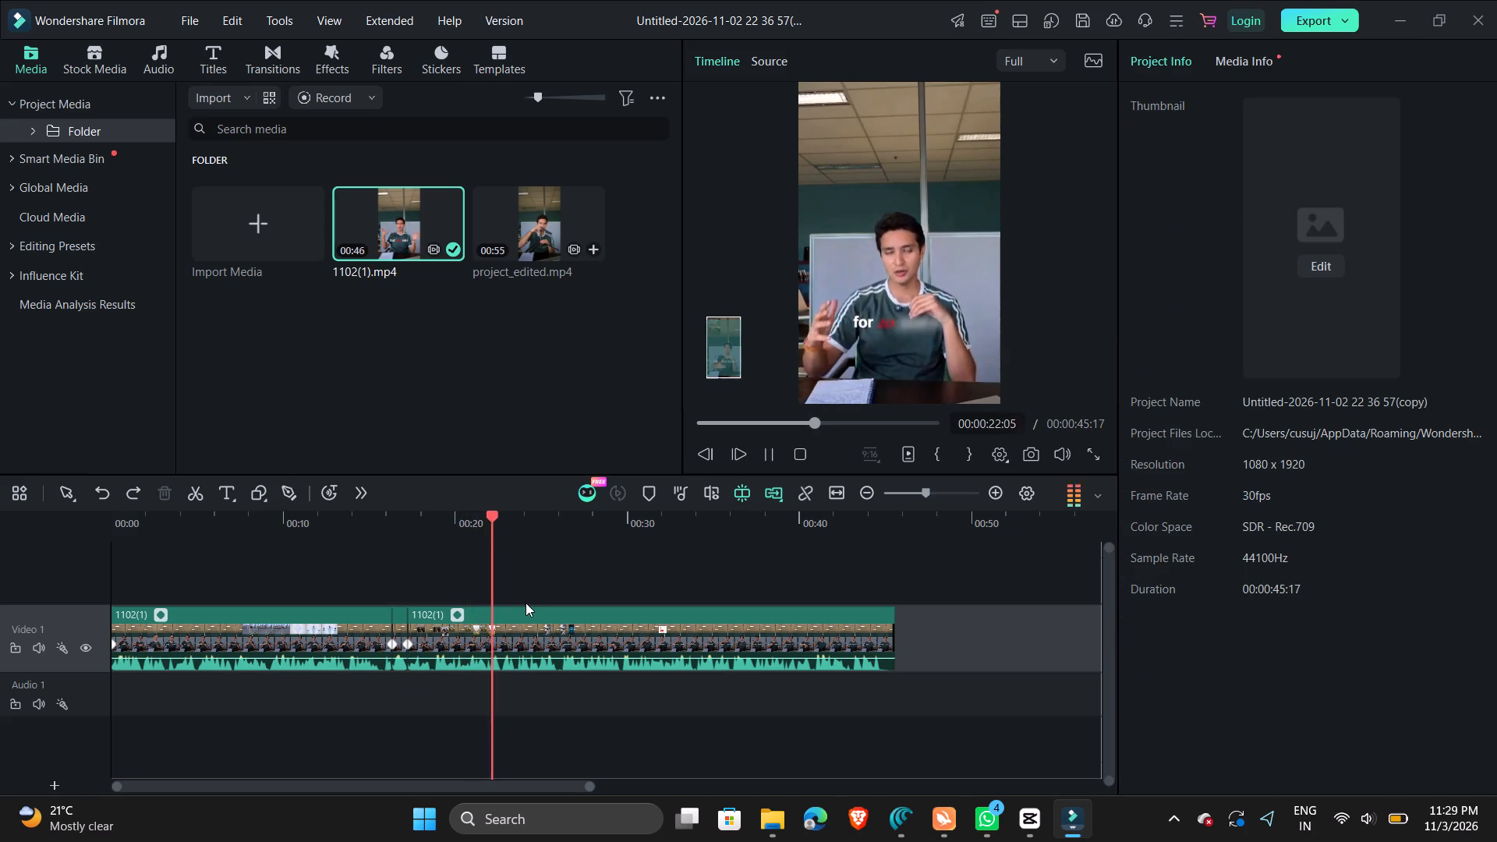
key(space)
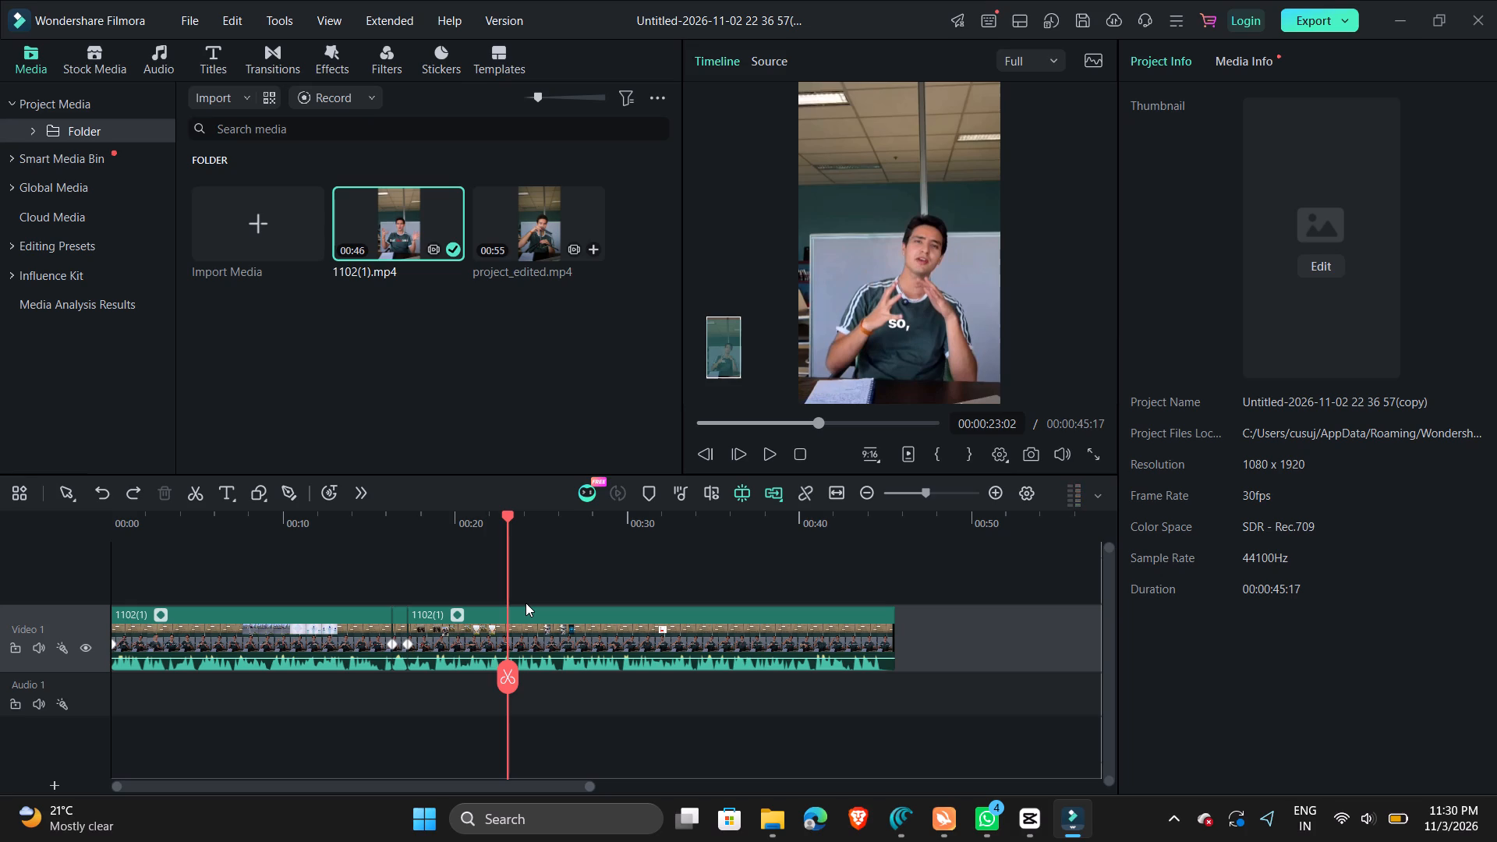
key(Left)
key(Left)
key(Left)
key(Left)
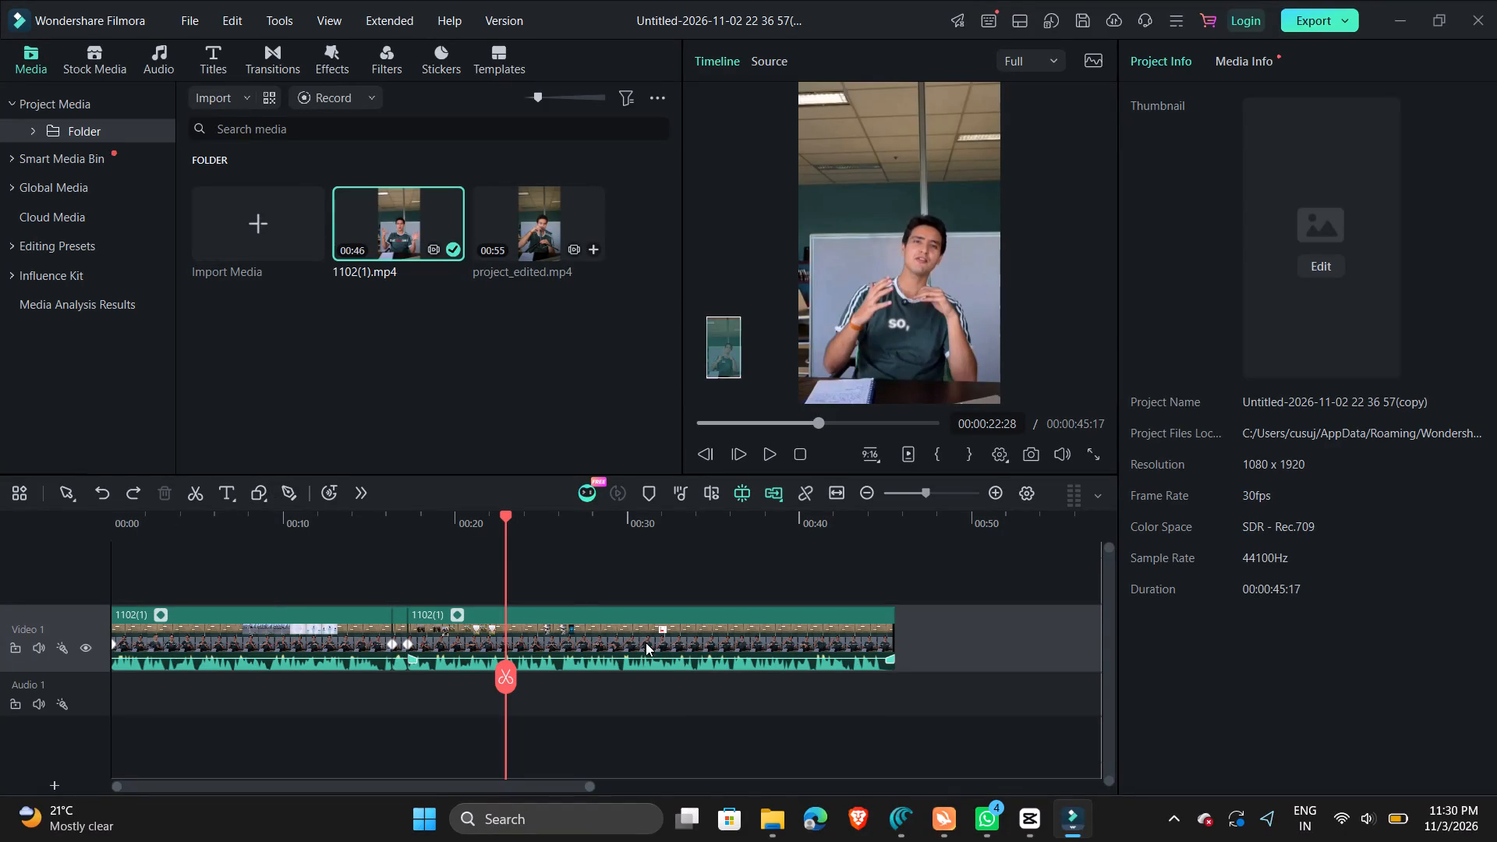
click(556, 642)
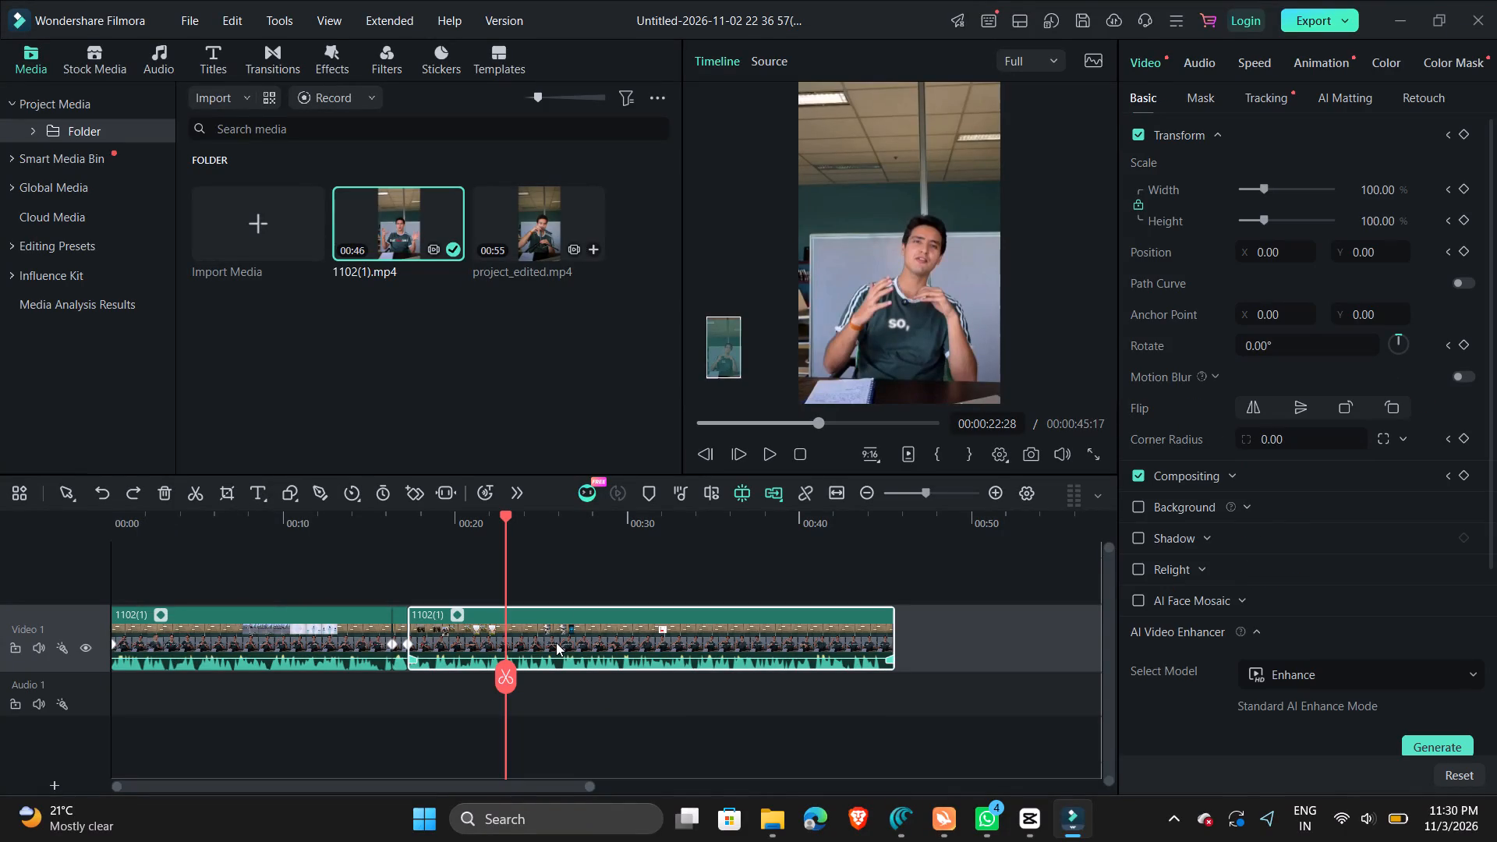
key(ctrl+b)
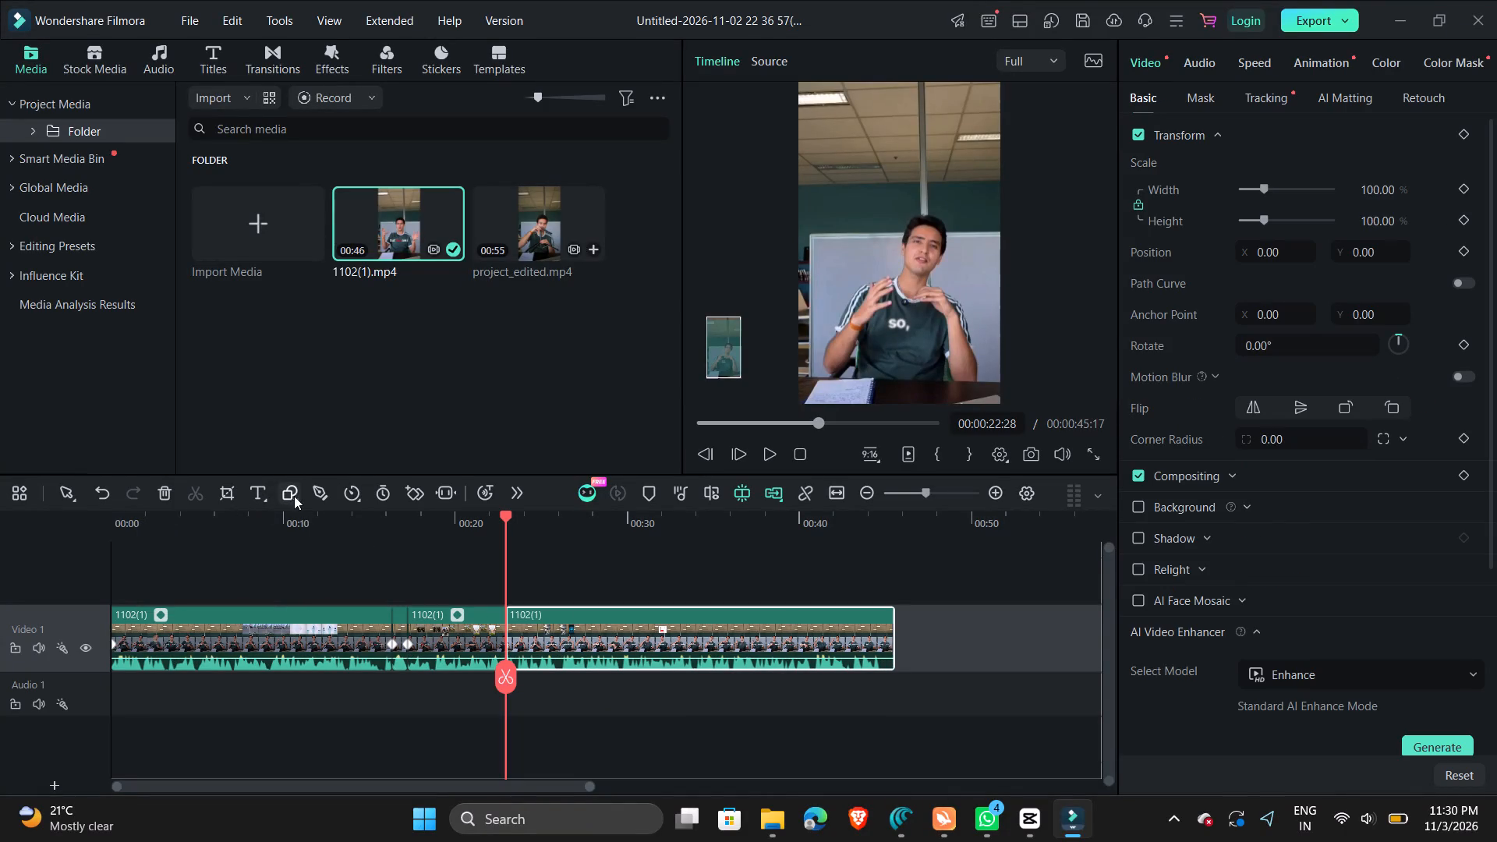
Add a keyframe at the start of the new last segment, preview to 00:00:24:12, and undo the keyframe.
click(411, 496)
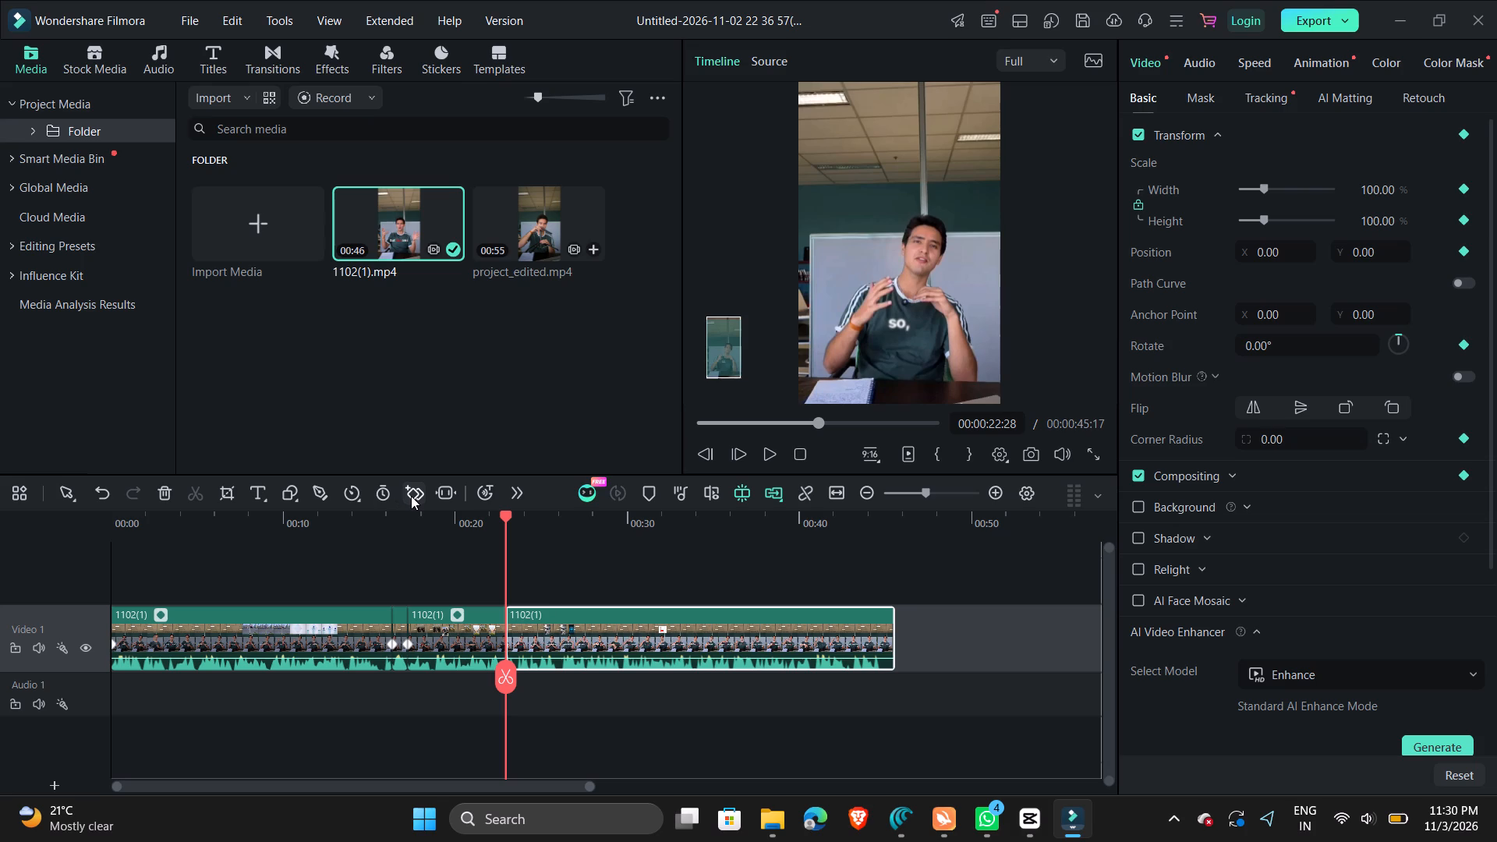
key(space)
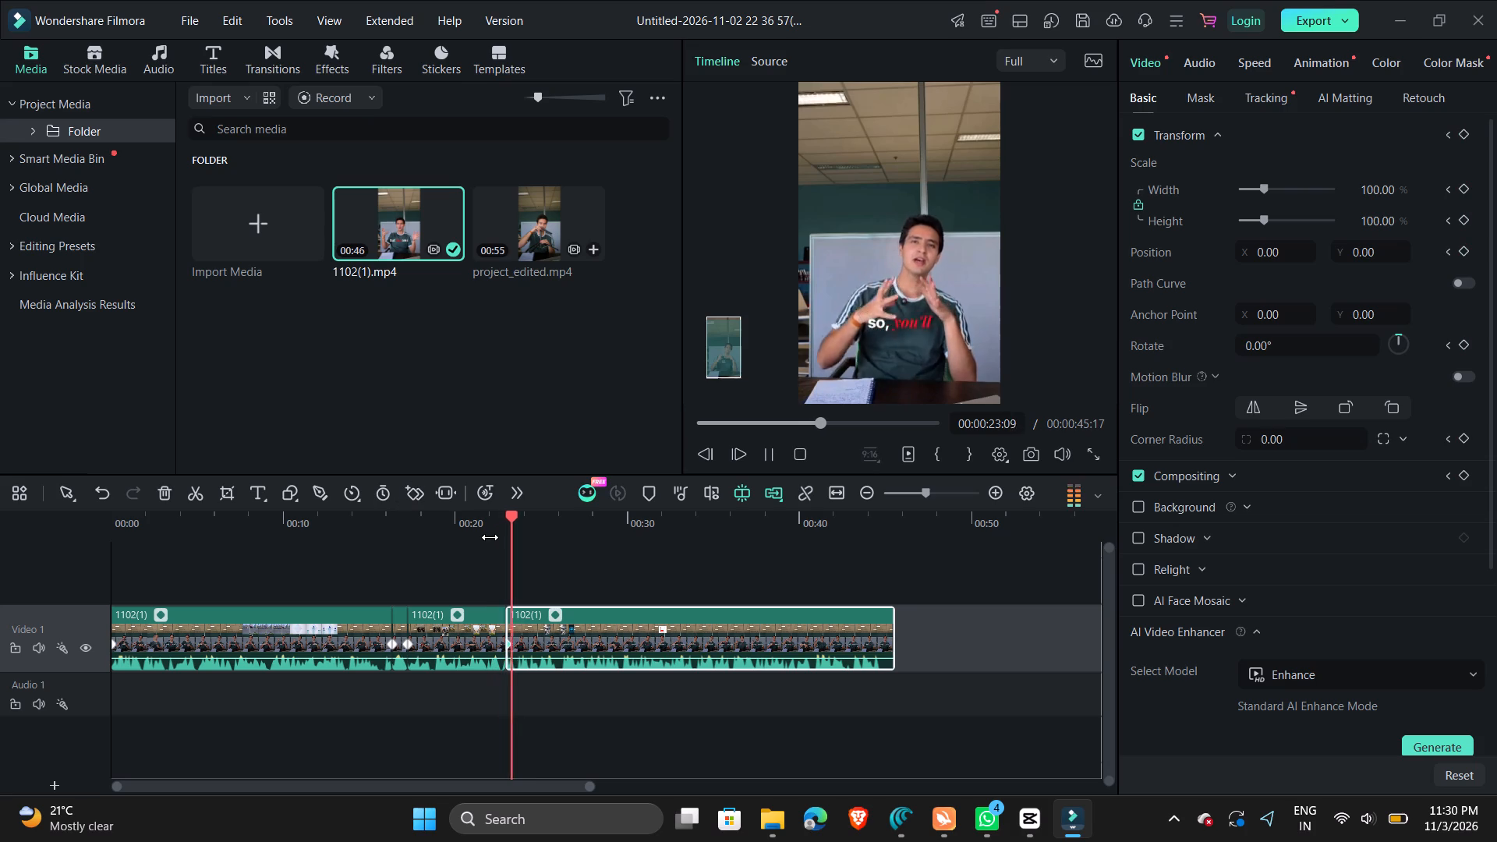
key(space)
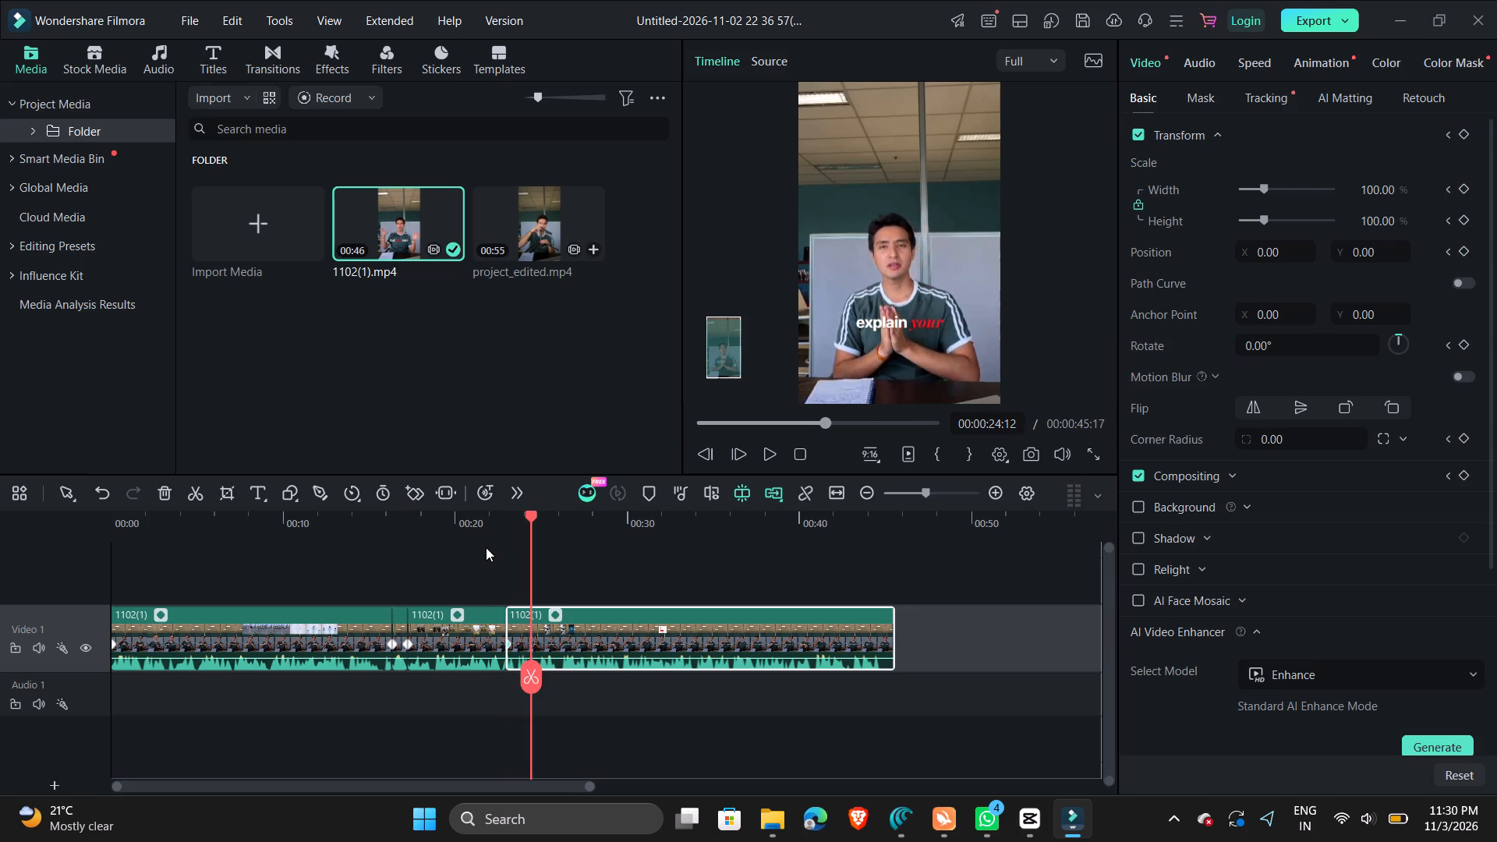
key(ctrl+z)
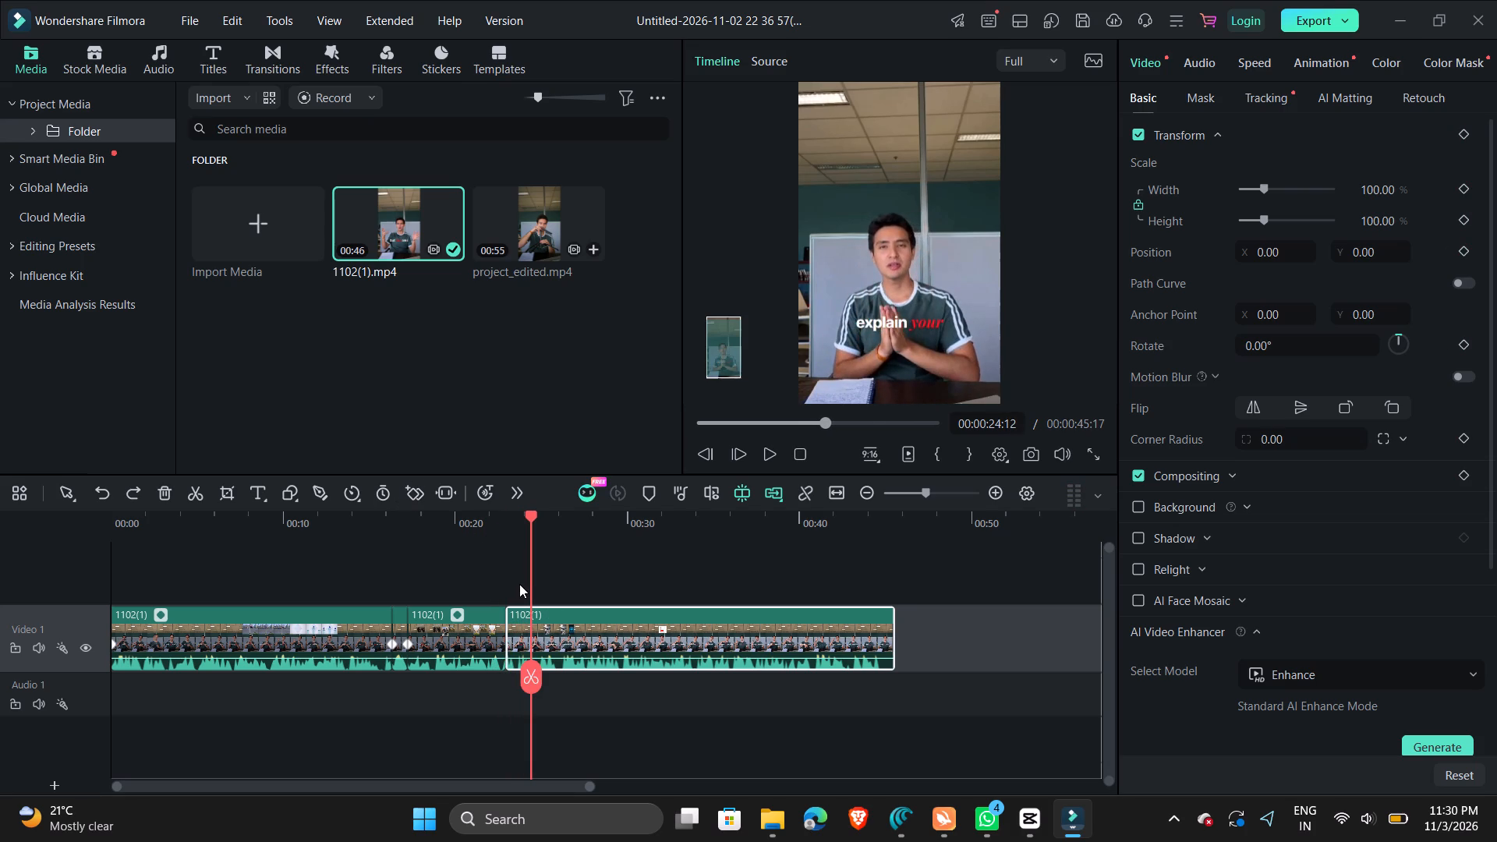
Return to 00:00:22:28 and set the last segment's scale to 160% at its start.
click(520, 584)
drag(522, 670, 511, 671)
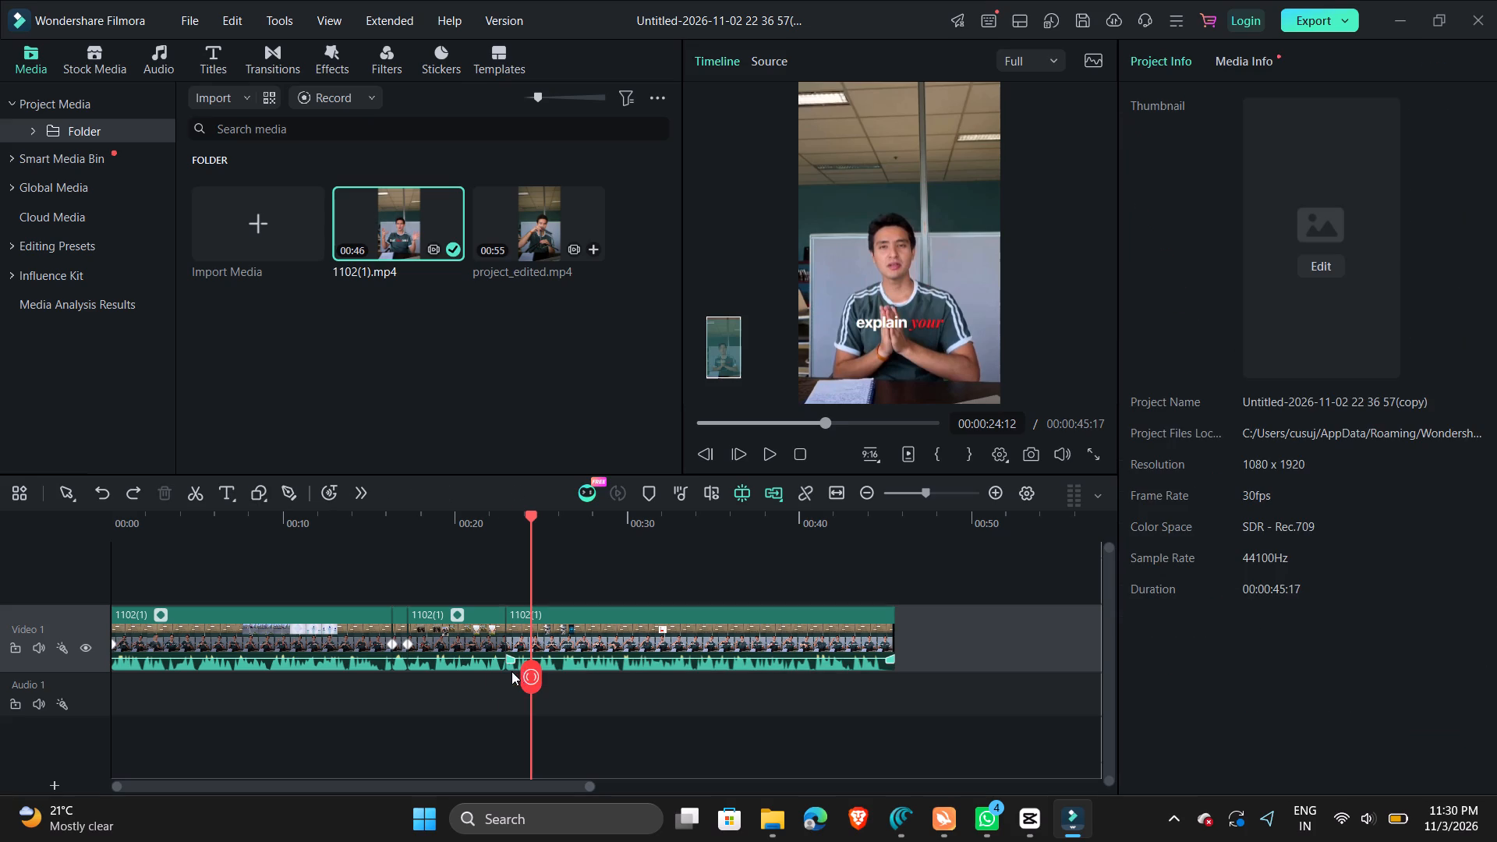
drag(511, 671, 507, 673)
click(913, 332)
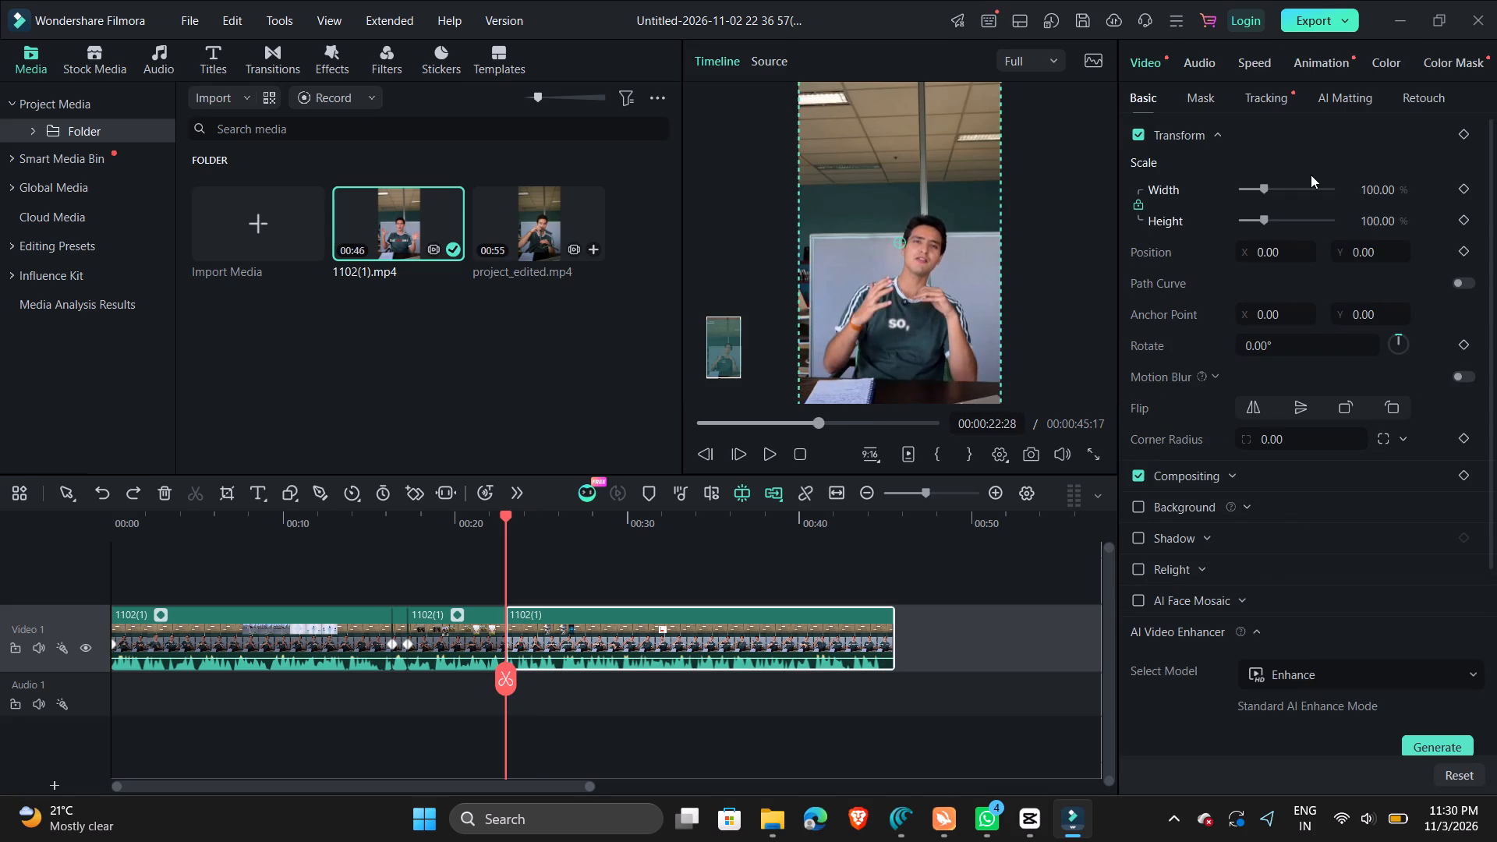
click(1369, 196)
key(1)
text(60)
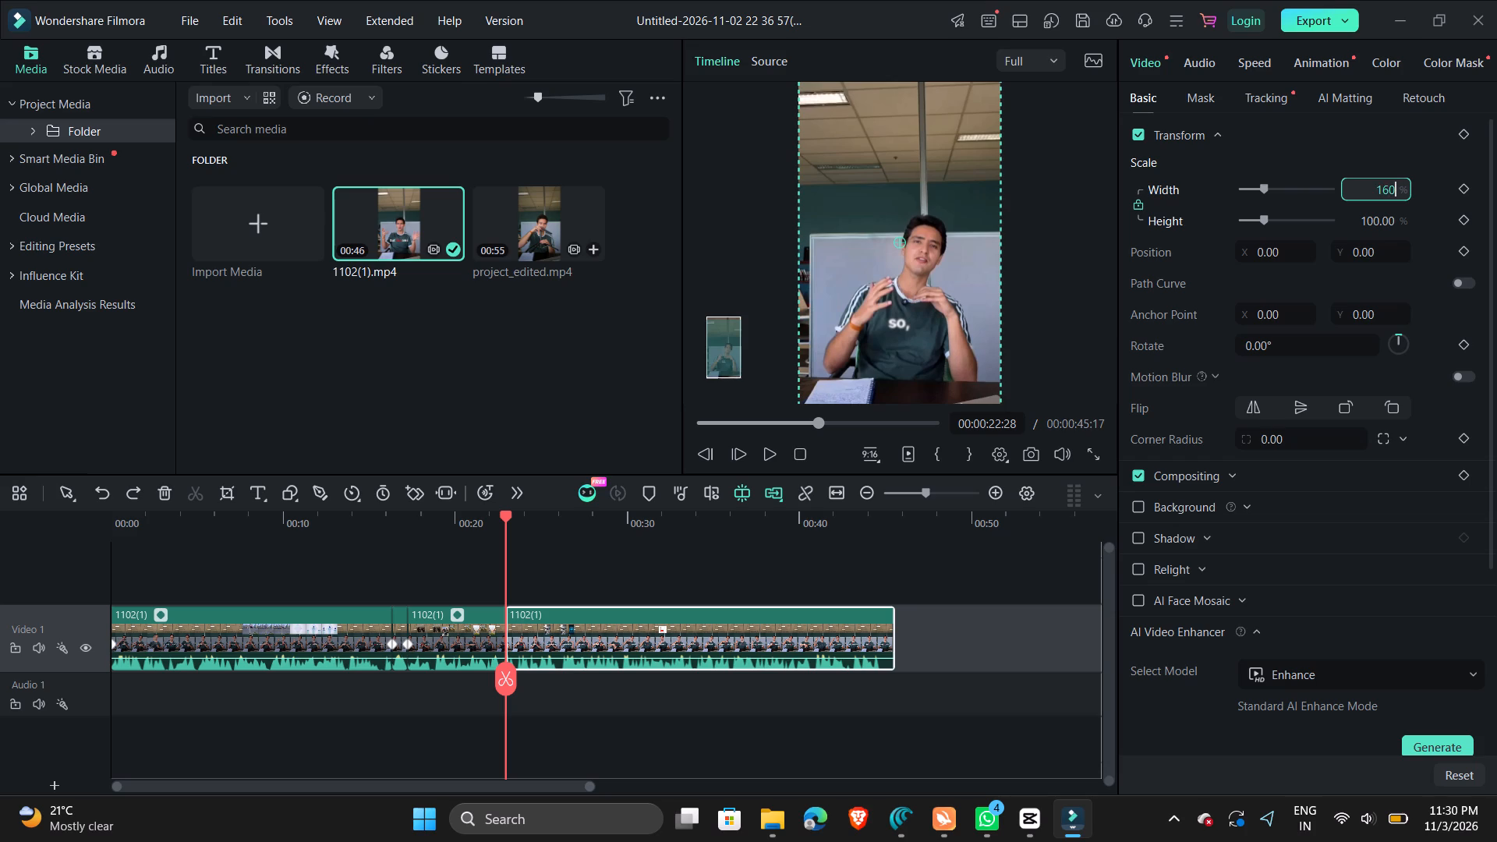
key(Return)
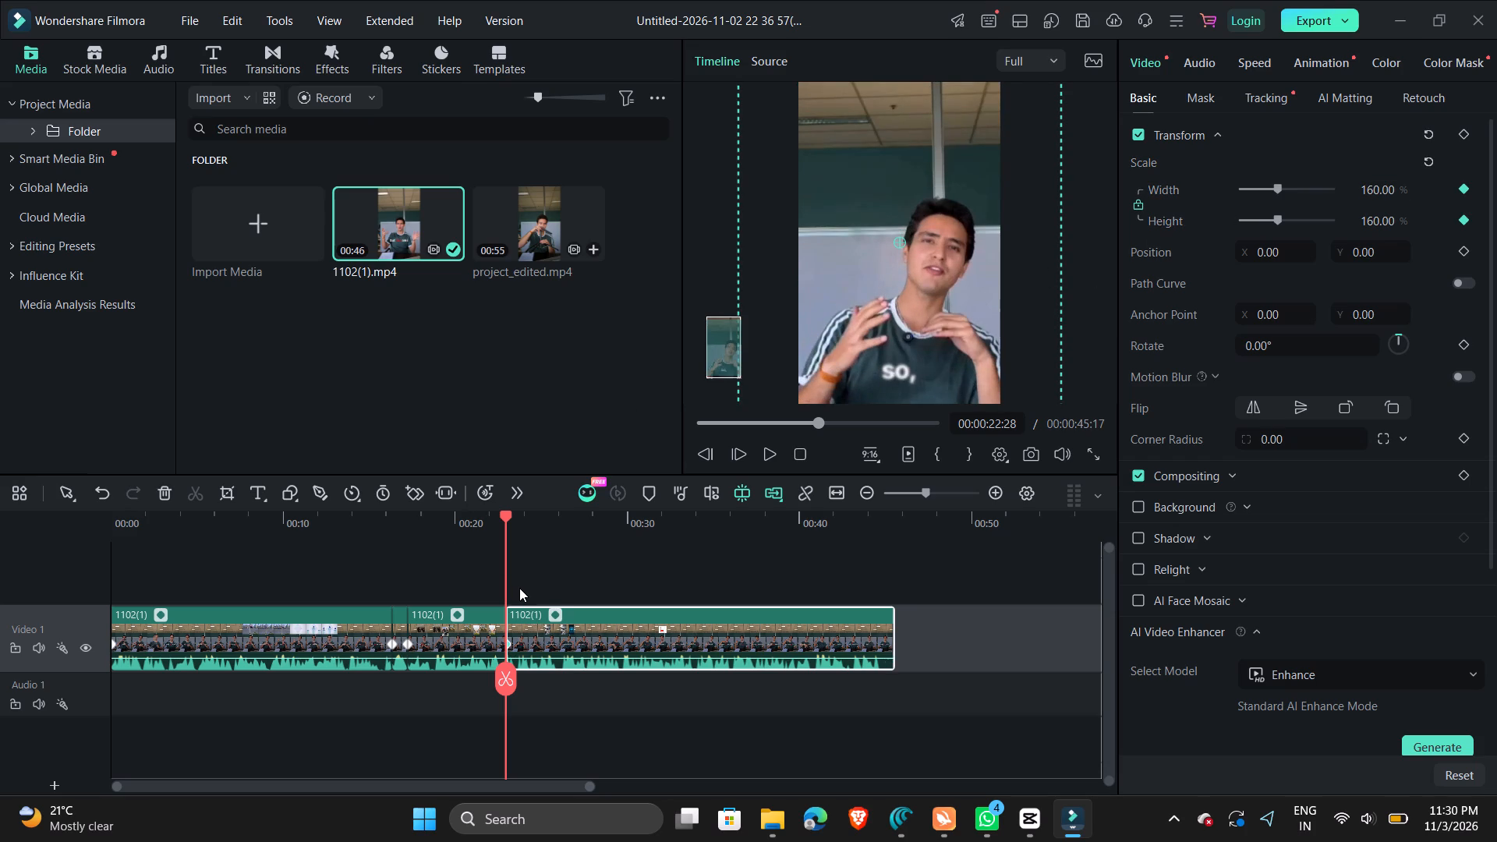
Find the frame at 00:00:24:17 where the caption "responsibilities." appears and set the last segment's scale to 100% there.
key(space)
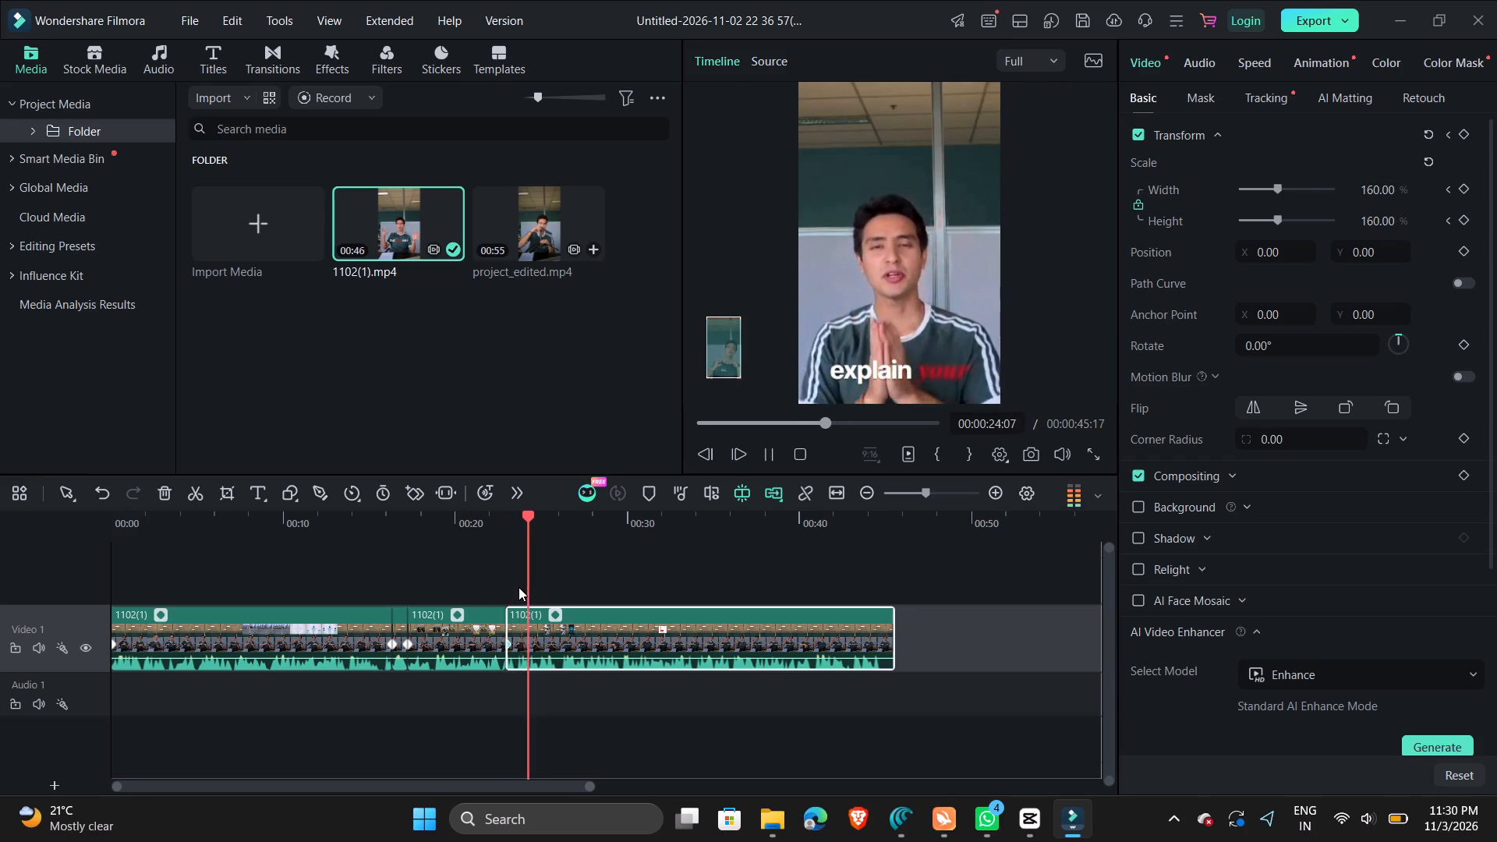
key(space)
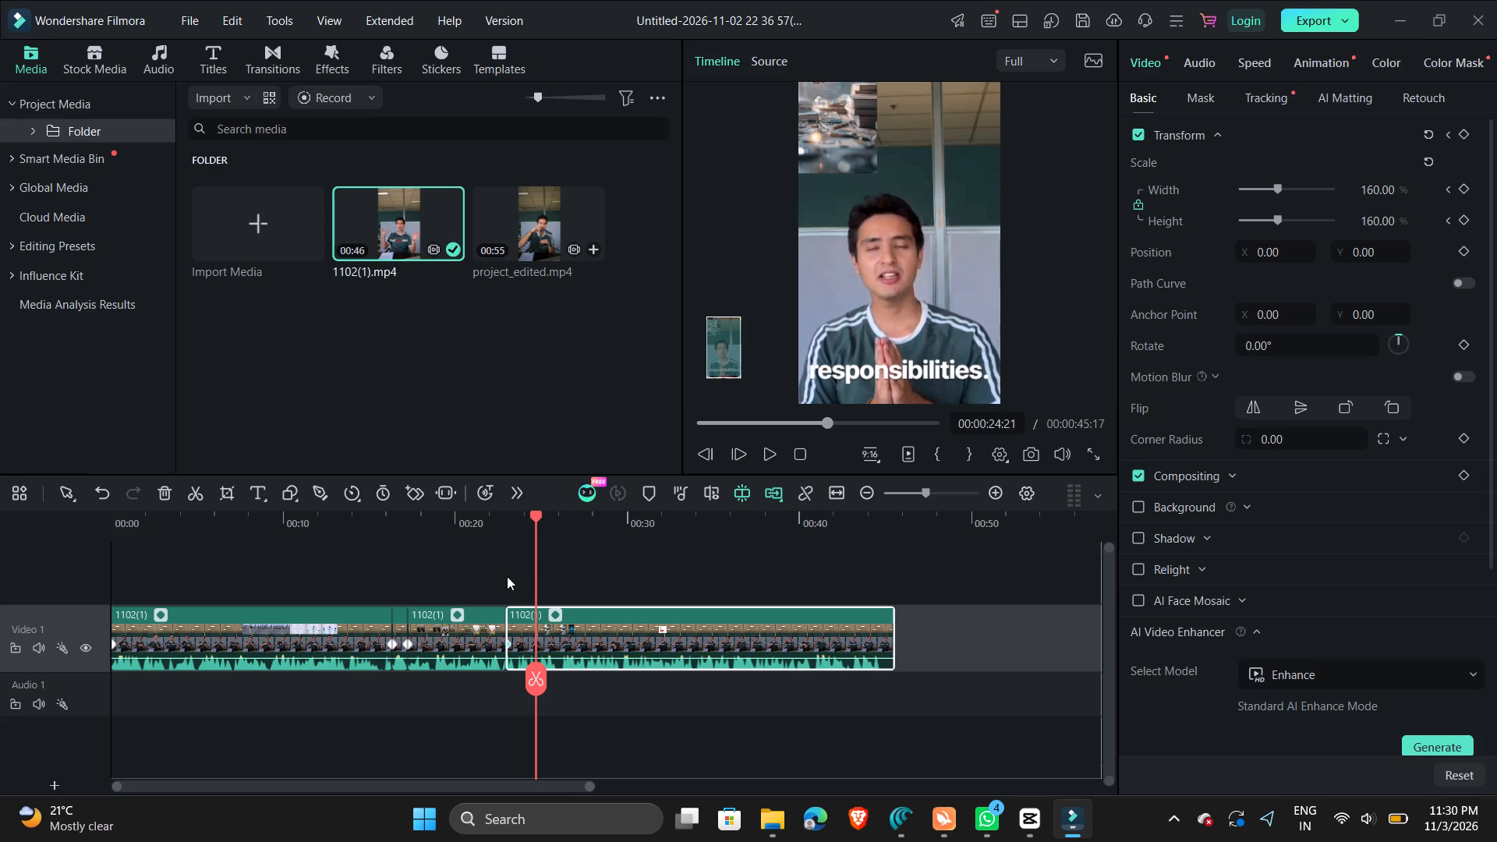
key(Left)
key(Left)
key(Left)
key(Left)
key(Left)
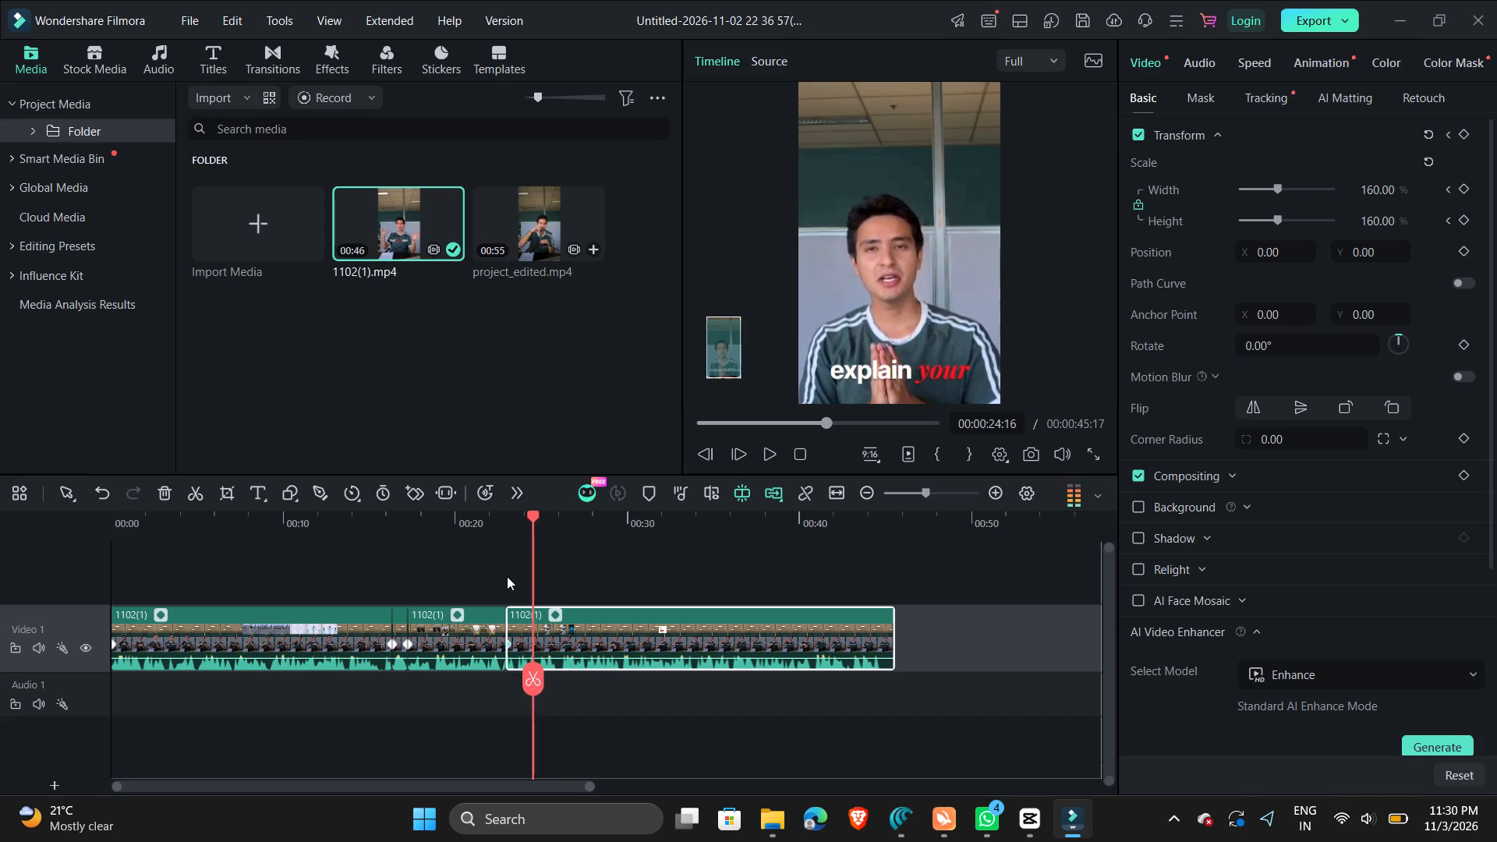
key(Left)
key(Left)
key(Right)
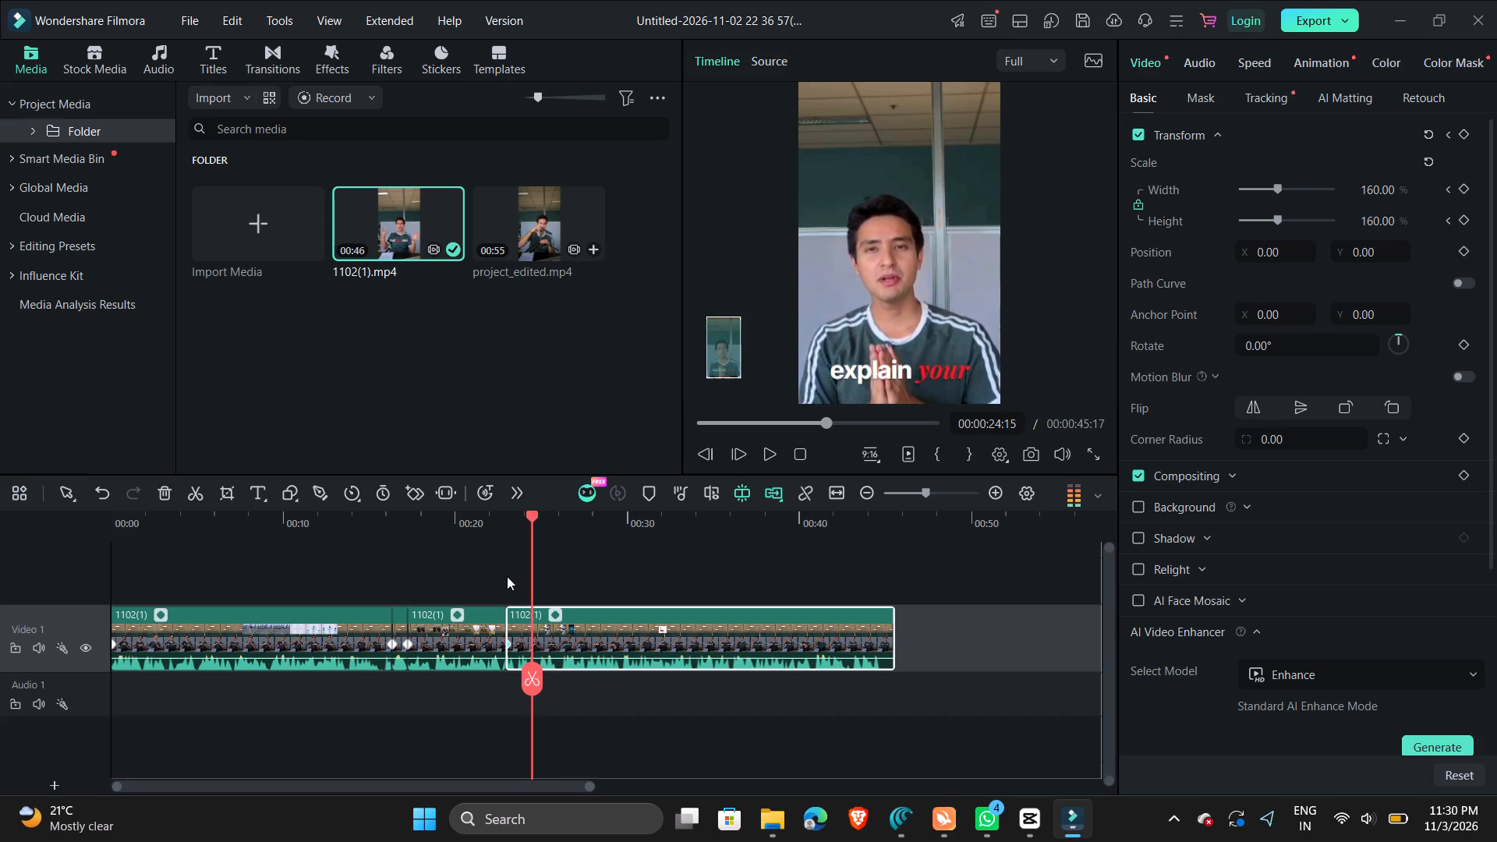
key(Right)
key(Right)
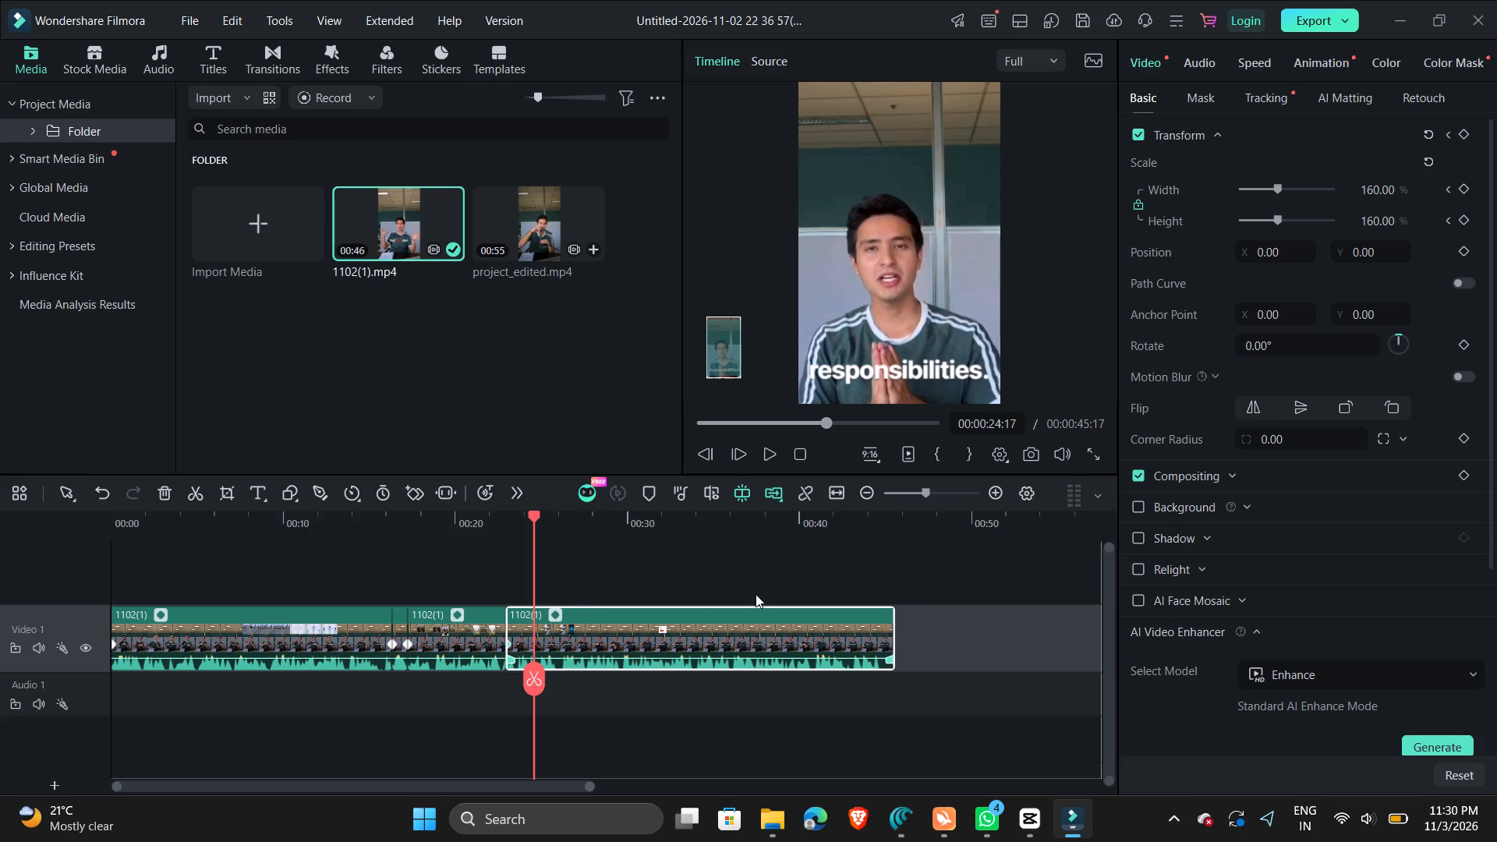
click(1383, 193)
text(100)
key(Return)
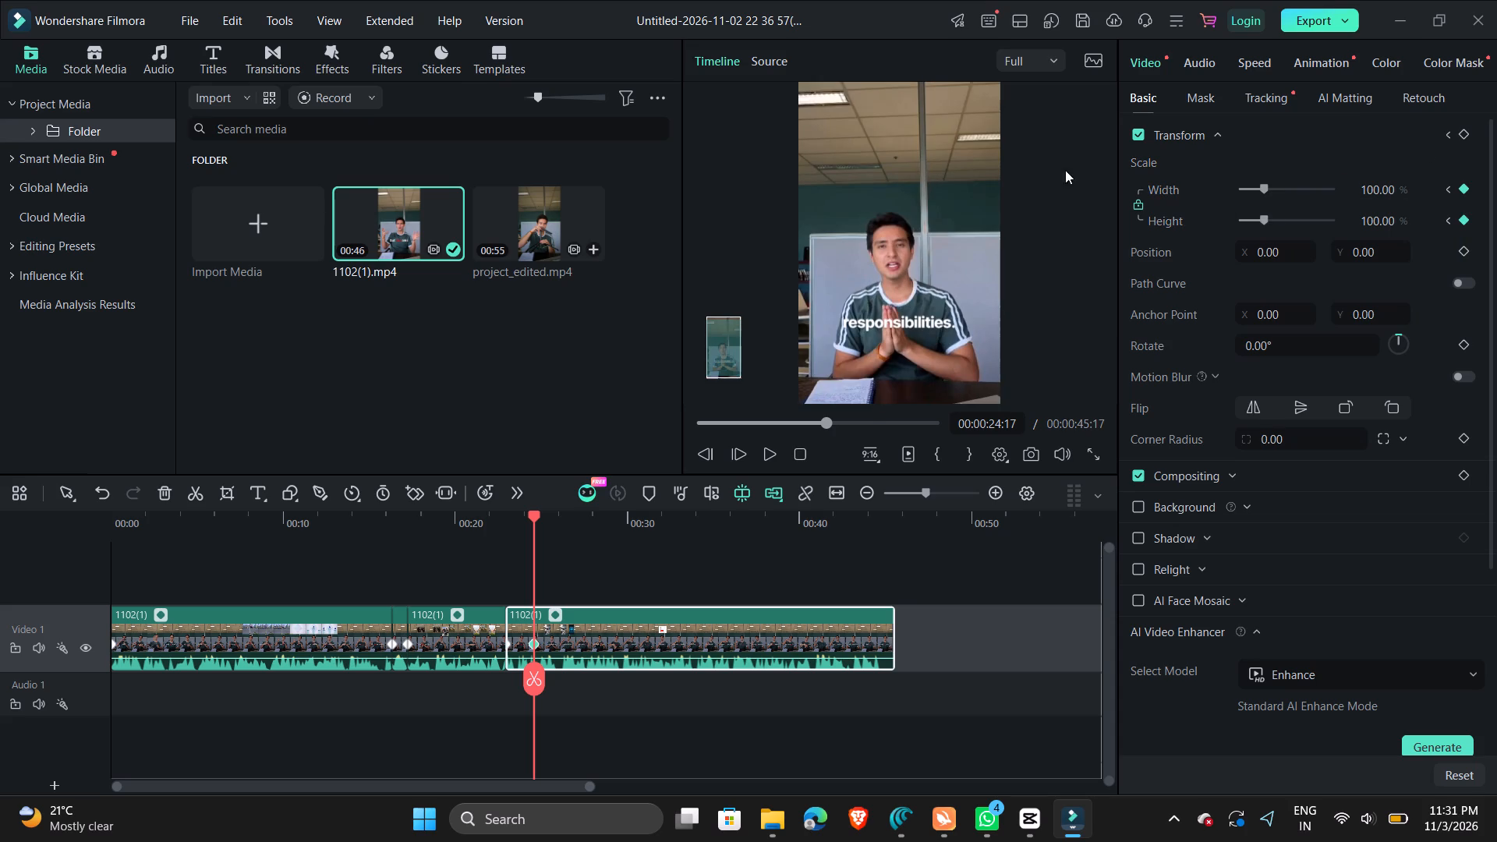
Play the timeline from about 00:00:20 to the end to review the zooms.
click(480, 589)
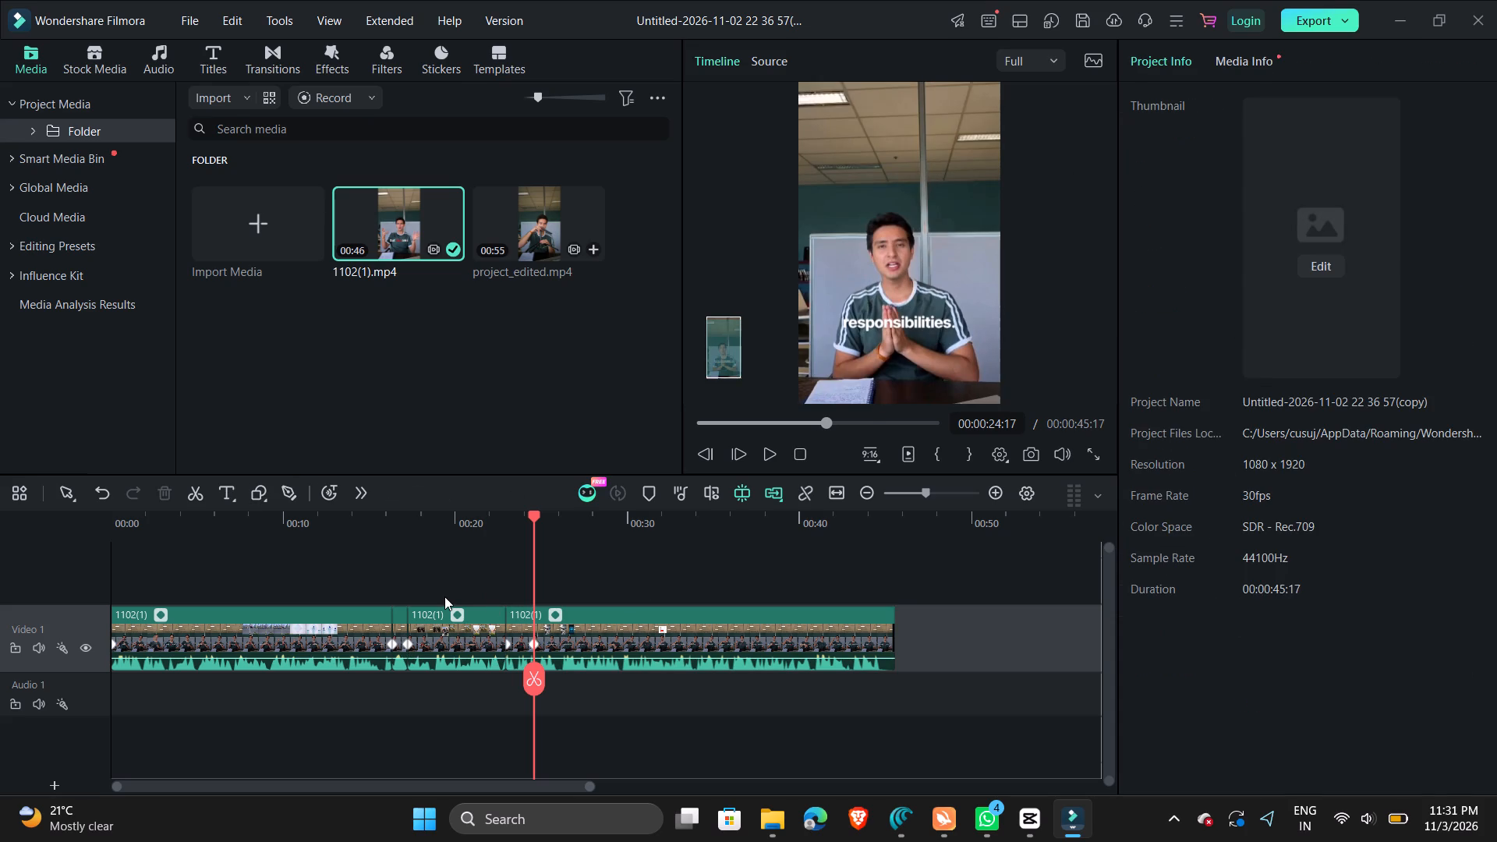
click(444, 596)
drag(532, 685, 451, 698)
key(space)
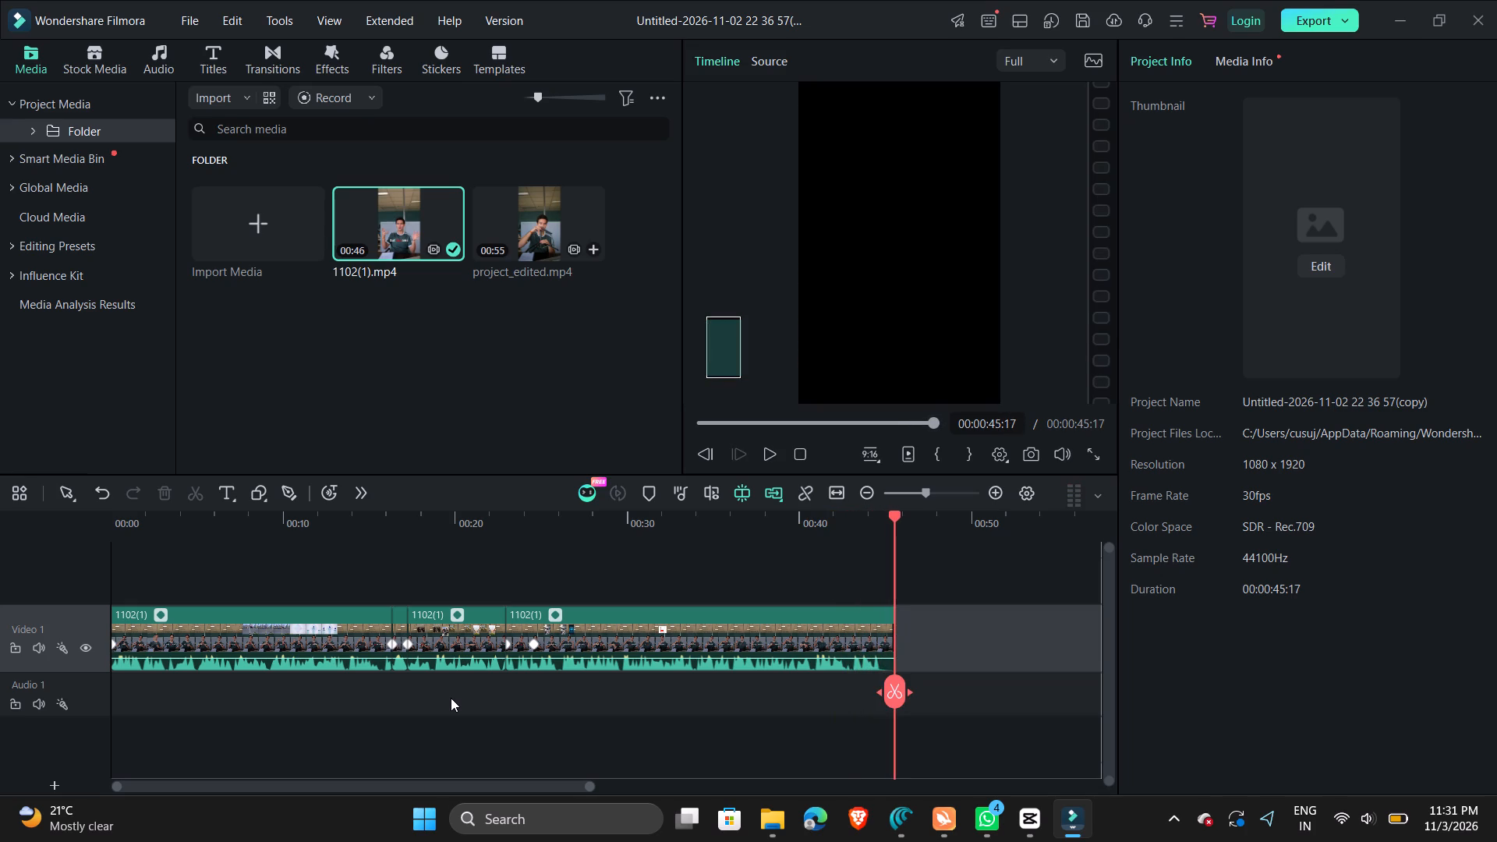
Play the opening from the start and step through the frames around 00:00:02:00 to examine where the sunset cutaway ends.
key(space)
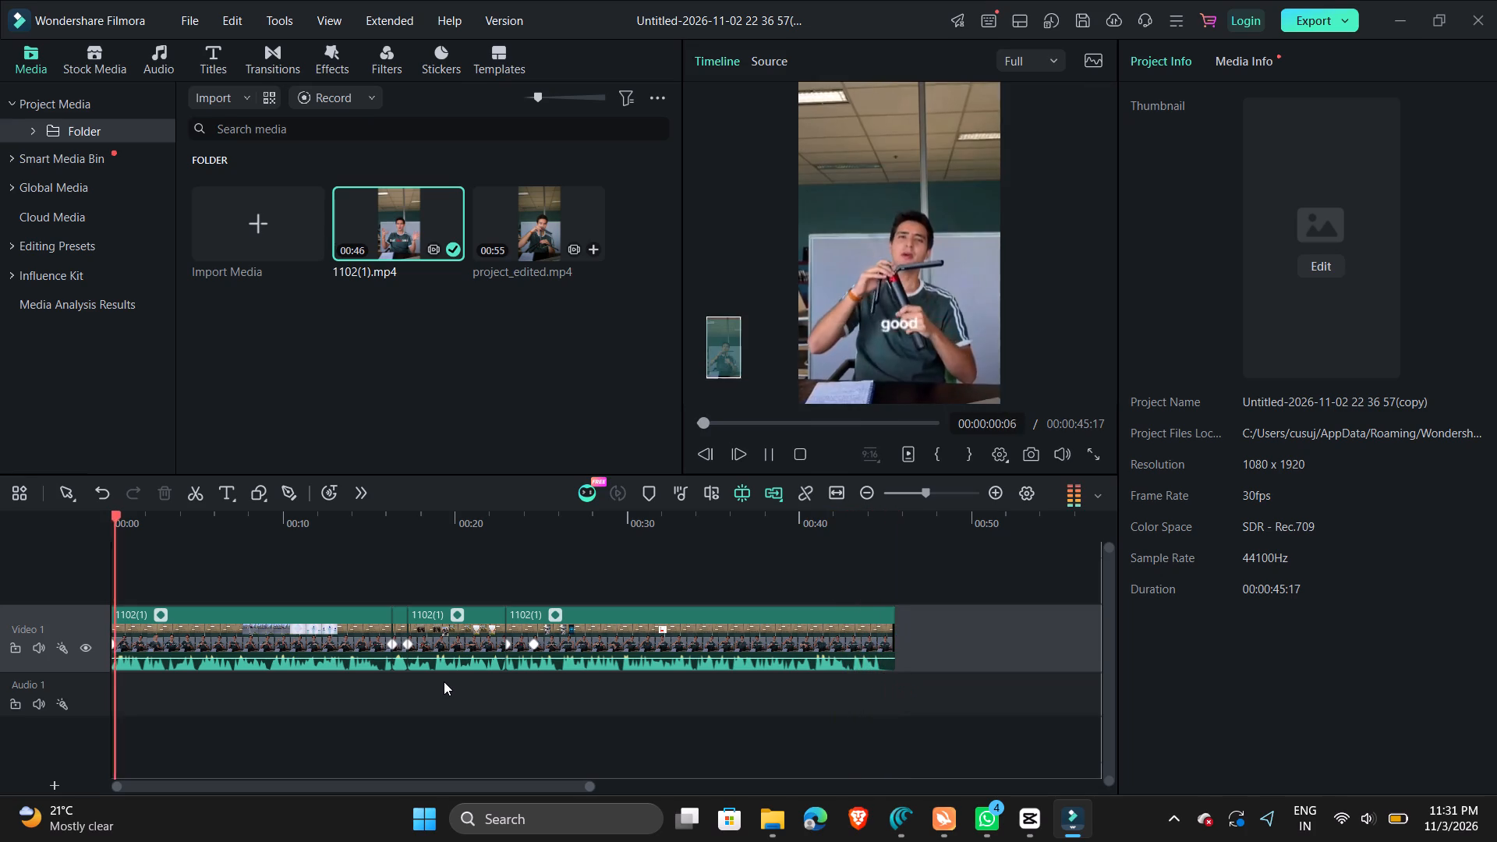
key(space)
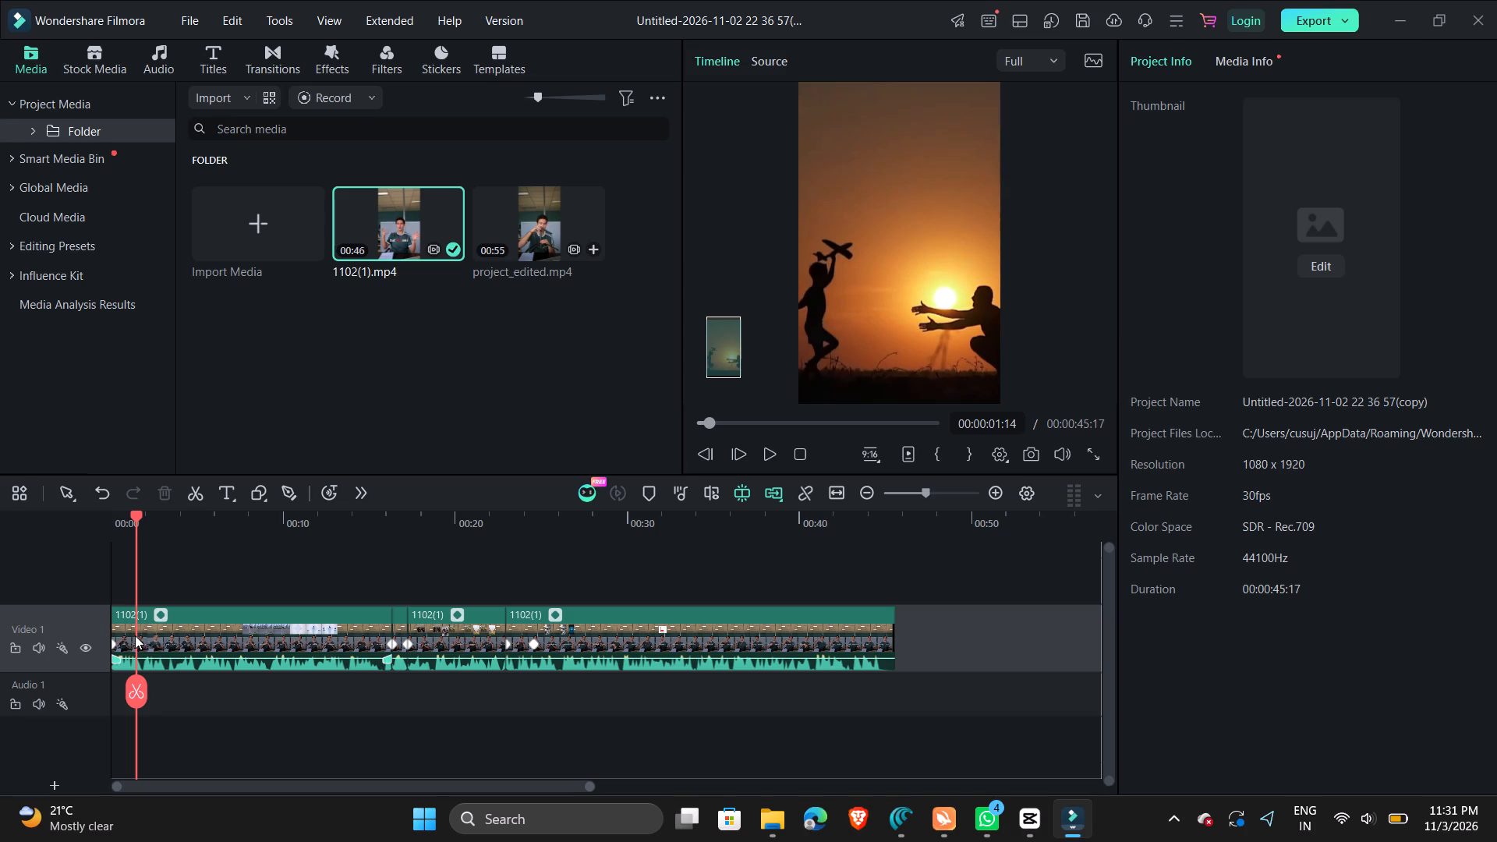
key(space)
key(space)
key(space)
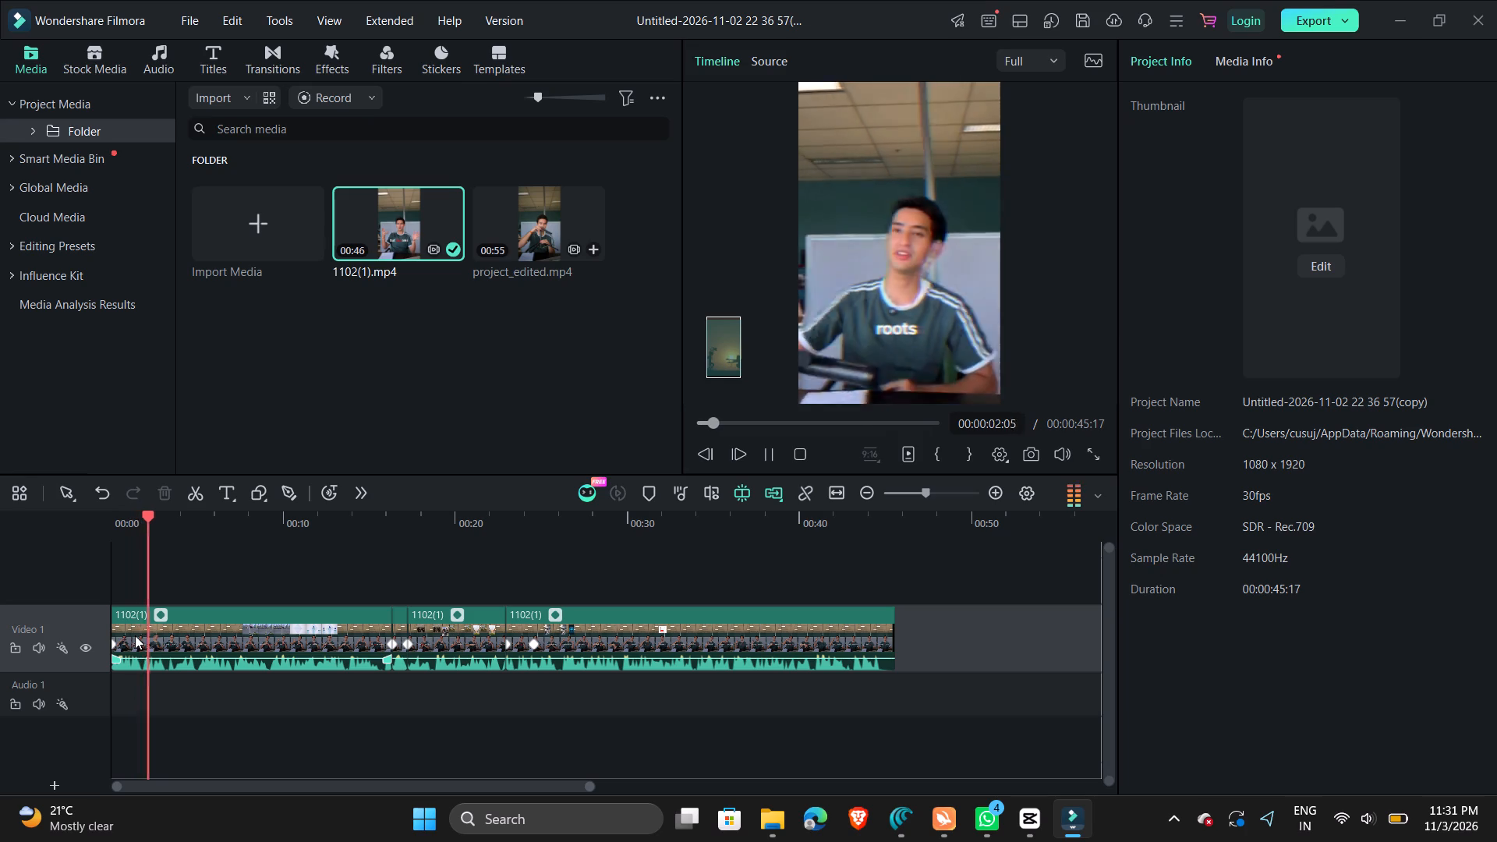
key(space)
key(Left)
key(Left)
key(Left)
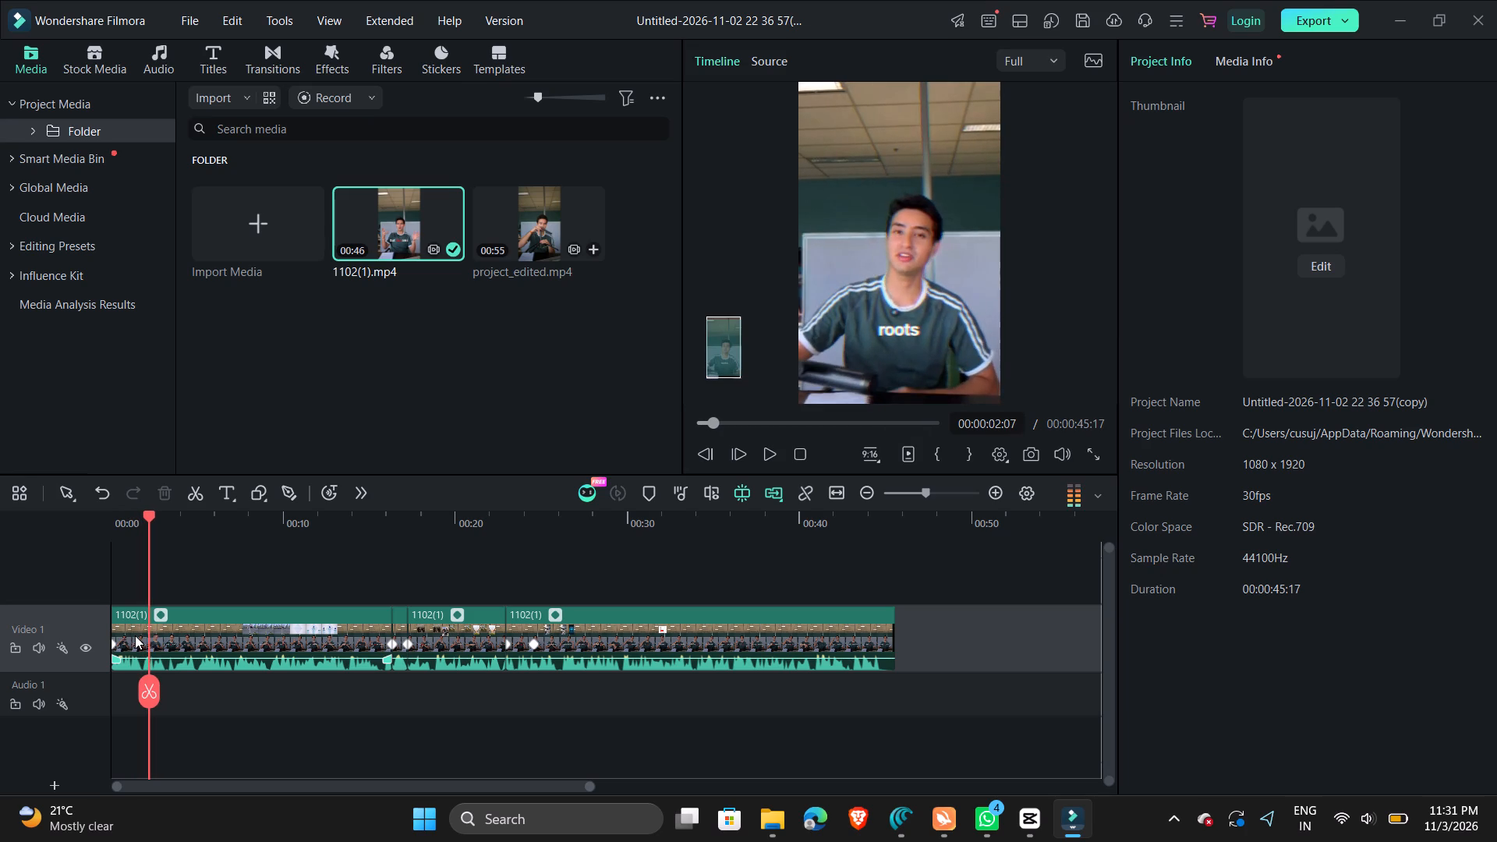
key(Left)
key(Left)
key(Left)
key(Left)
key(Left)
key(Left)
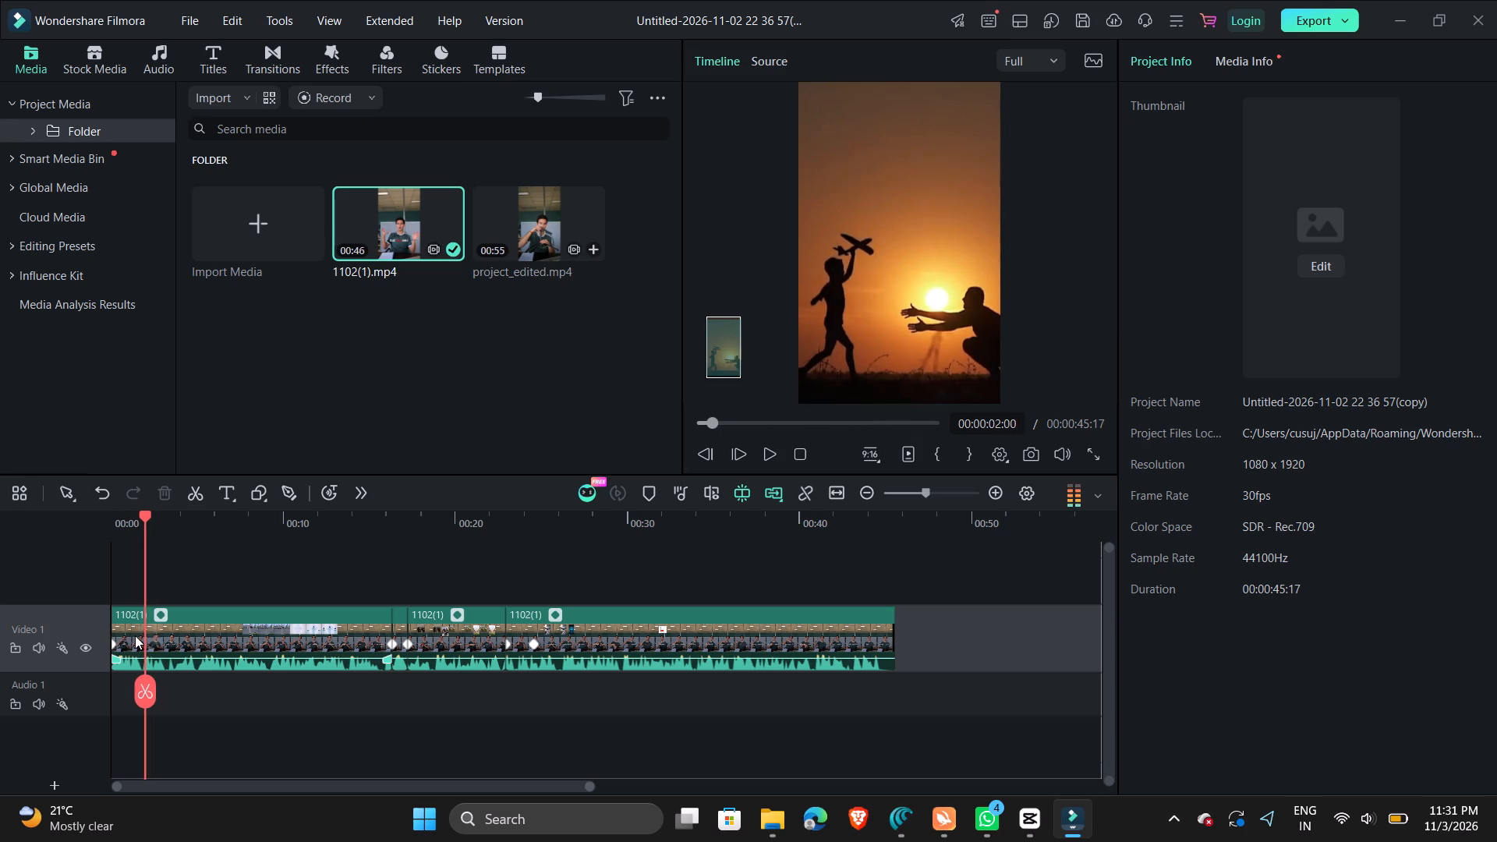
key(Left)
key(Right)
Go to the keyframe at the start of the first 1102(1) segment and set its scale to 160%.
click(173, 633)
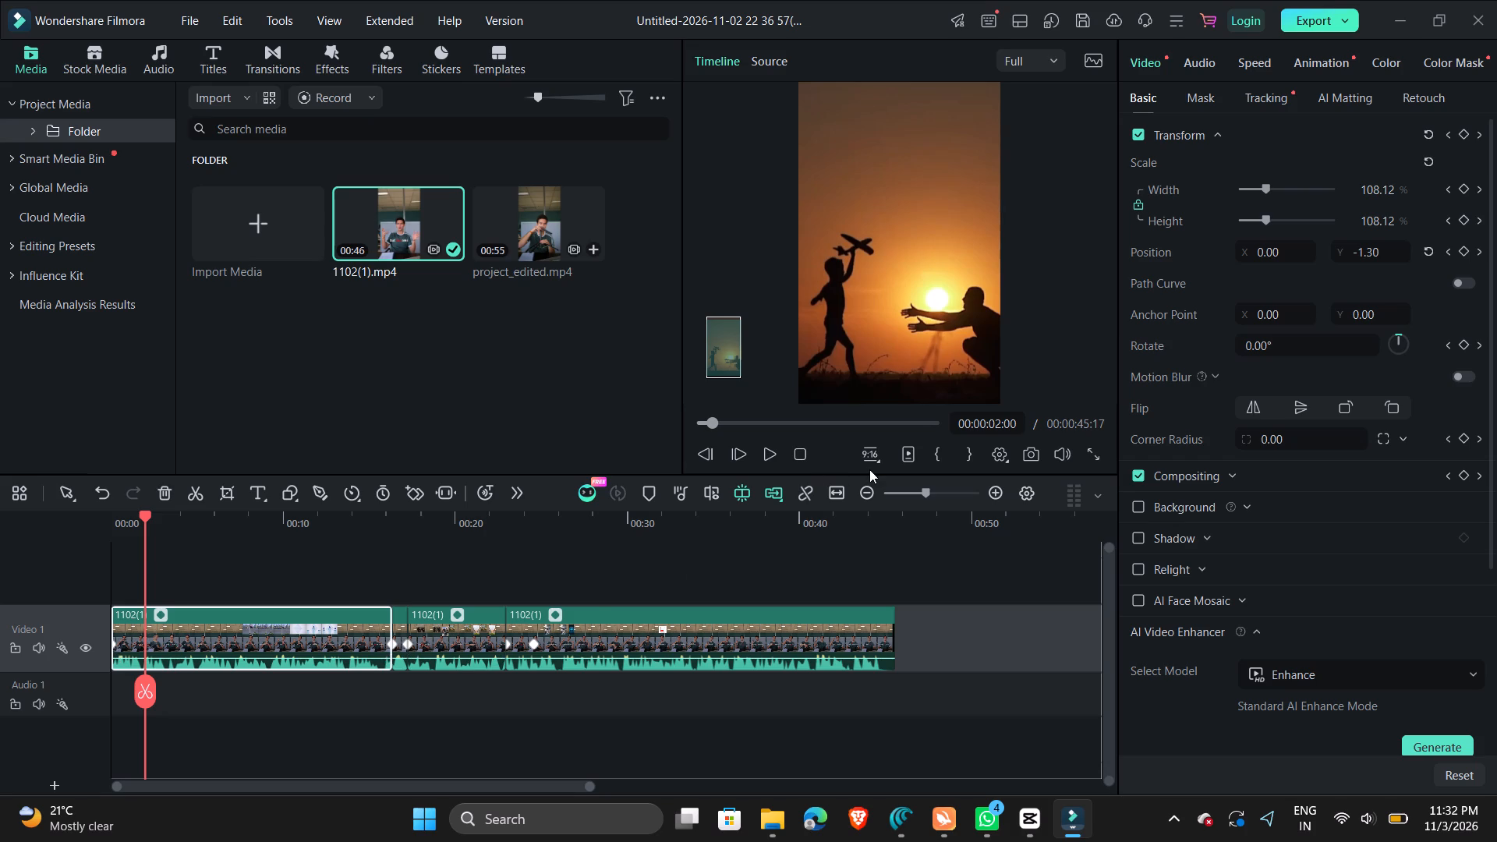
click(115, 646)
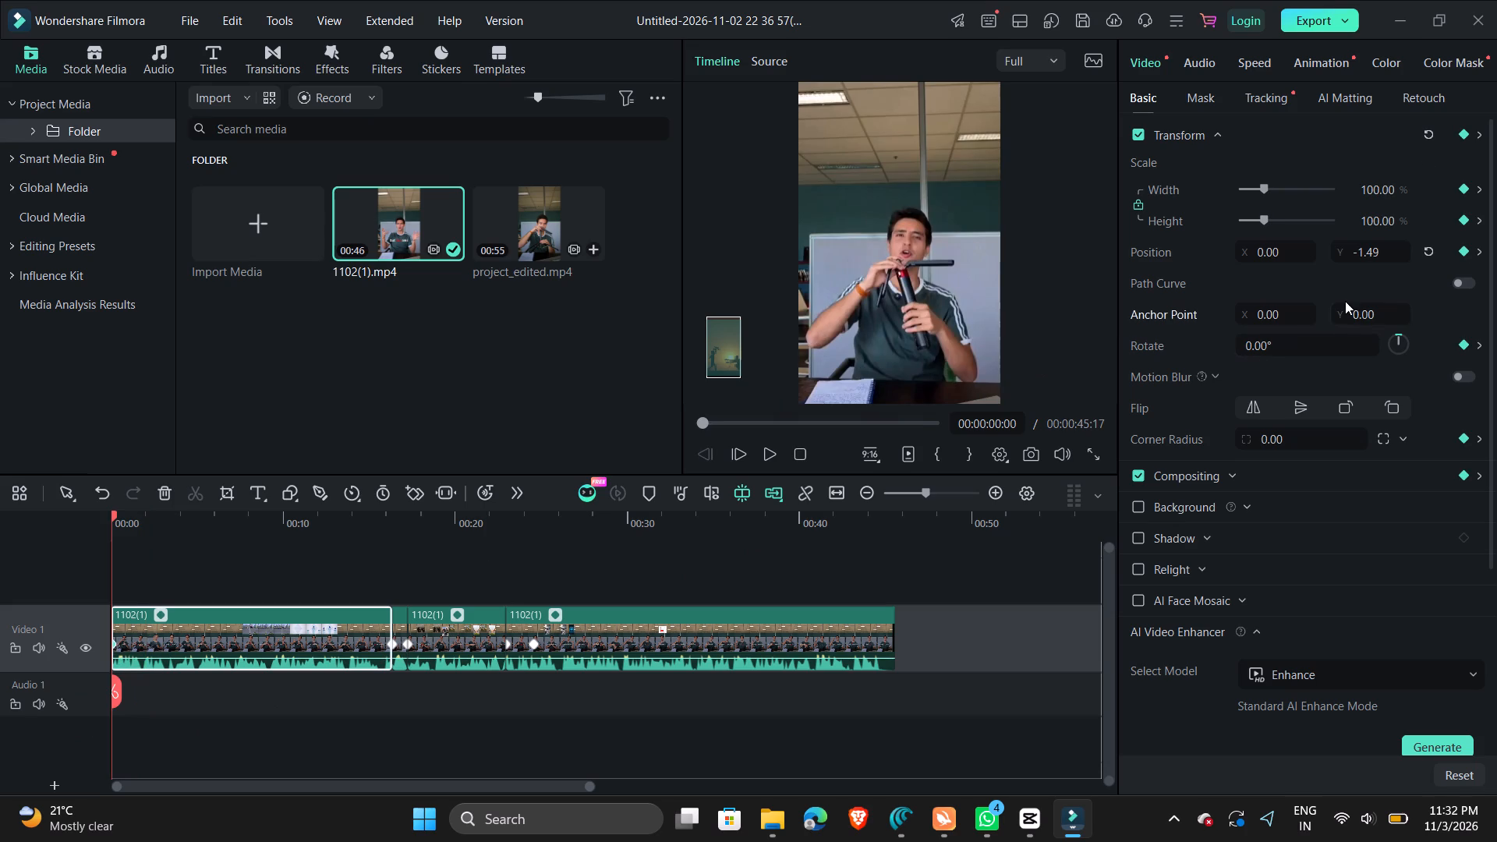
click(1376, 187)
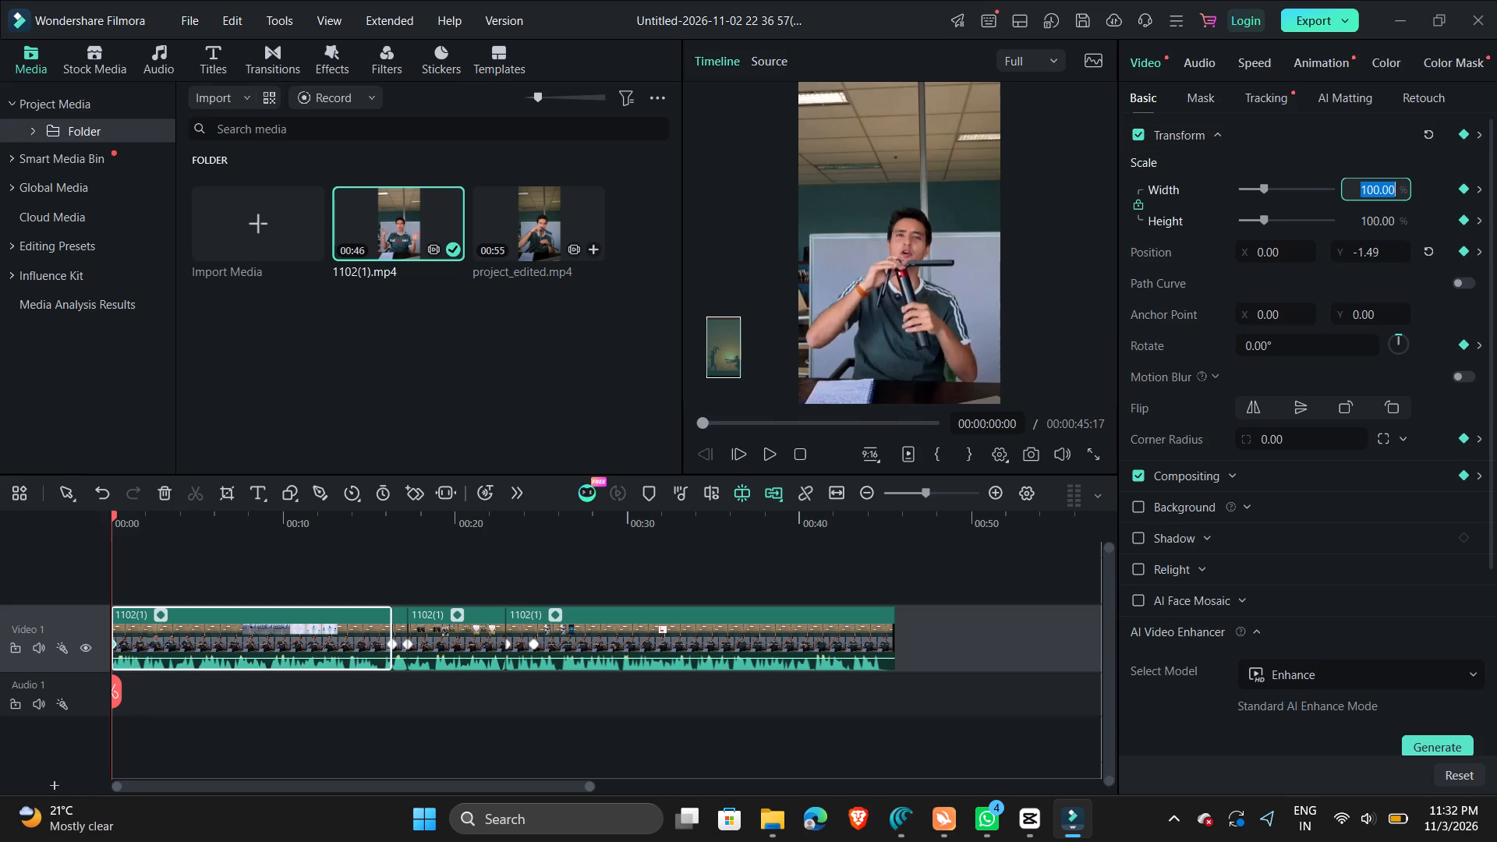
key(1)
text(60)
key(Return)
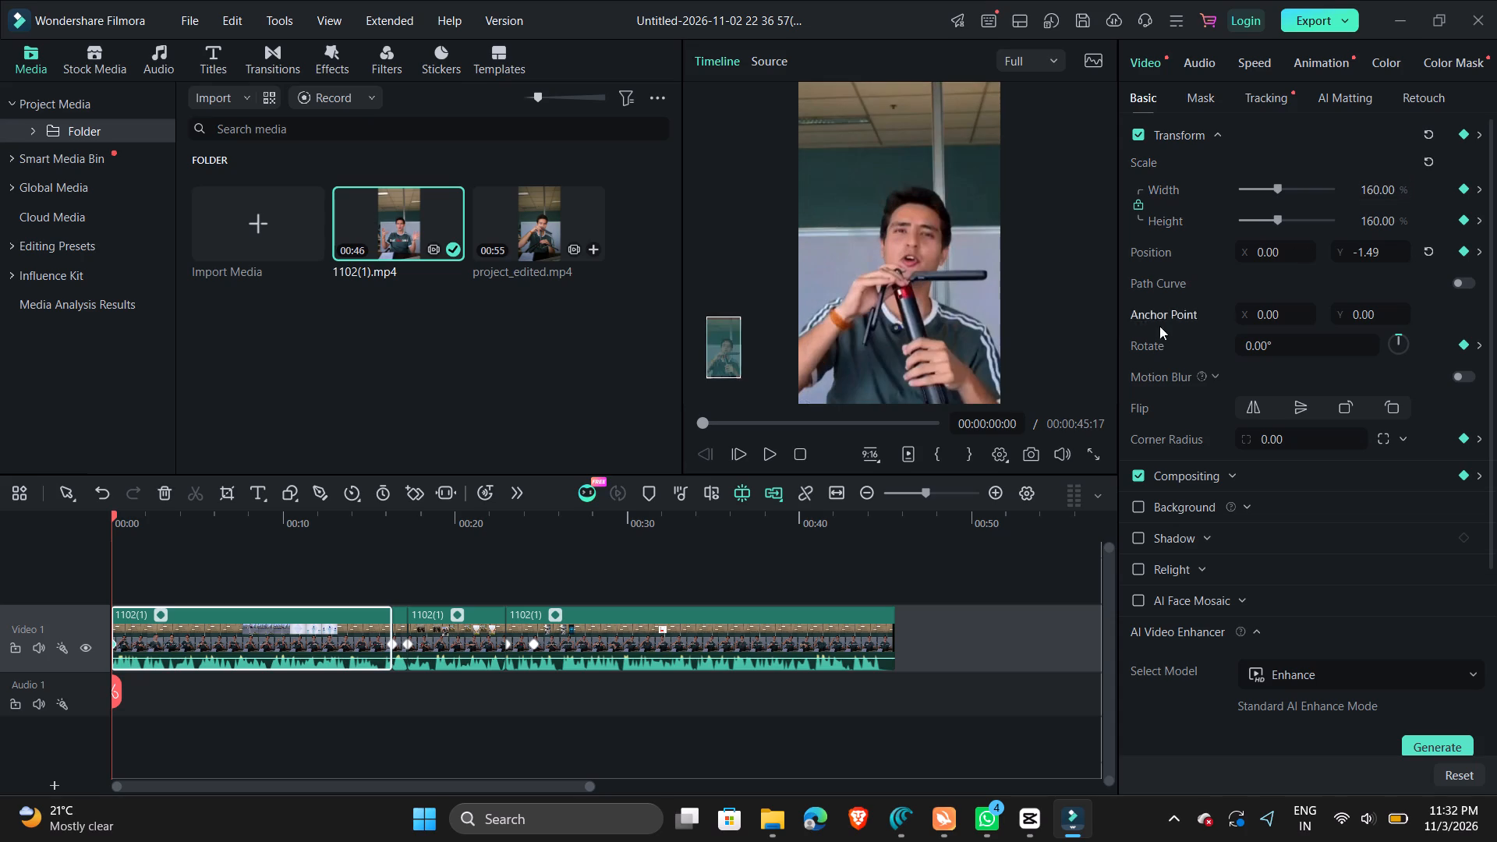
Preview the opening, find the sunset frame at 00:00:02:01, and split the first 1102(1) segment there.
key(space)
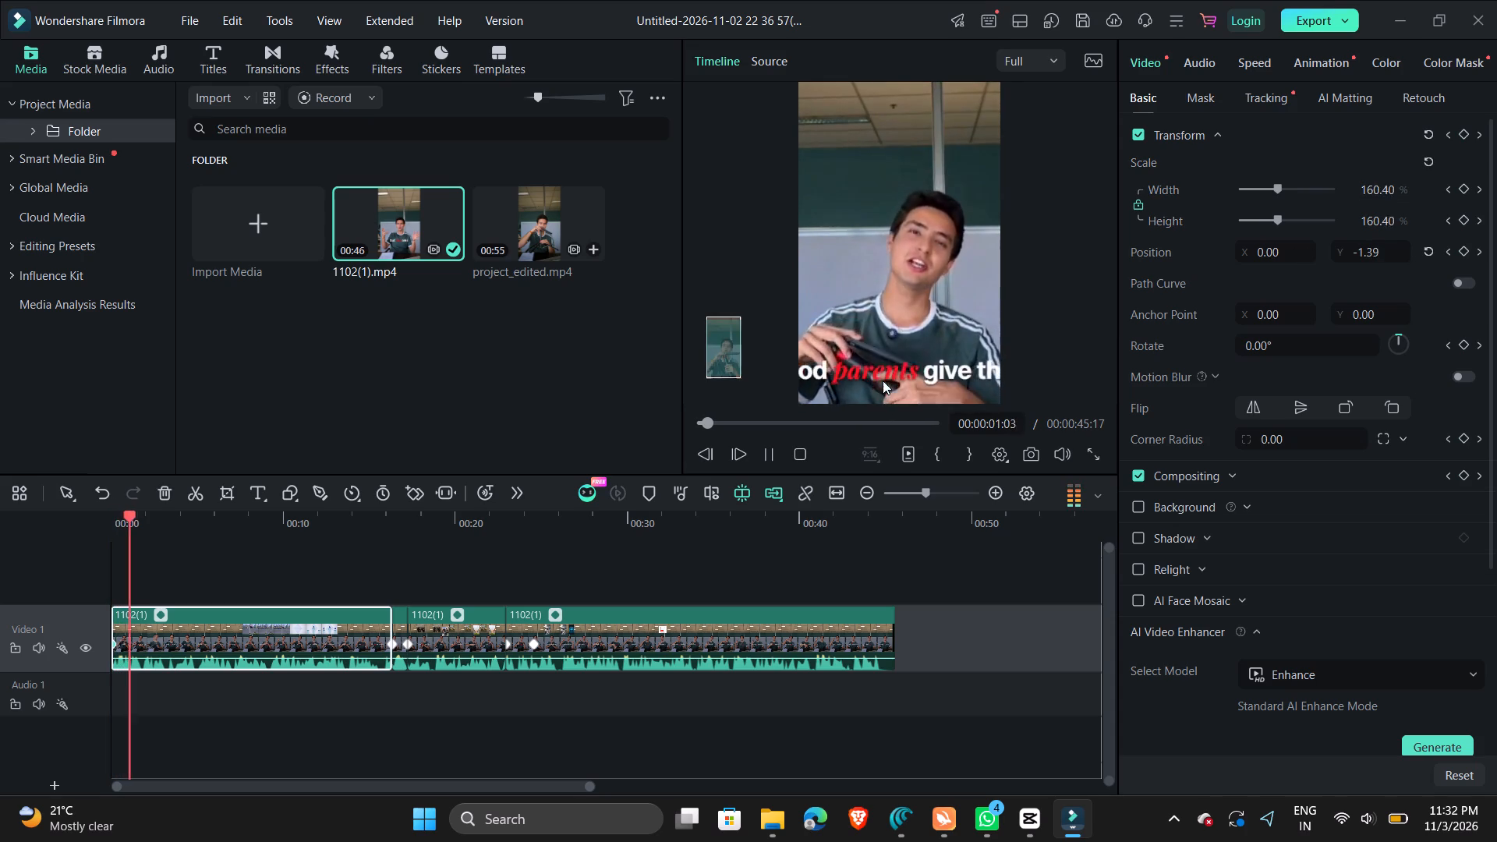
key(space)
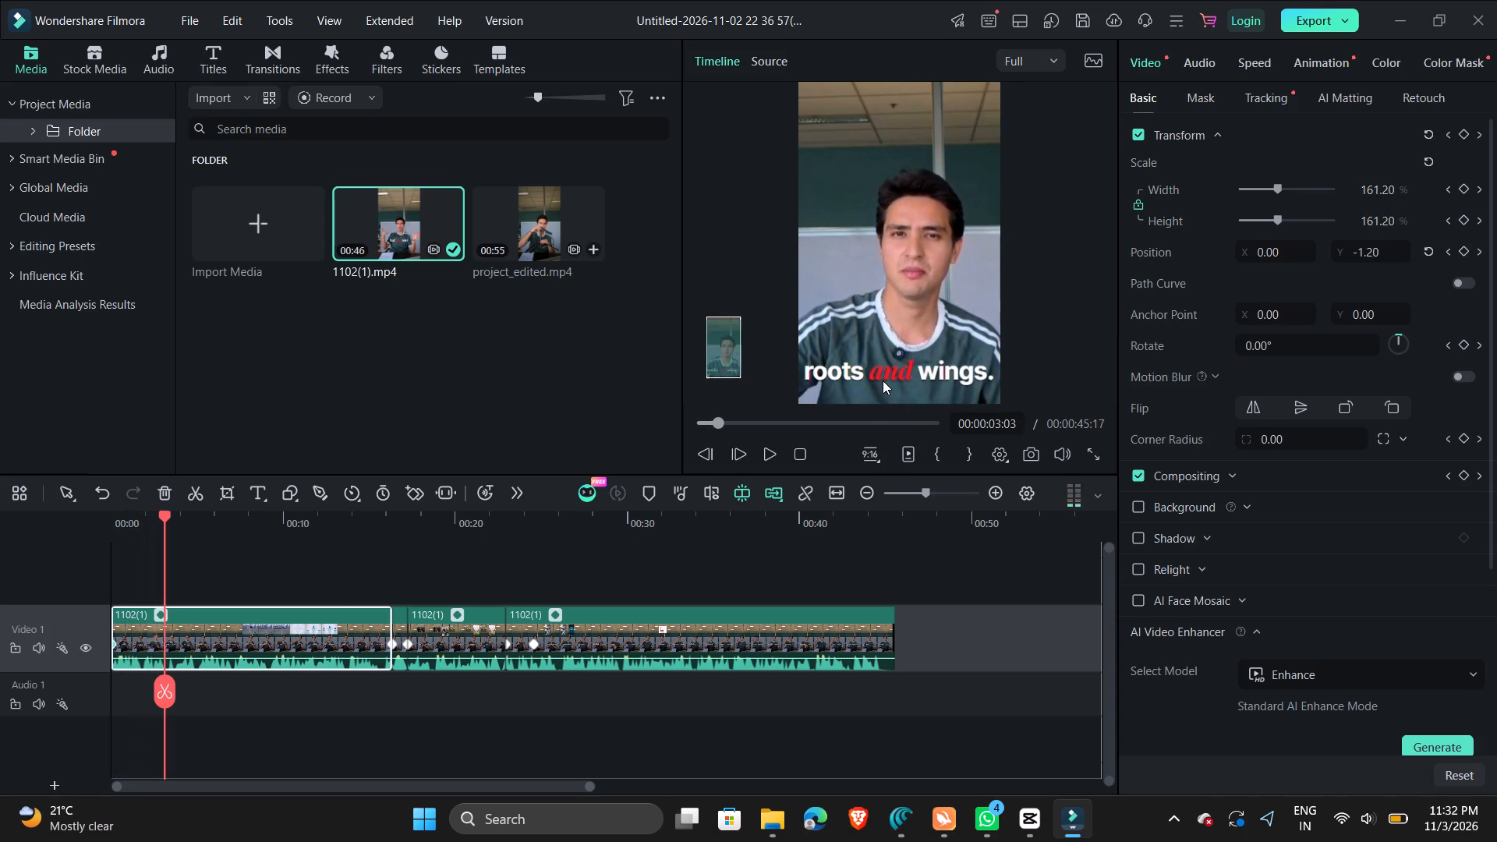
key(Left)
key(Left)
key(Left)
key(Left)
key(Left)
key(Left)
key(Left)
key(Left)
key(Left)
key(Left)
key(Left)
key(Left)
key(Left)
key(Left)
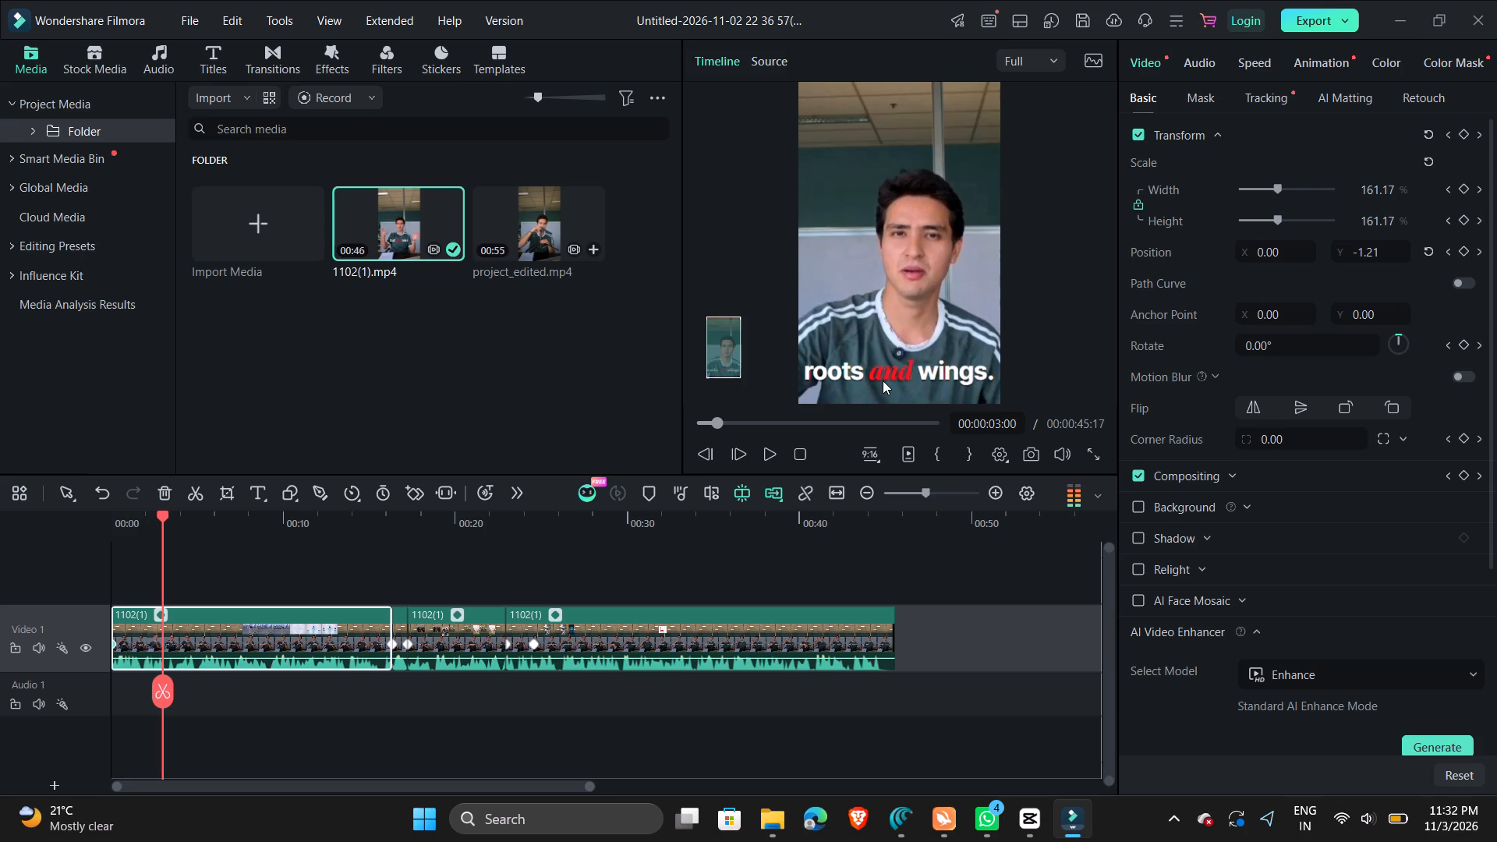
key(Left)
key(Left)
key(Left)
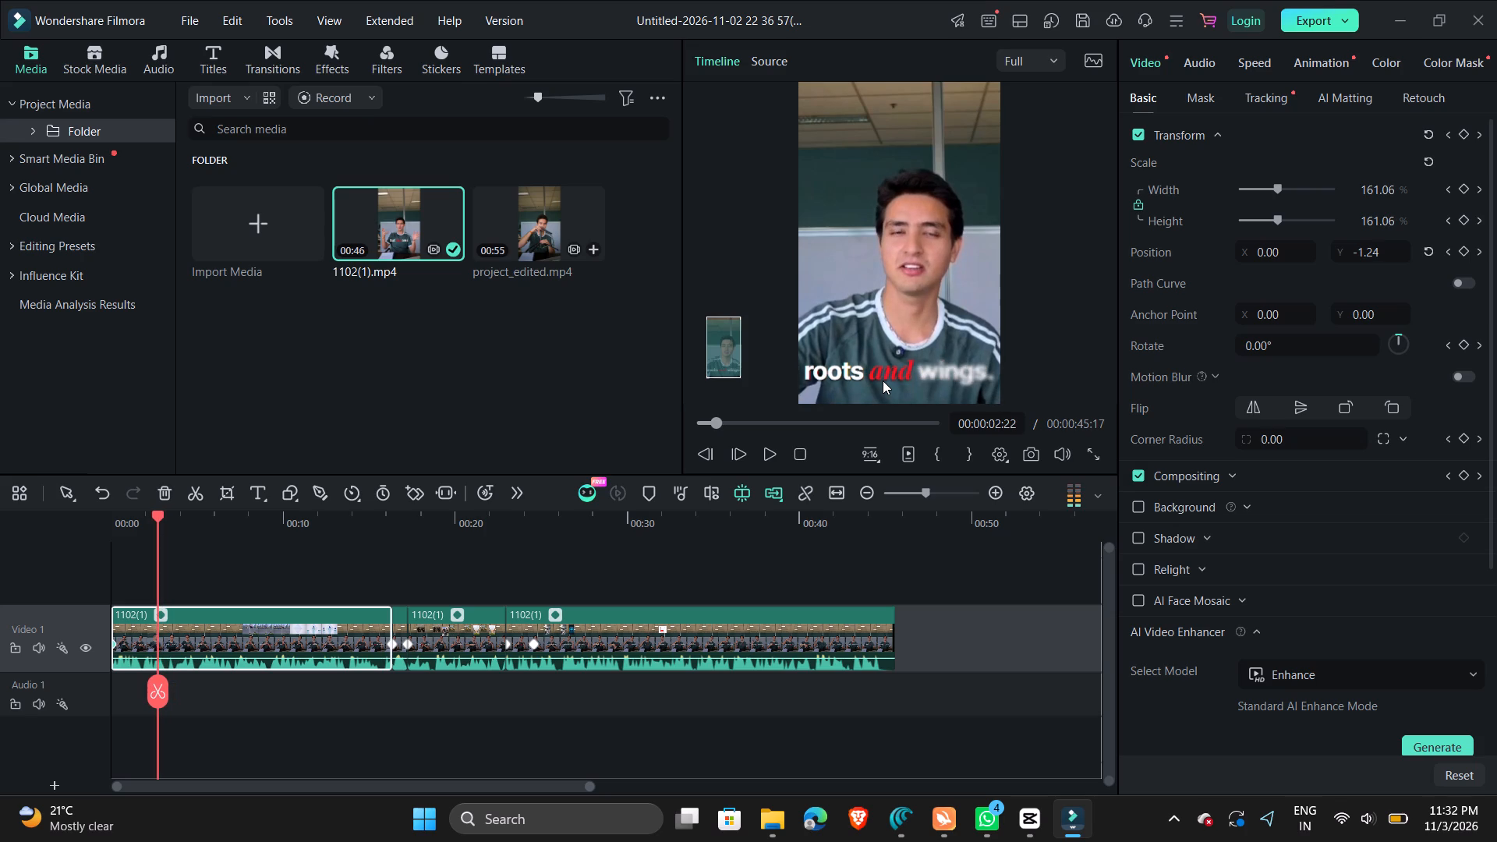
key(Left)
key(Left)
key(Left)
key(Left)
key(Left)
key(Left)
key(Left)
key(Left)
key(Left)
key(Left)
key(Left)
key(Left)
key(Left)
key(Left)
key(Left)
key(Left)
key(Left)
key(Left)
key(Left)
key(Left)
key(Left)
key(Left)
key(Left)
key(Left)
key(Left)
key(Left)
key(Left)
key(Left)
key(Left)
key(Left)
key(Left)
key(Left)
key(Left)
key(Left)
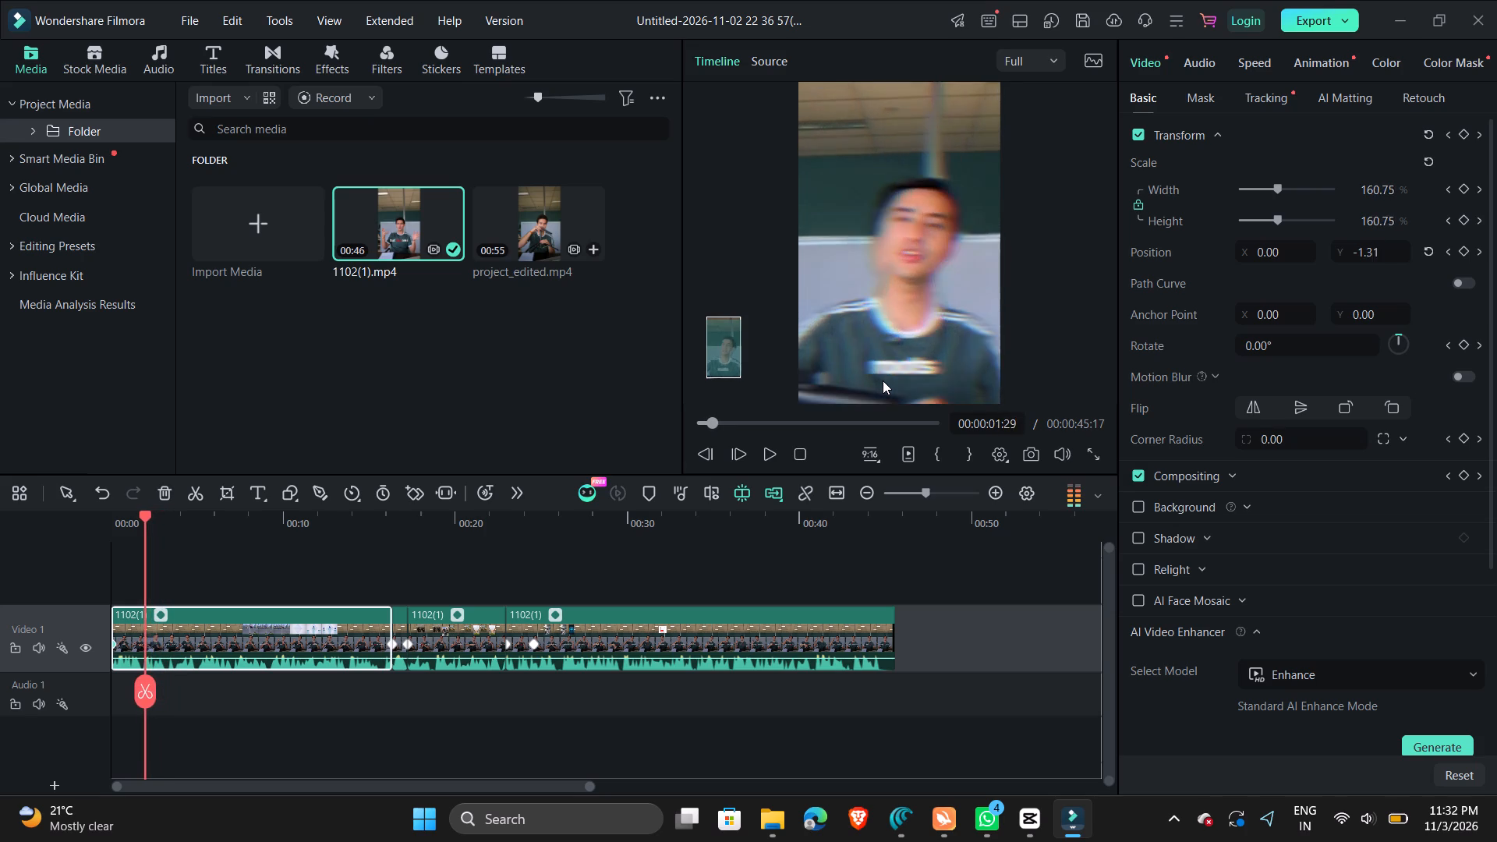
key(Right)
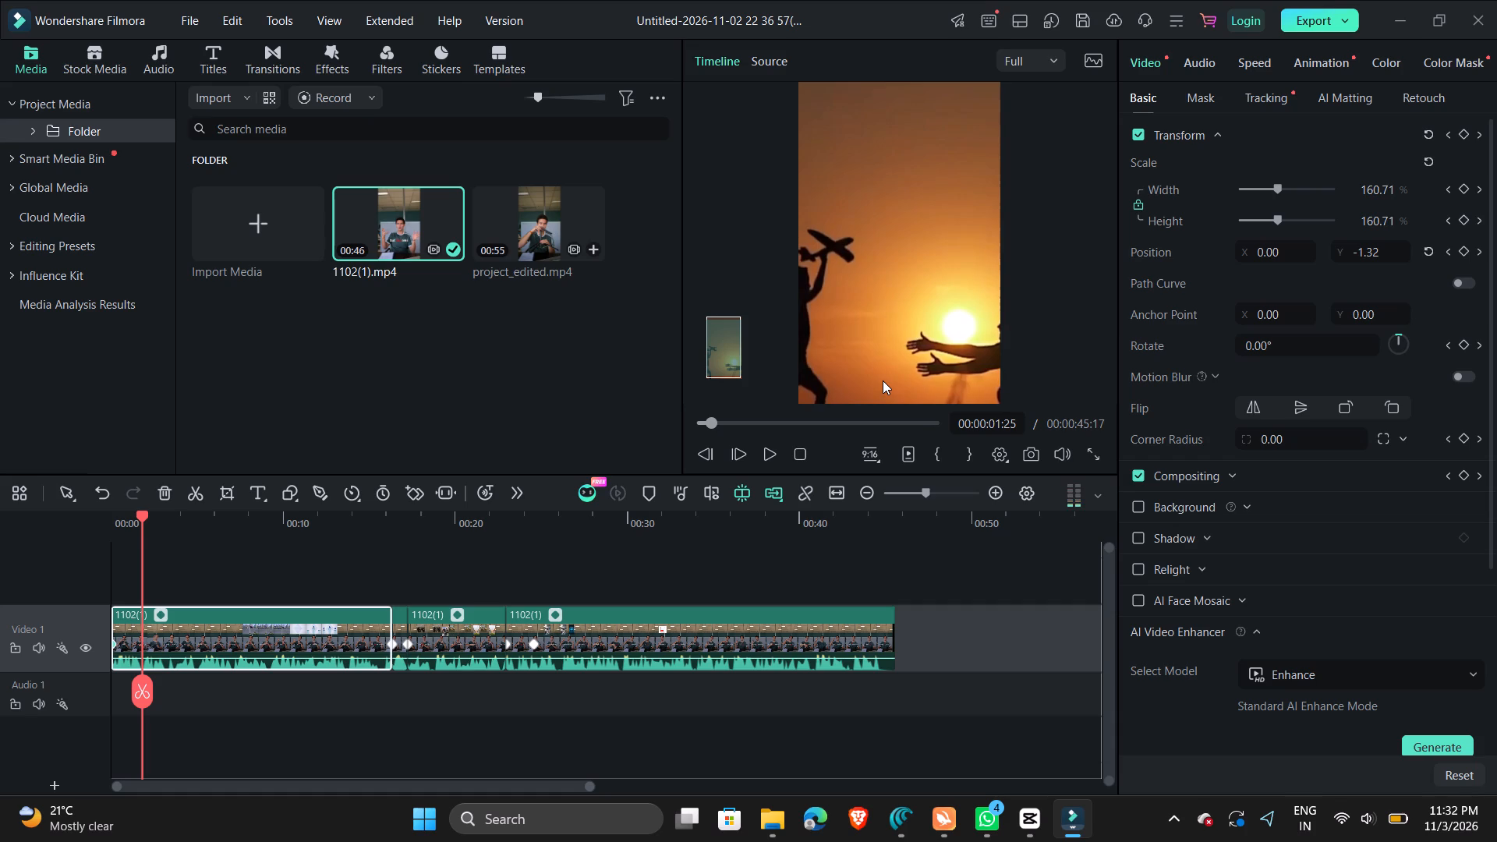
key(Right)
key(Right)
key(Right)
key(Right)
key(Right)
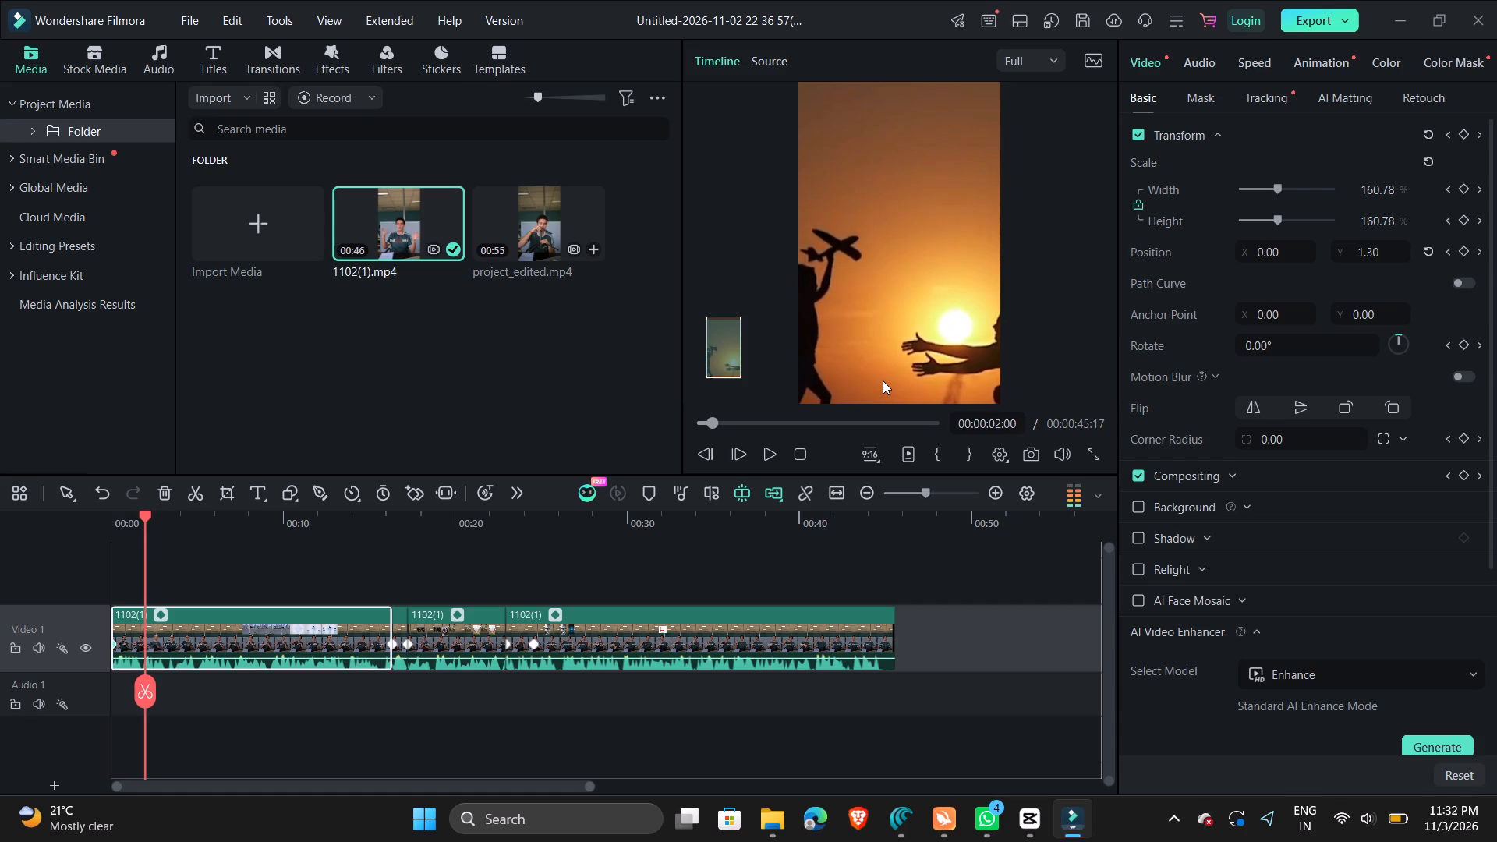
key(Right)
key(Right)
key(Left)
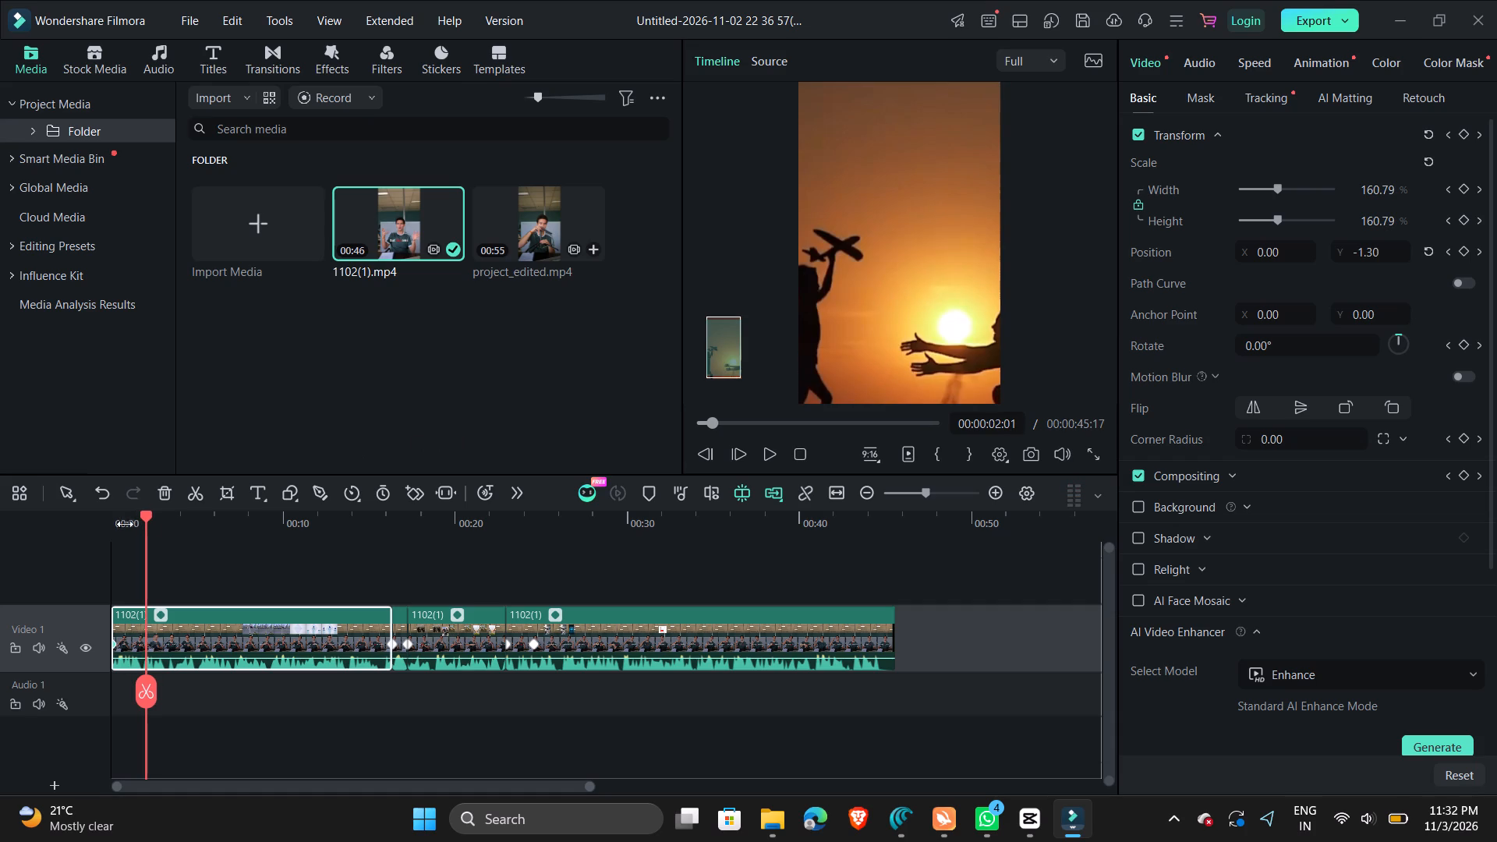
click(413, 487)
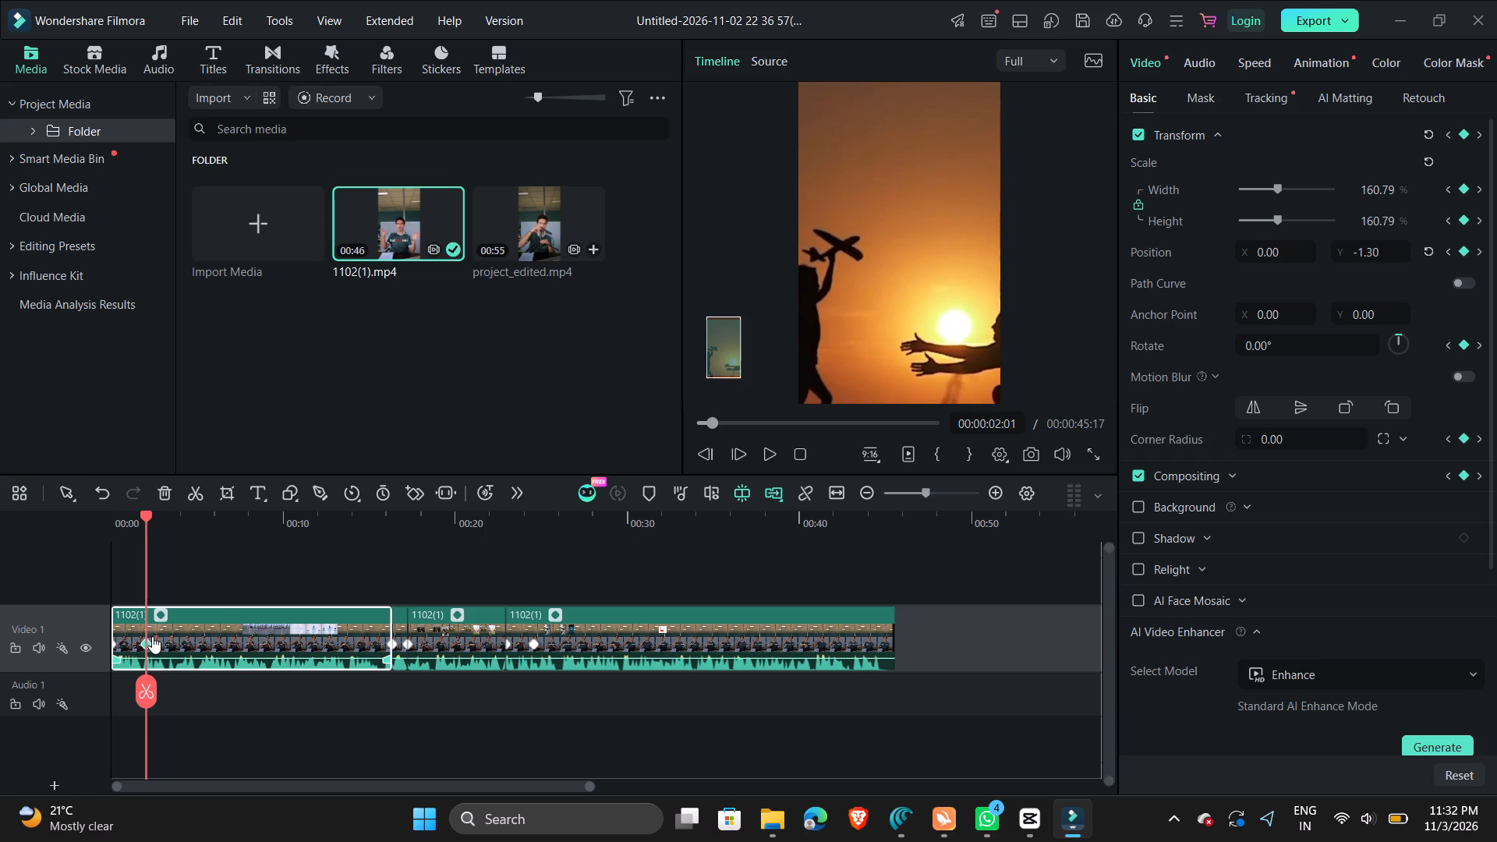
key(ctrl+z)
key(ctrl+b)
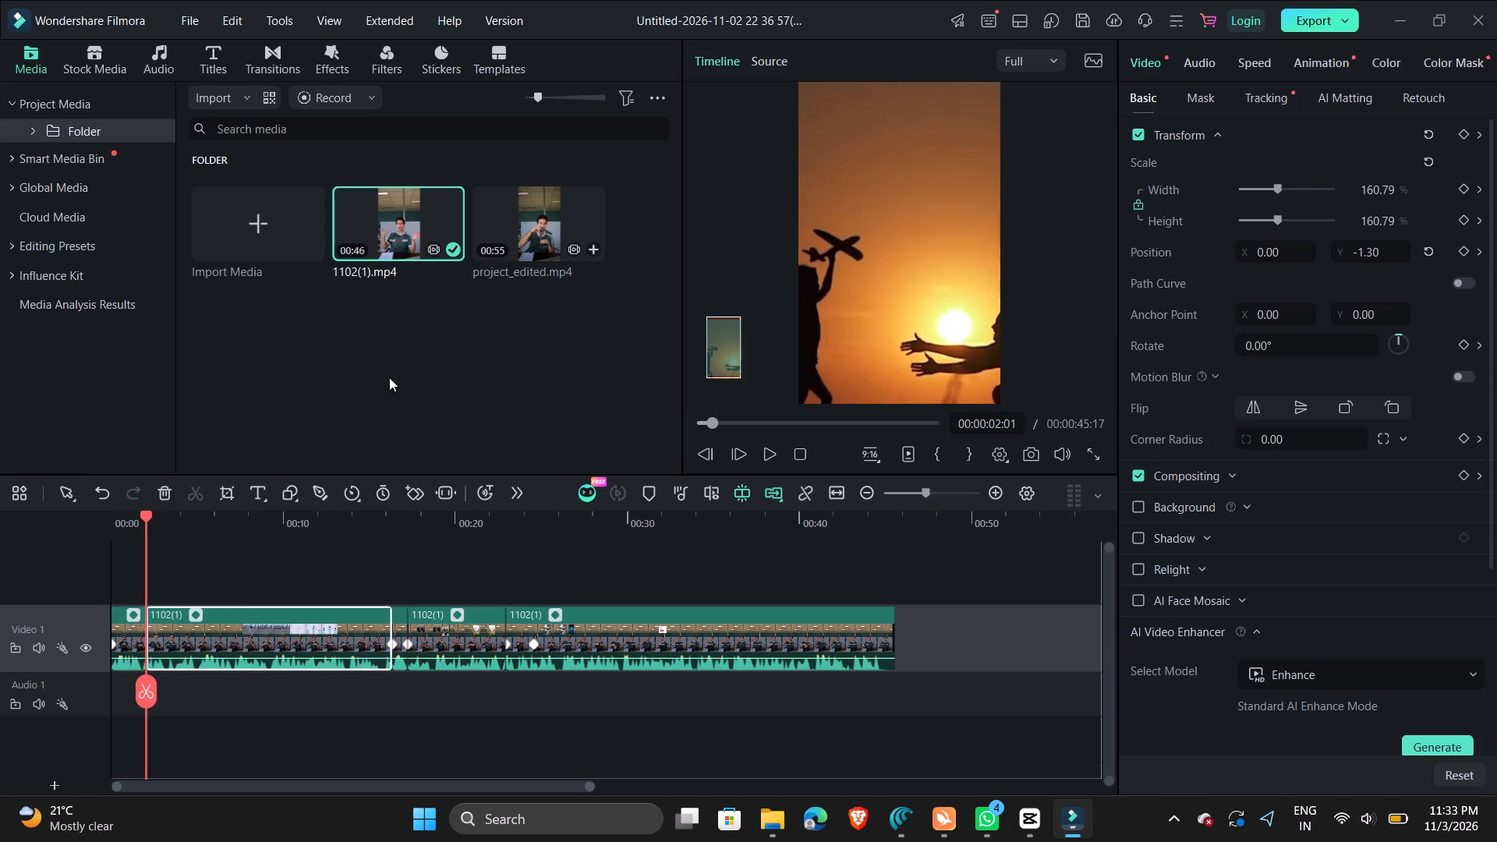
Set the scale of the second 1102(1) segment to 100% at its start, 00:00:02:01.
click(1368, 200)
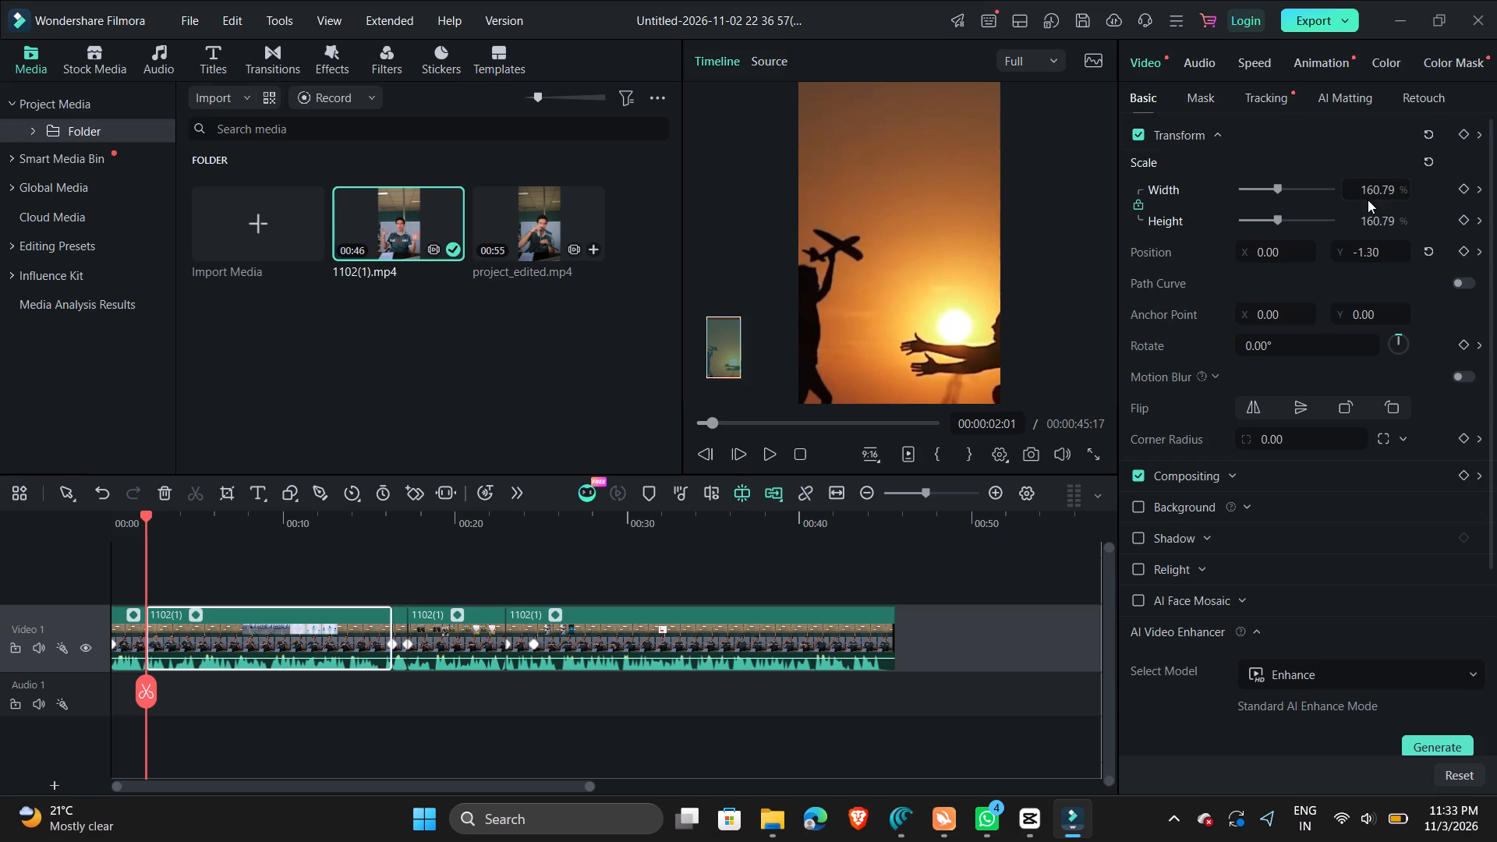
click(1375, 189)
text(100)
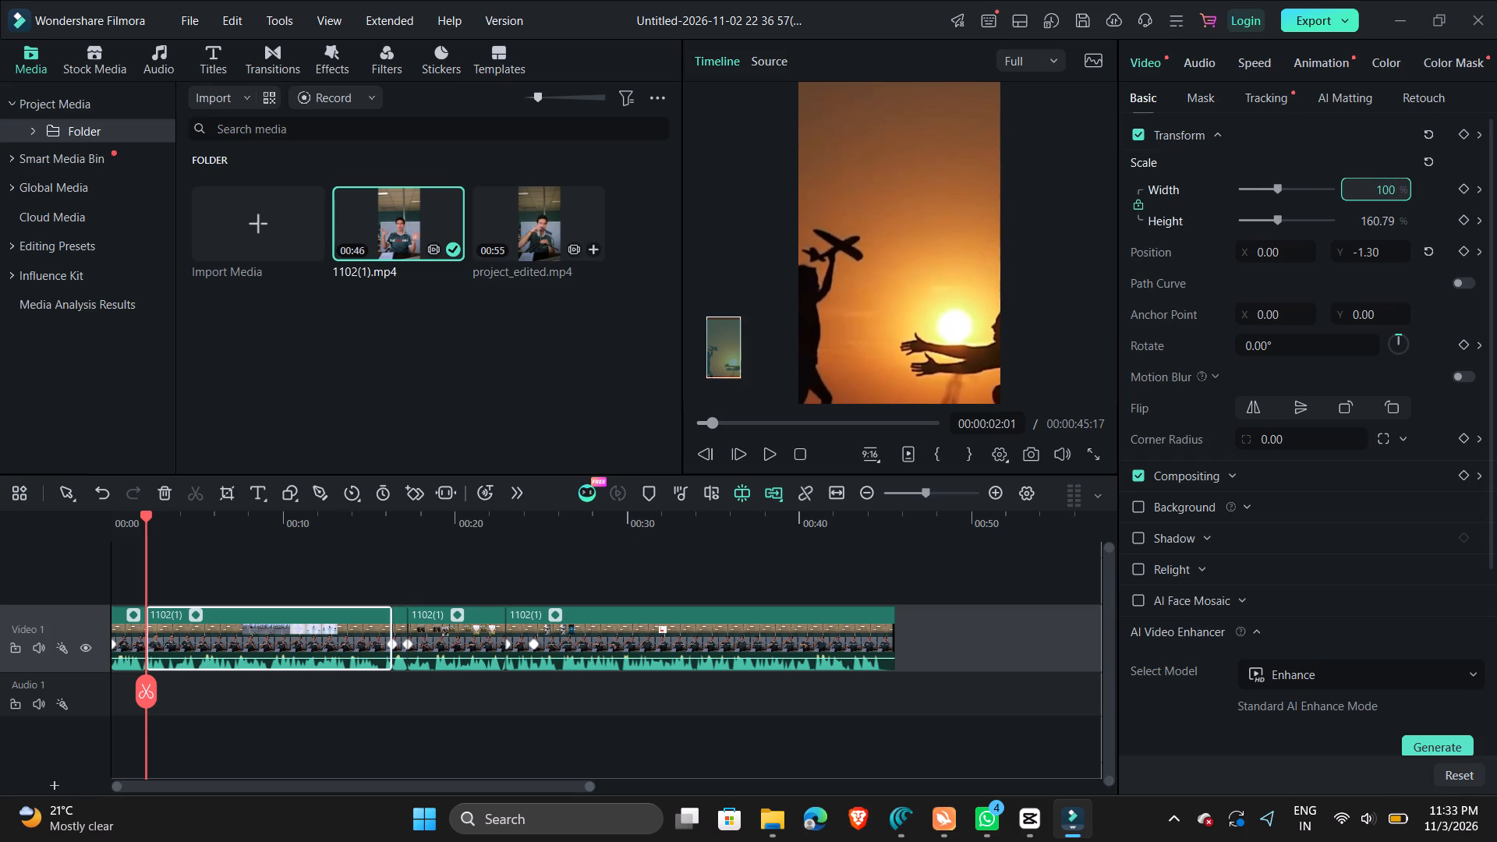
key(Return)
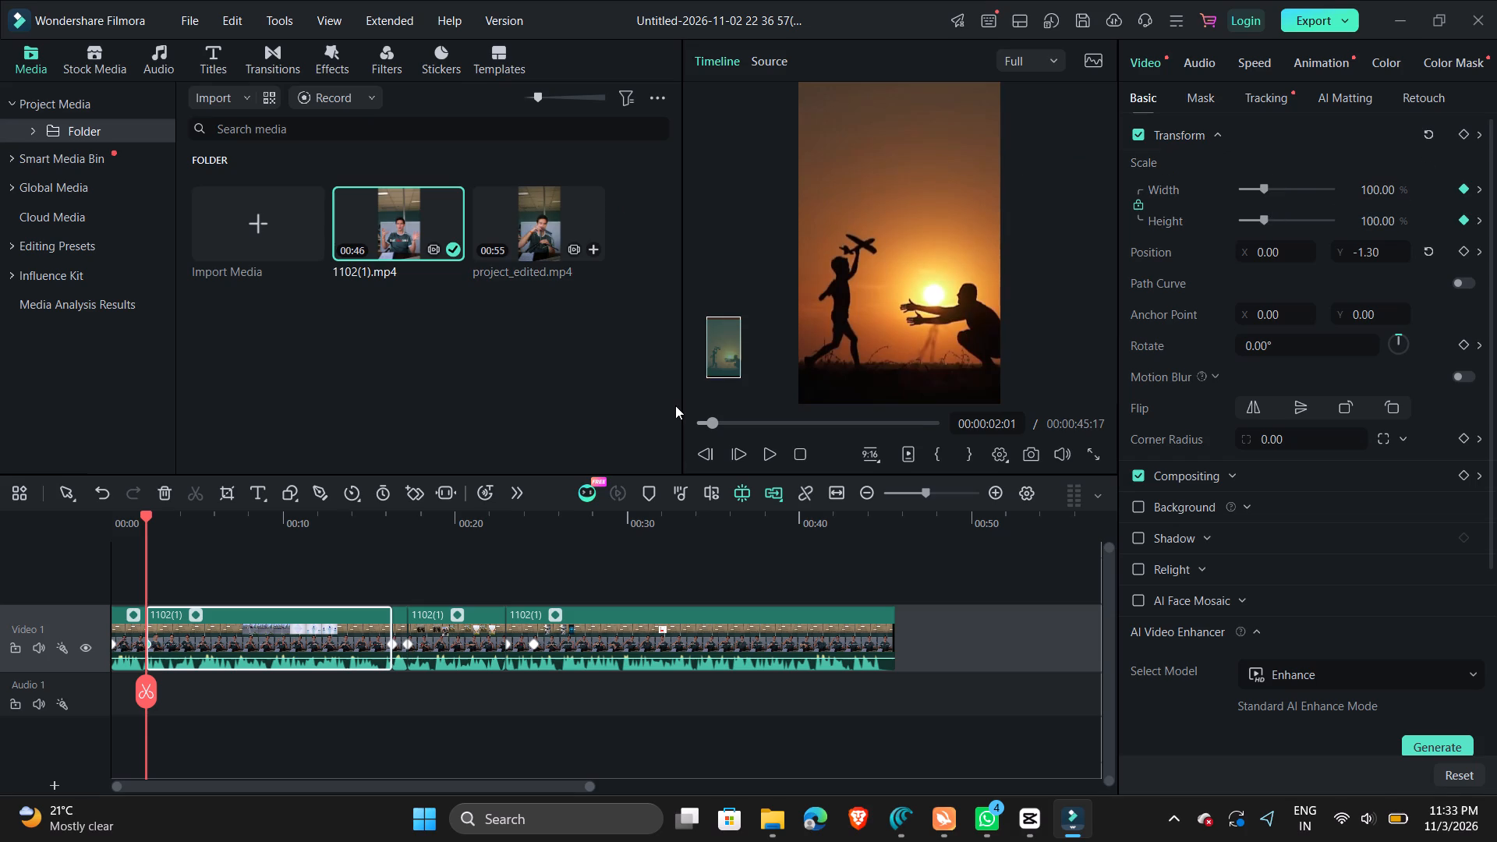
Play the timeline from the start to review the opening zoom up to about 00:00:10.
click(108, 587)
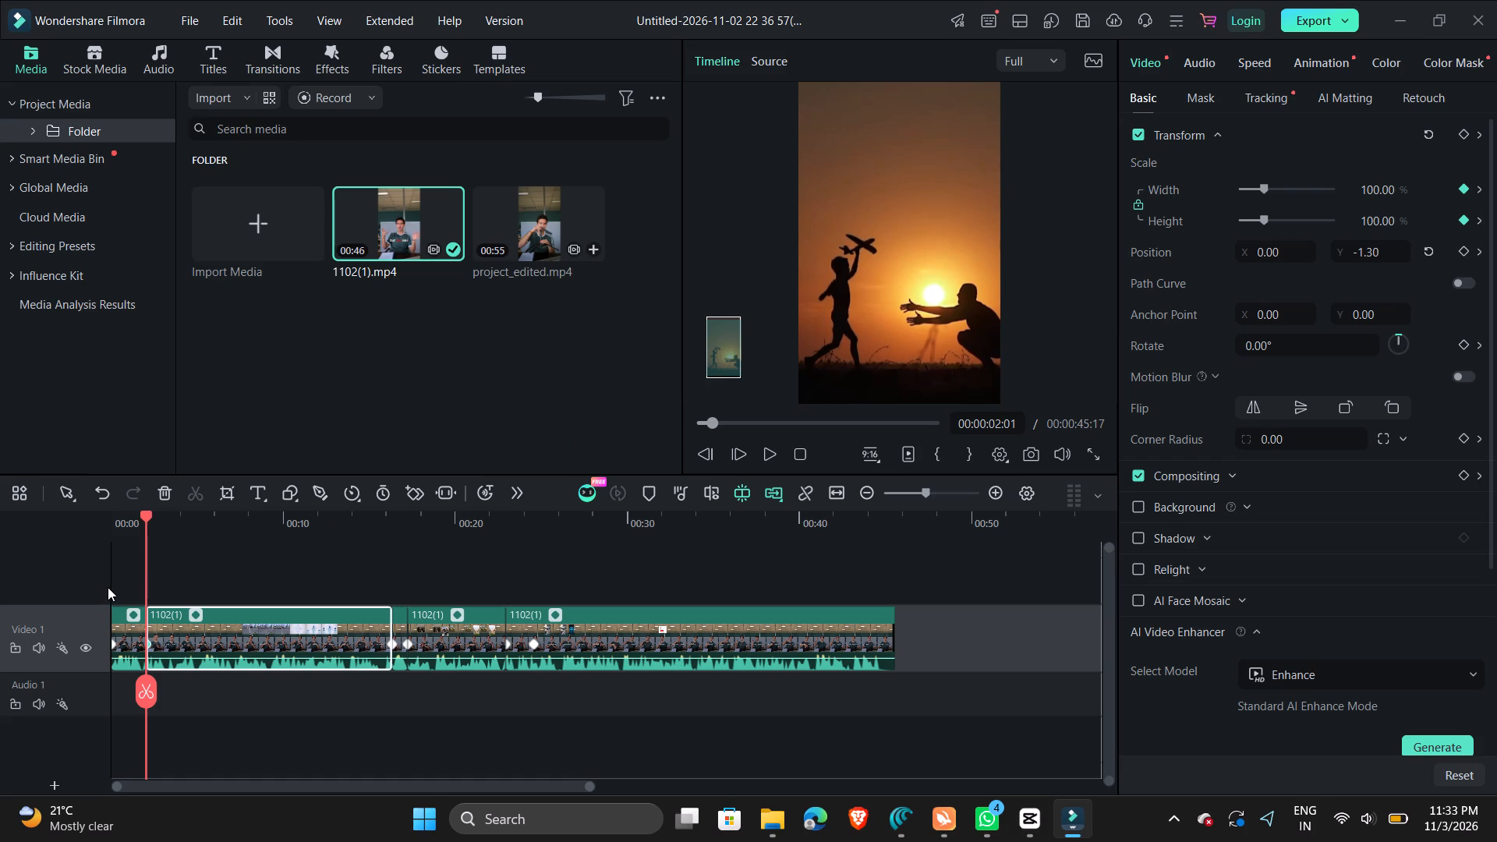
click(119, 589)
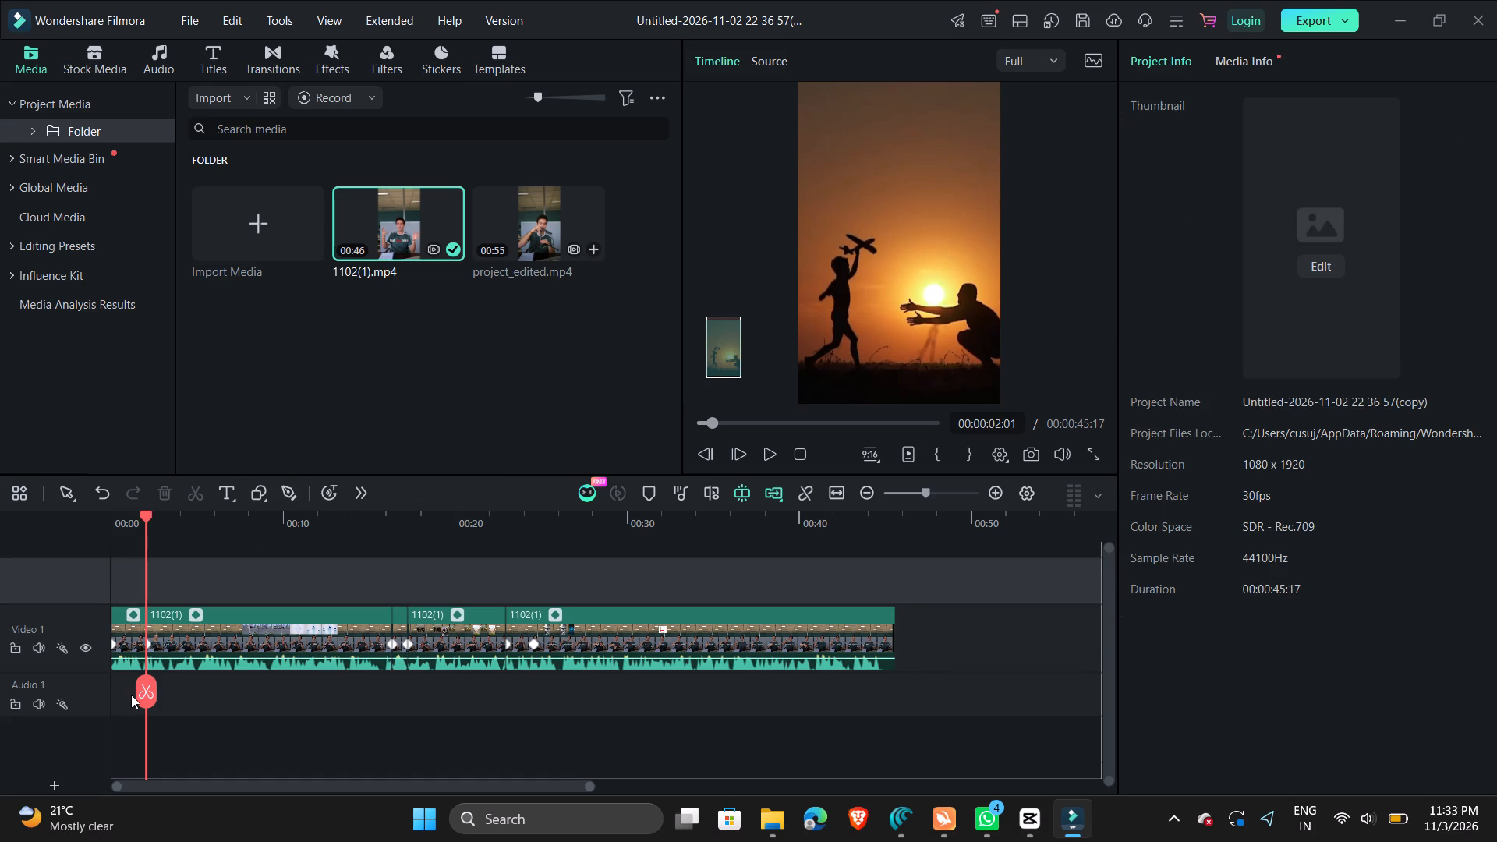
drag(143, 693, 32, 700)
key(space)
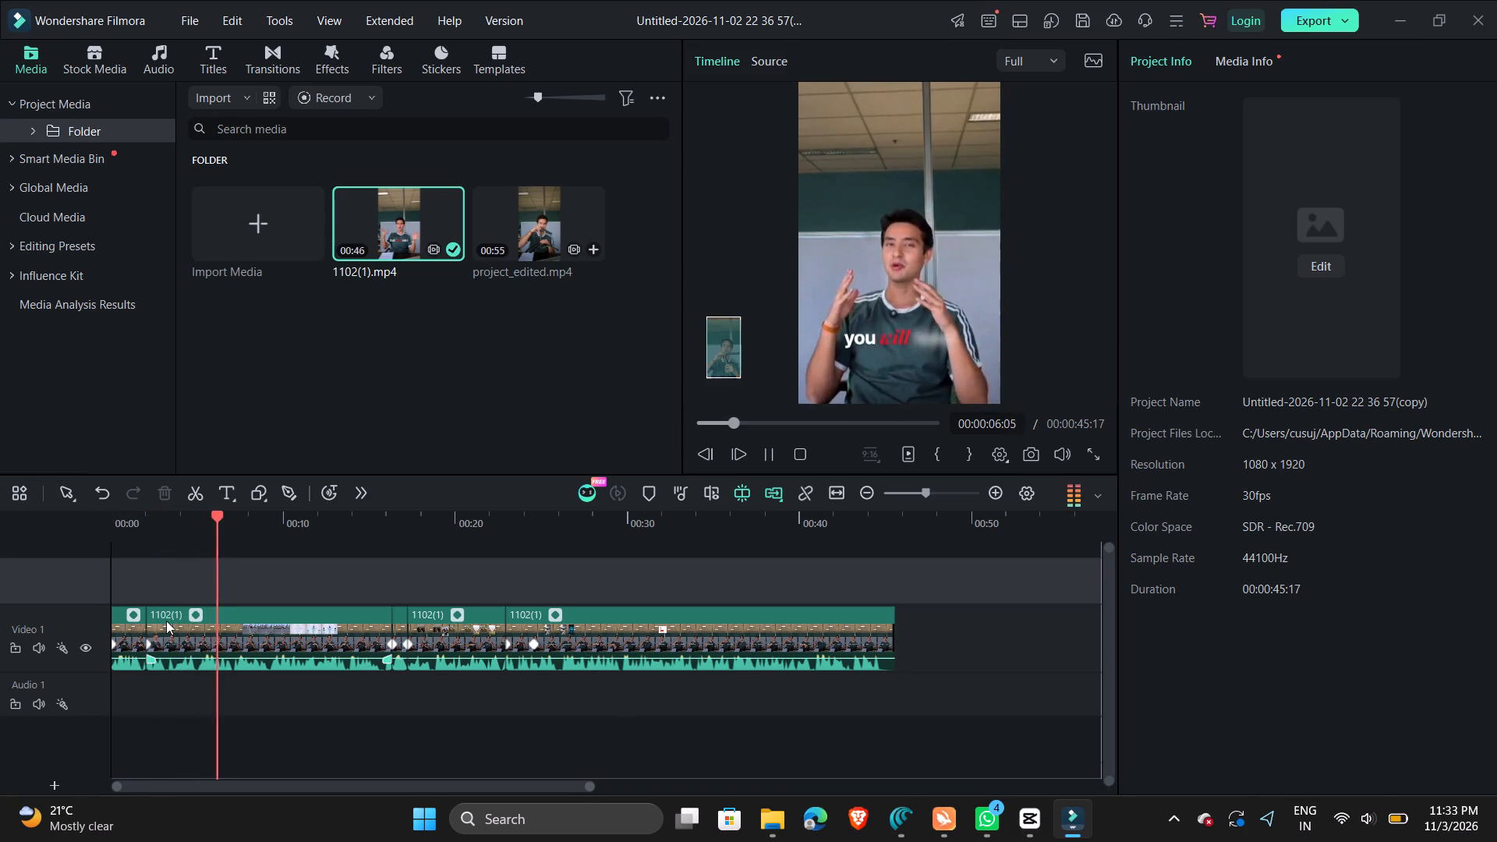
click(124, 590)
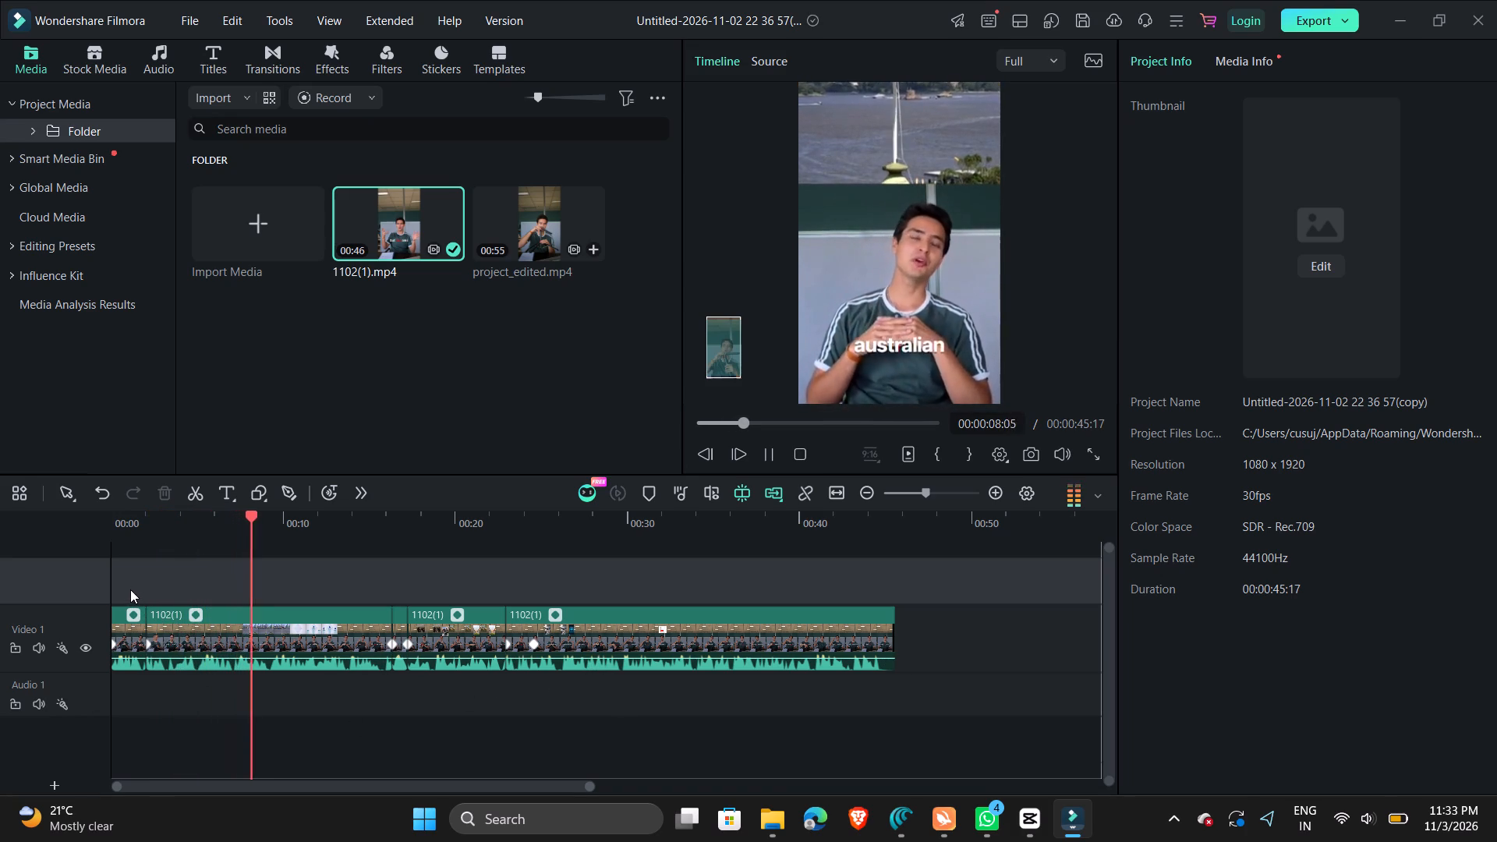
Find the "good parents" frame at 00:00:00:19 in the first 1102(1) segment and add a keyframe there with scale 140%.
click(112, 642)
key(space)
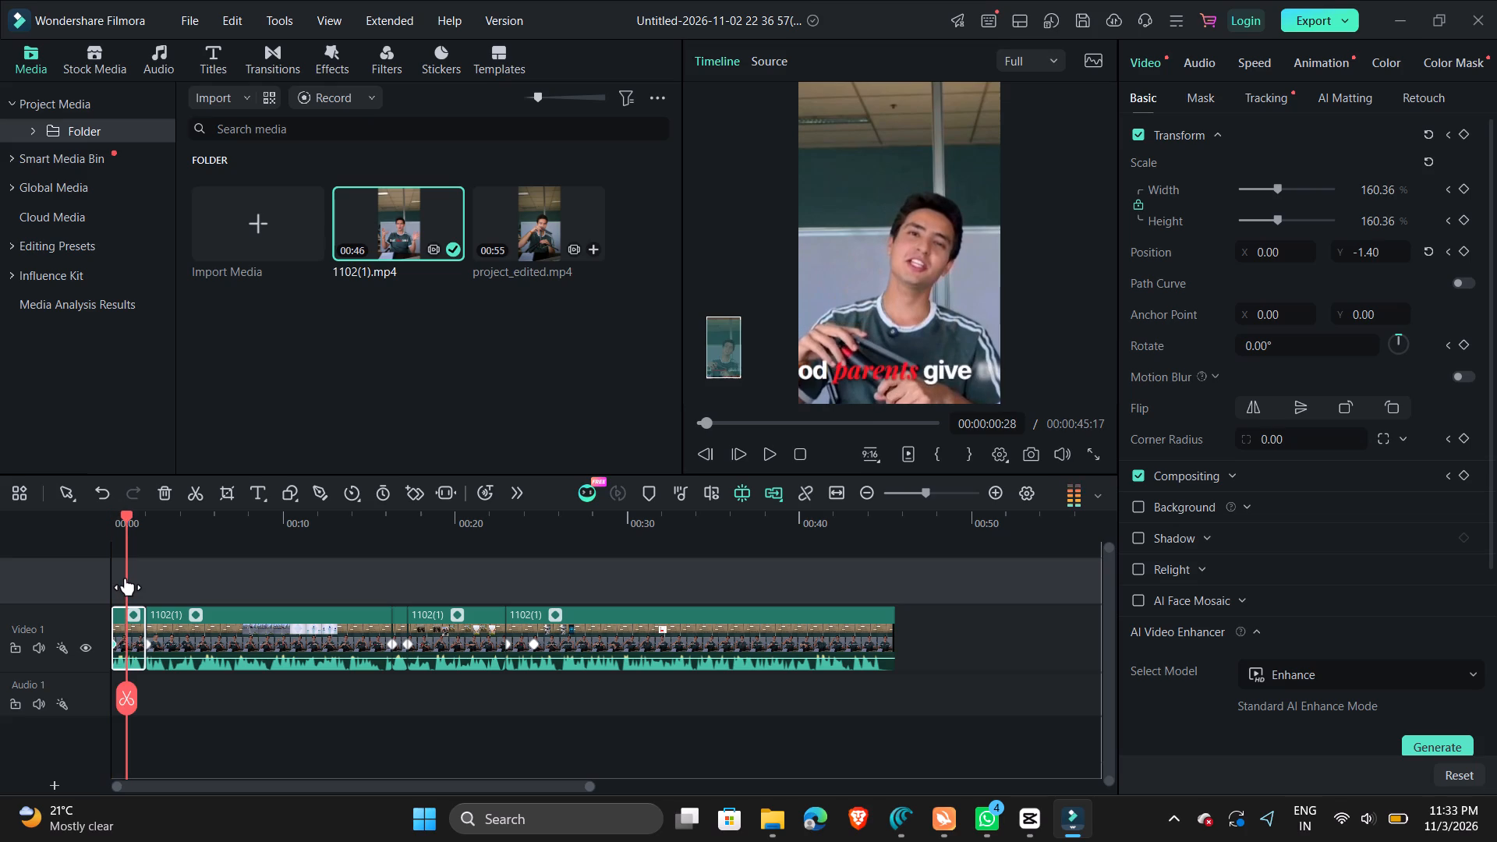
key(Left)
key(Left)
key(Left)
key(Left)
key(Left)
key(Left)
key(Left)
key(Left)
key(Left)
key(Left)
key(Left)
key(Left)
key(Left)
key(Left)
key(Left)
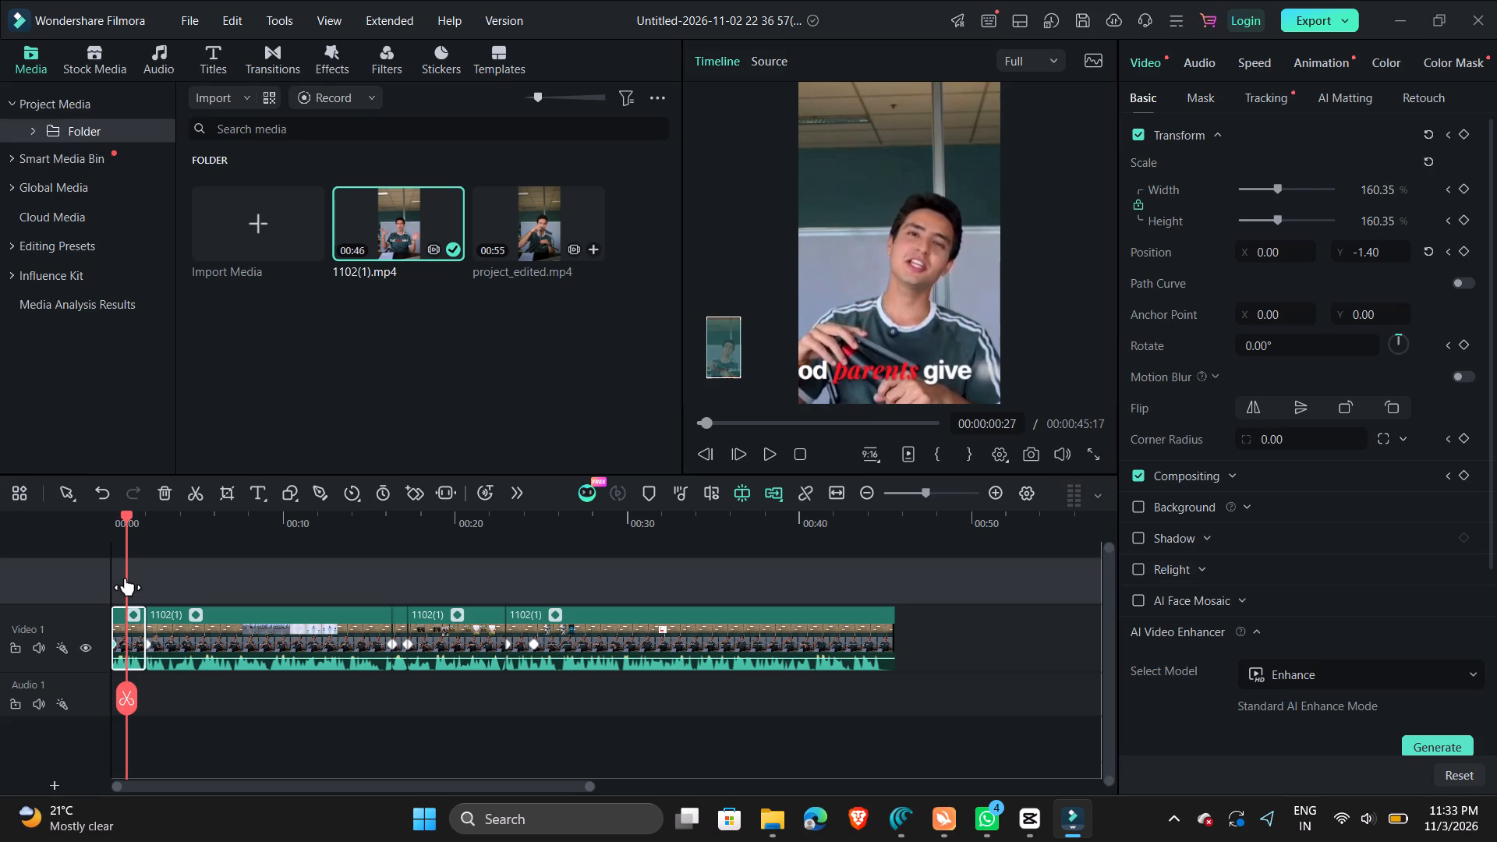
key(Left)
key(Left)
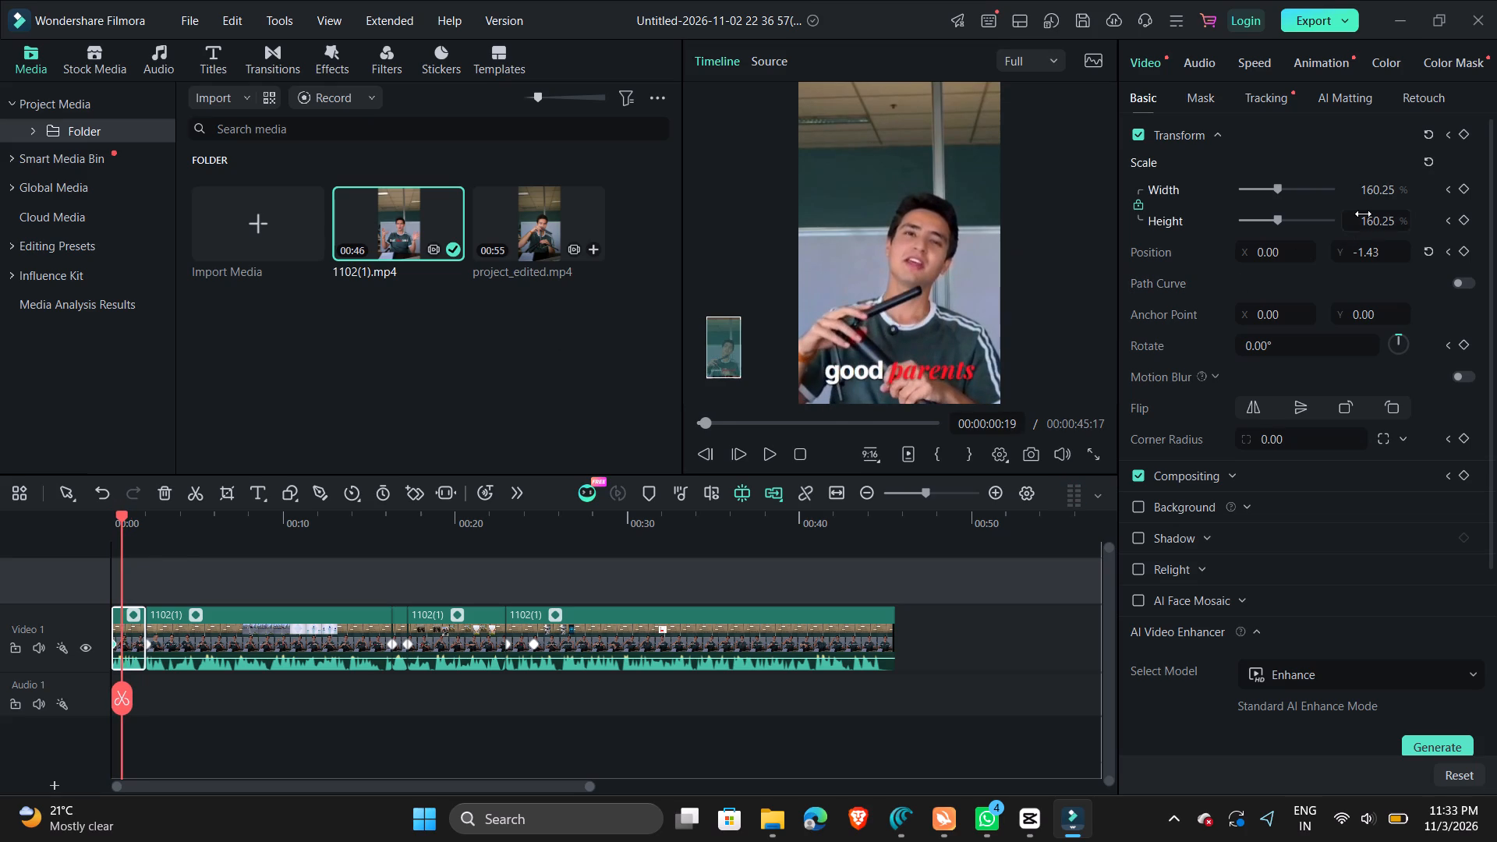
click(1370, 194)
key(1)
text(50)
key(BackSpace)
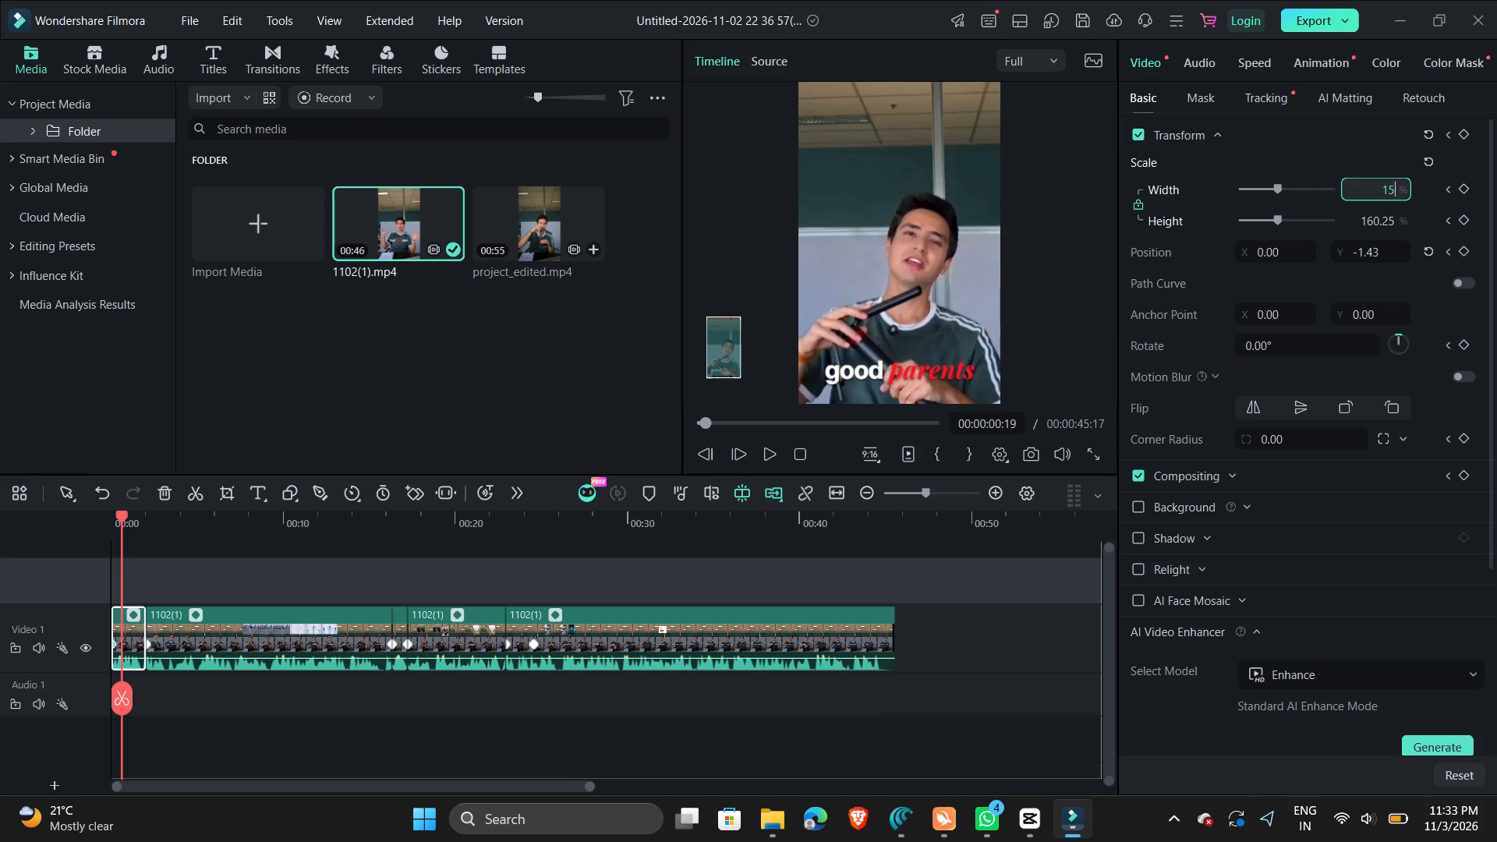
key(BackSpace)
text(40)
click(415, 494)
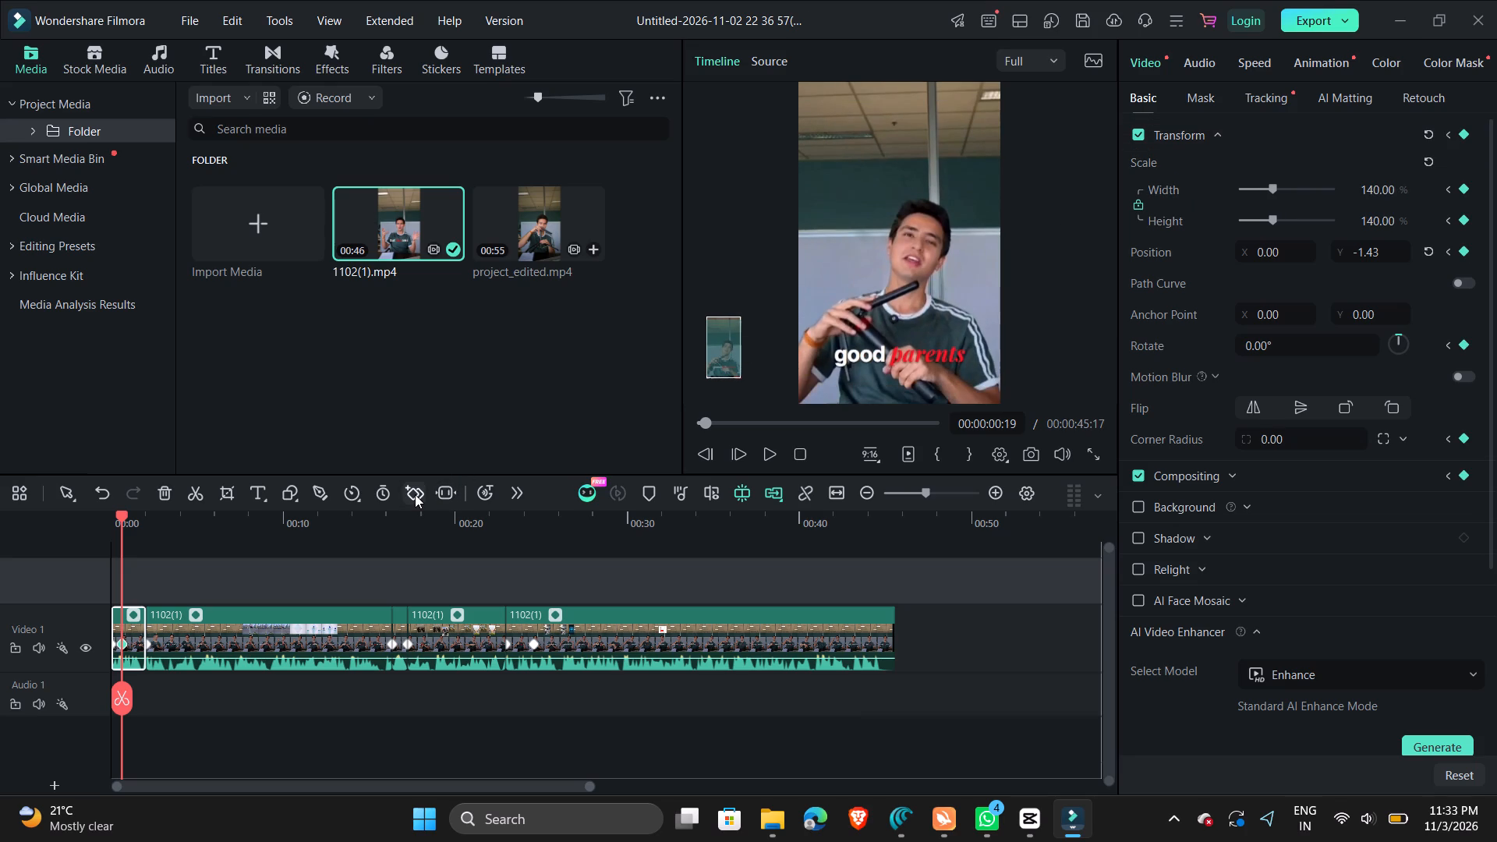
Find the sunset frame at 00:00:01:11 in the first 1102(1) segment and keyframe its scale at 120%.
key(space)
key(space)
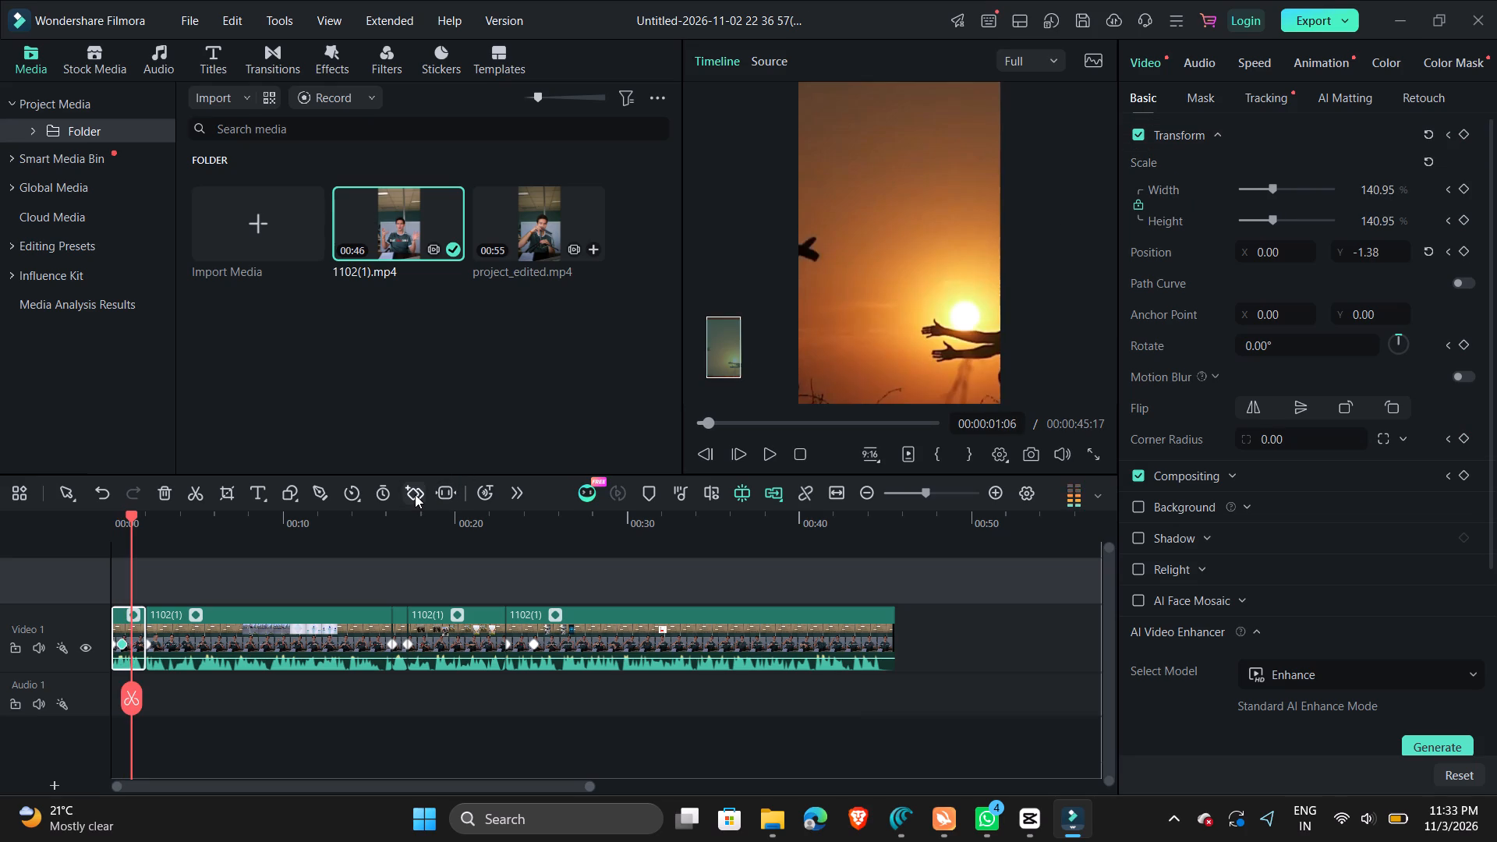
key(space)
key(space)
key(space)
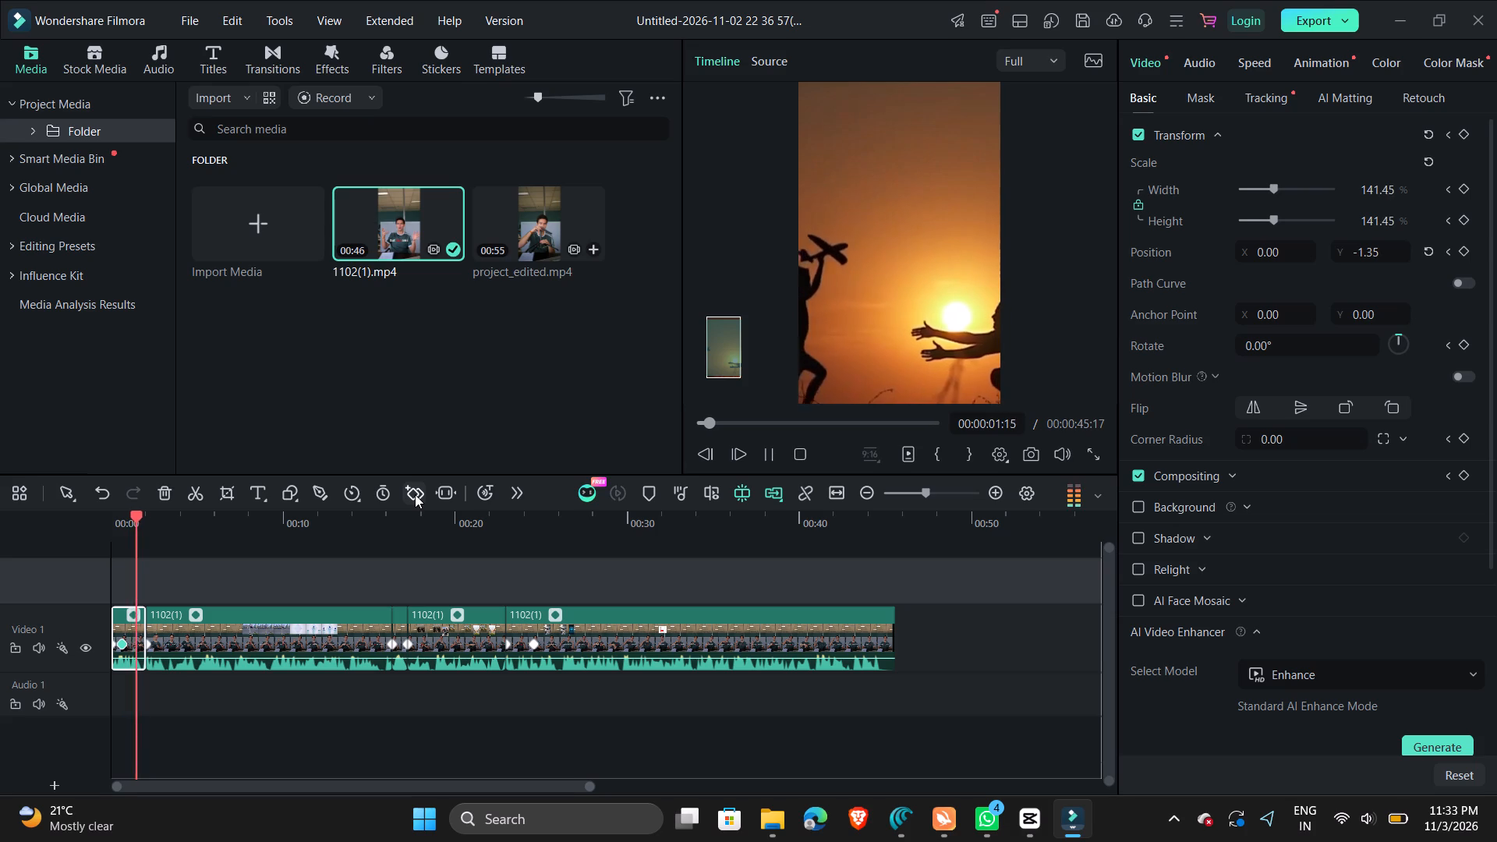
key(space)
key(Left)
key(Left)
key(Left)
key(Left)
key(Left)
key(Left)
key(Left)
key(Left)
key(Left)
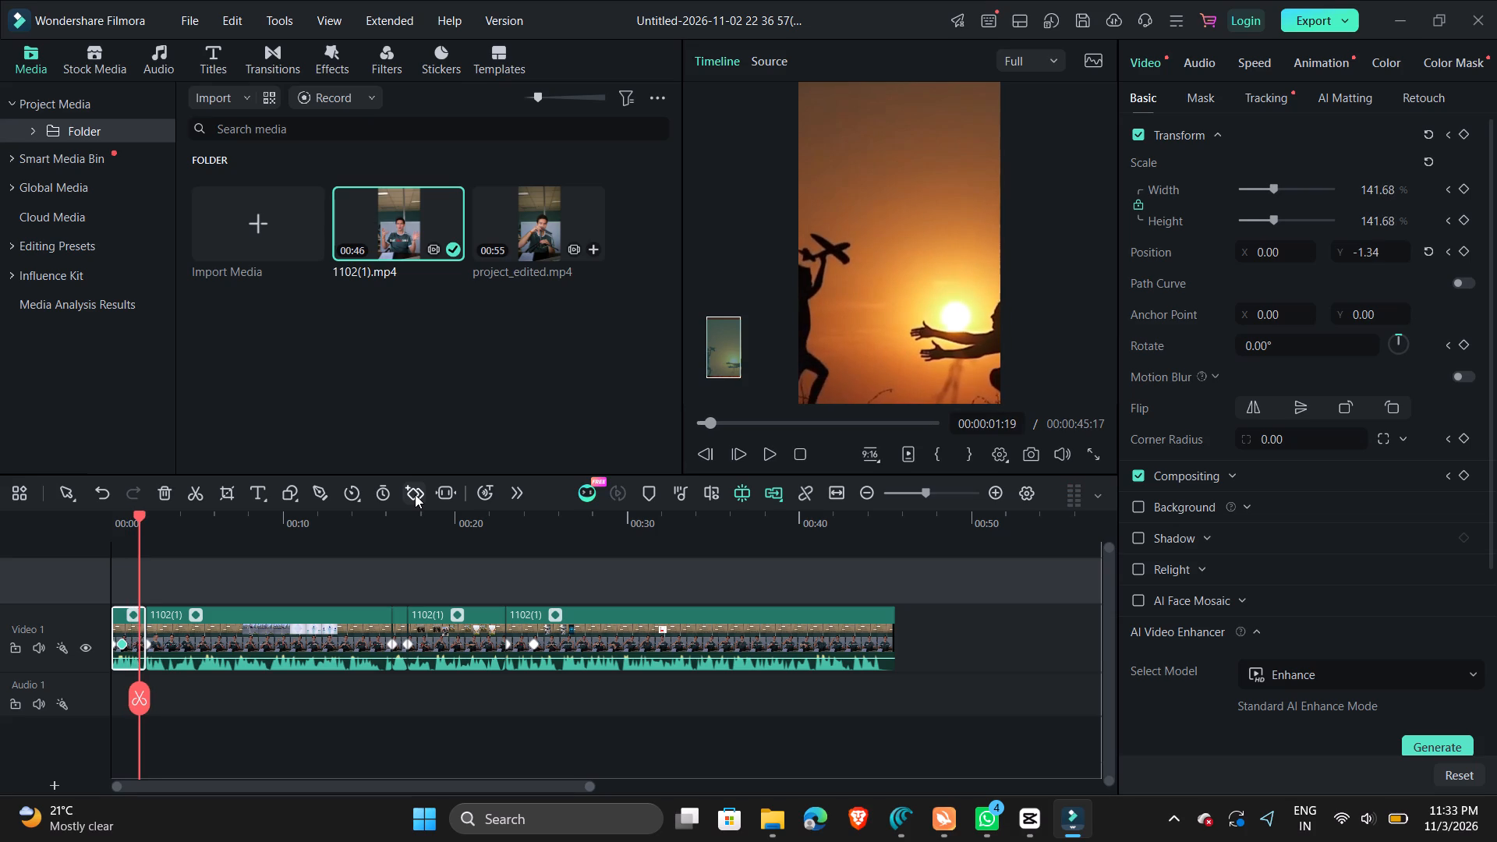
key(Left)
key(Left)
key(Left)
key(Left)
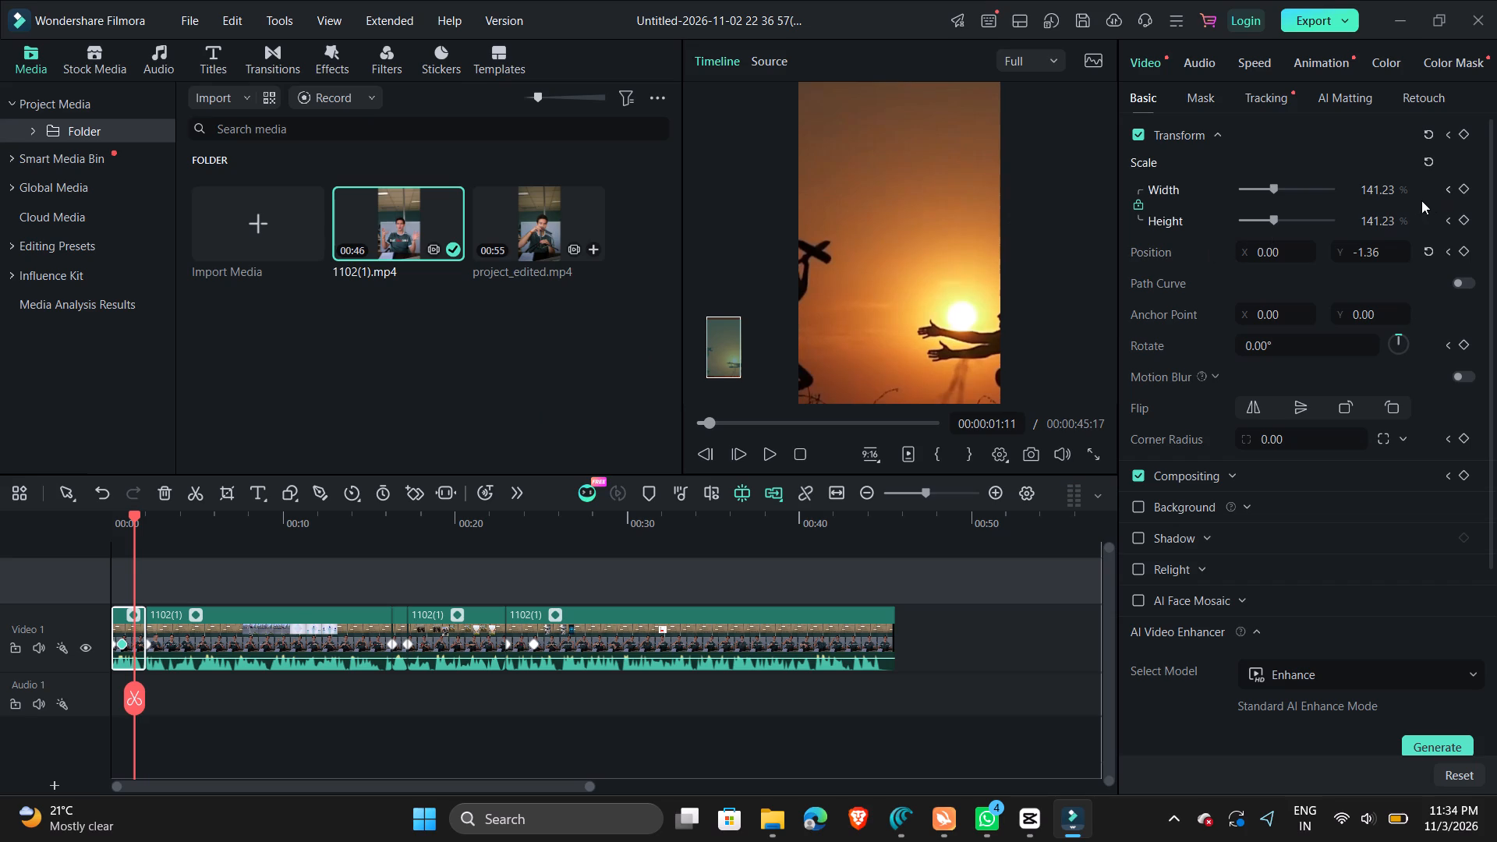
click(1368, 196)
text(120)
key(Return)
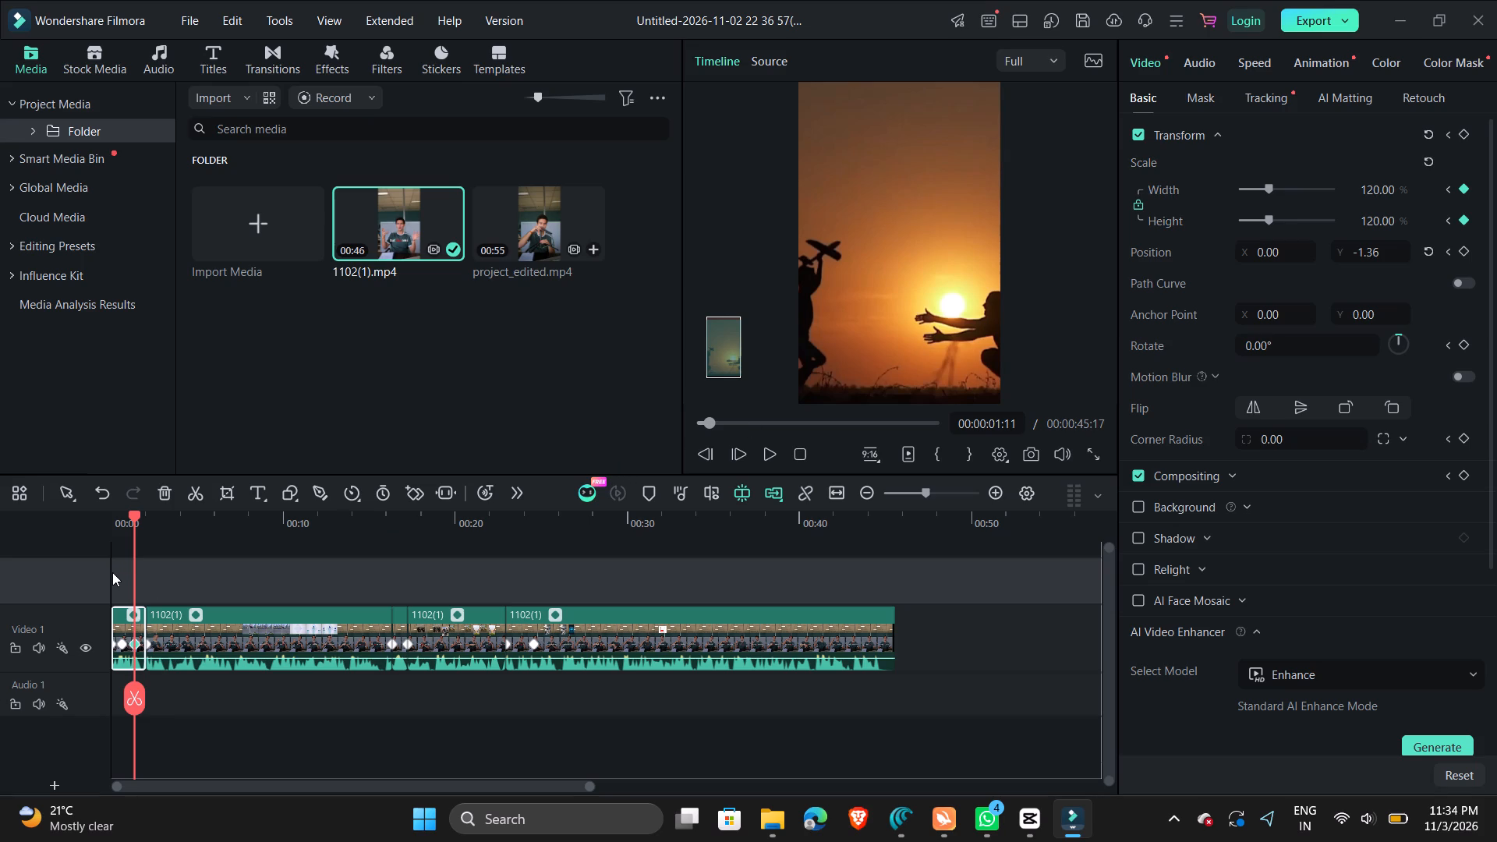
Play the timeline from the start to about 00:00:22 to review the zooms across the first segments.
drag(105, 570, 135, 678)
drag(135, 678, 133, 692)
drag(133, 692, 29, 710)
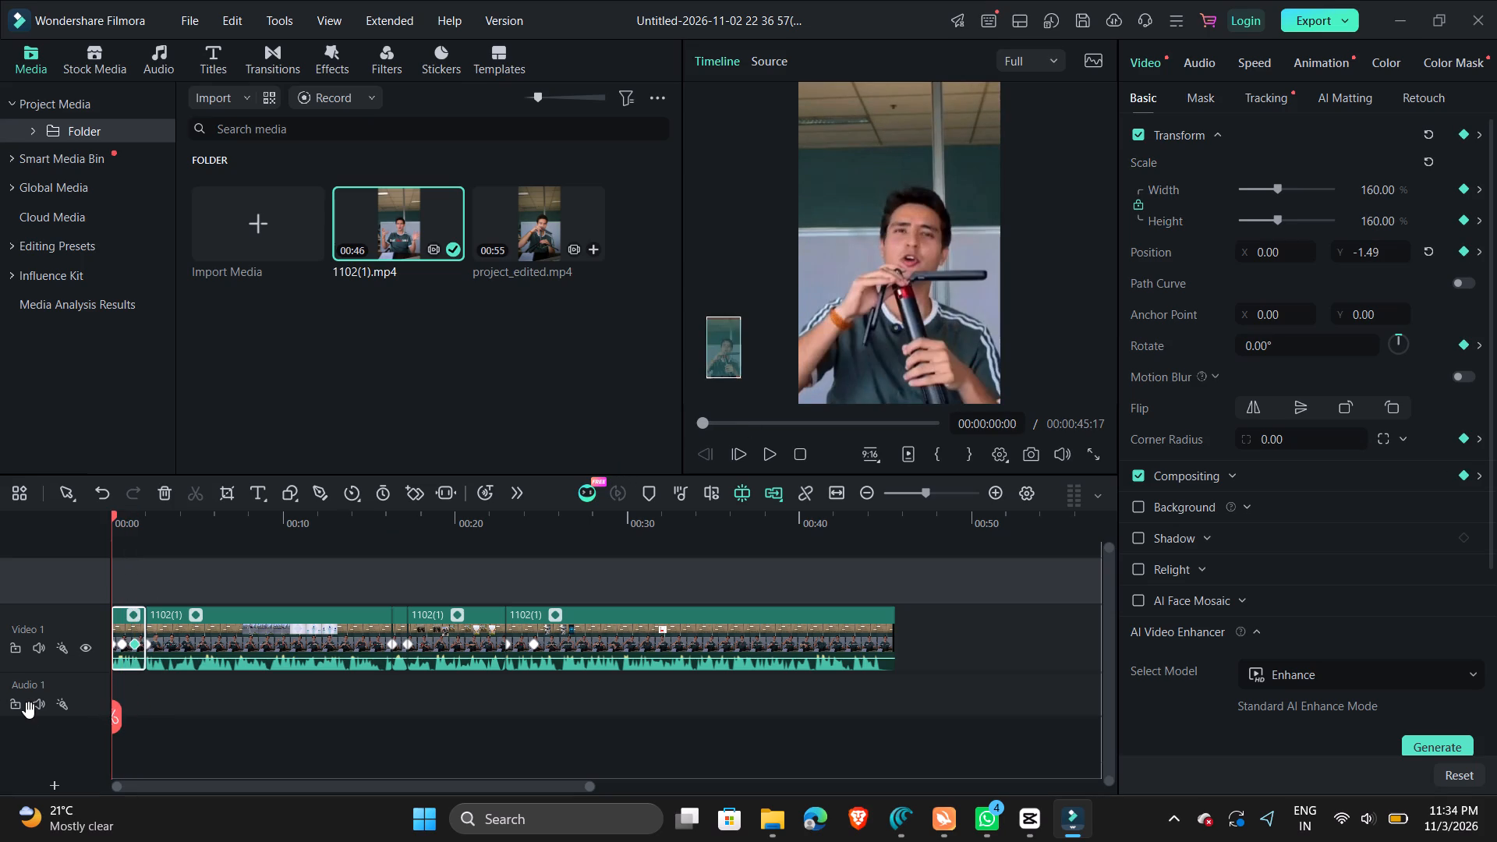
key(space)
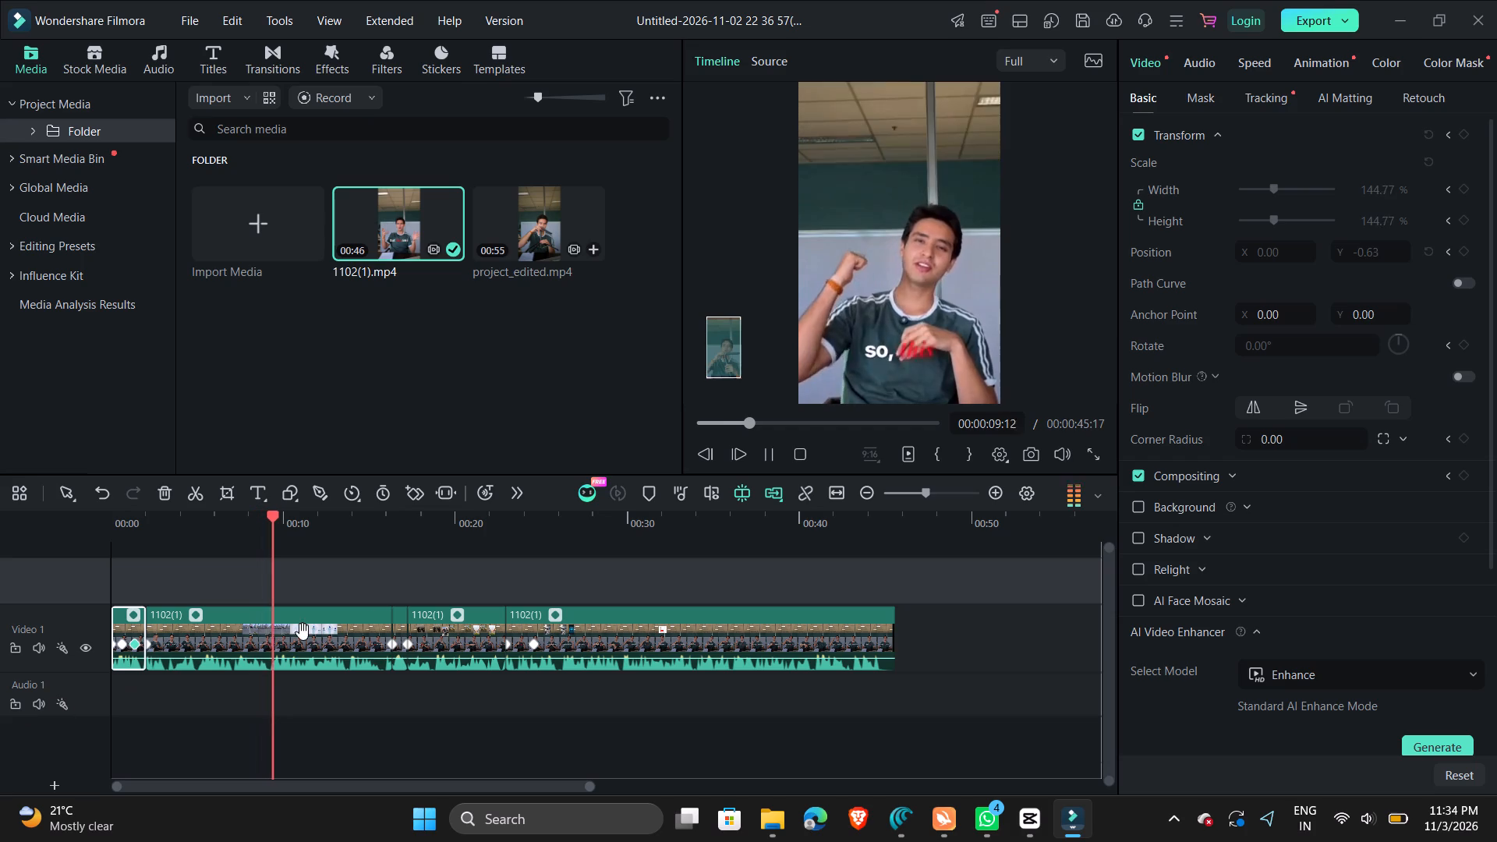
click(833, 328)
click(837, 334)
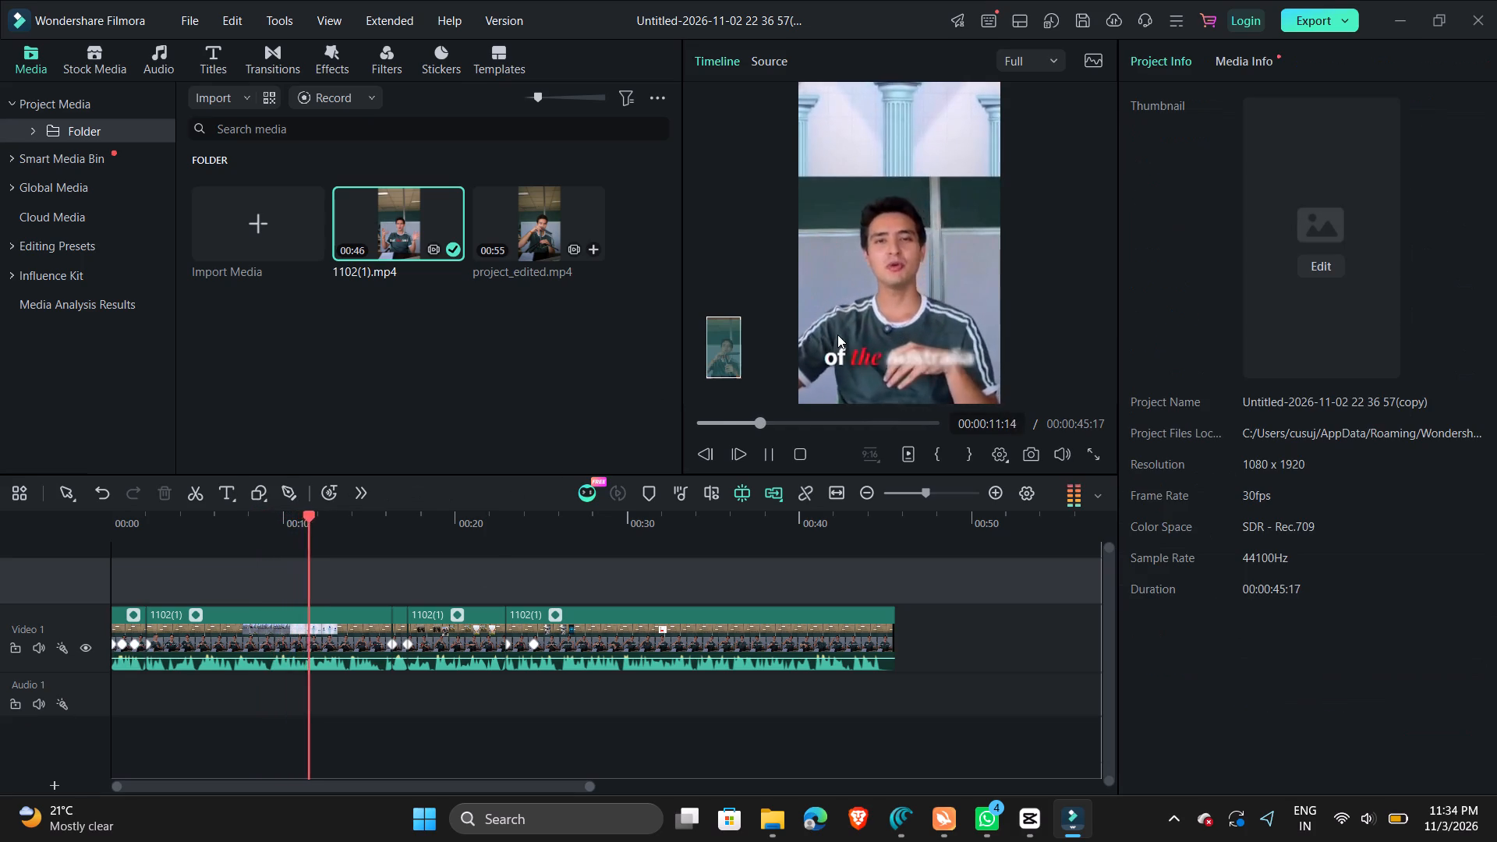
click(837, 340)
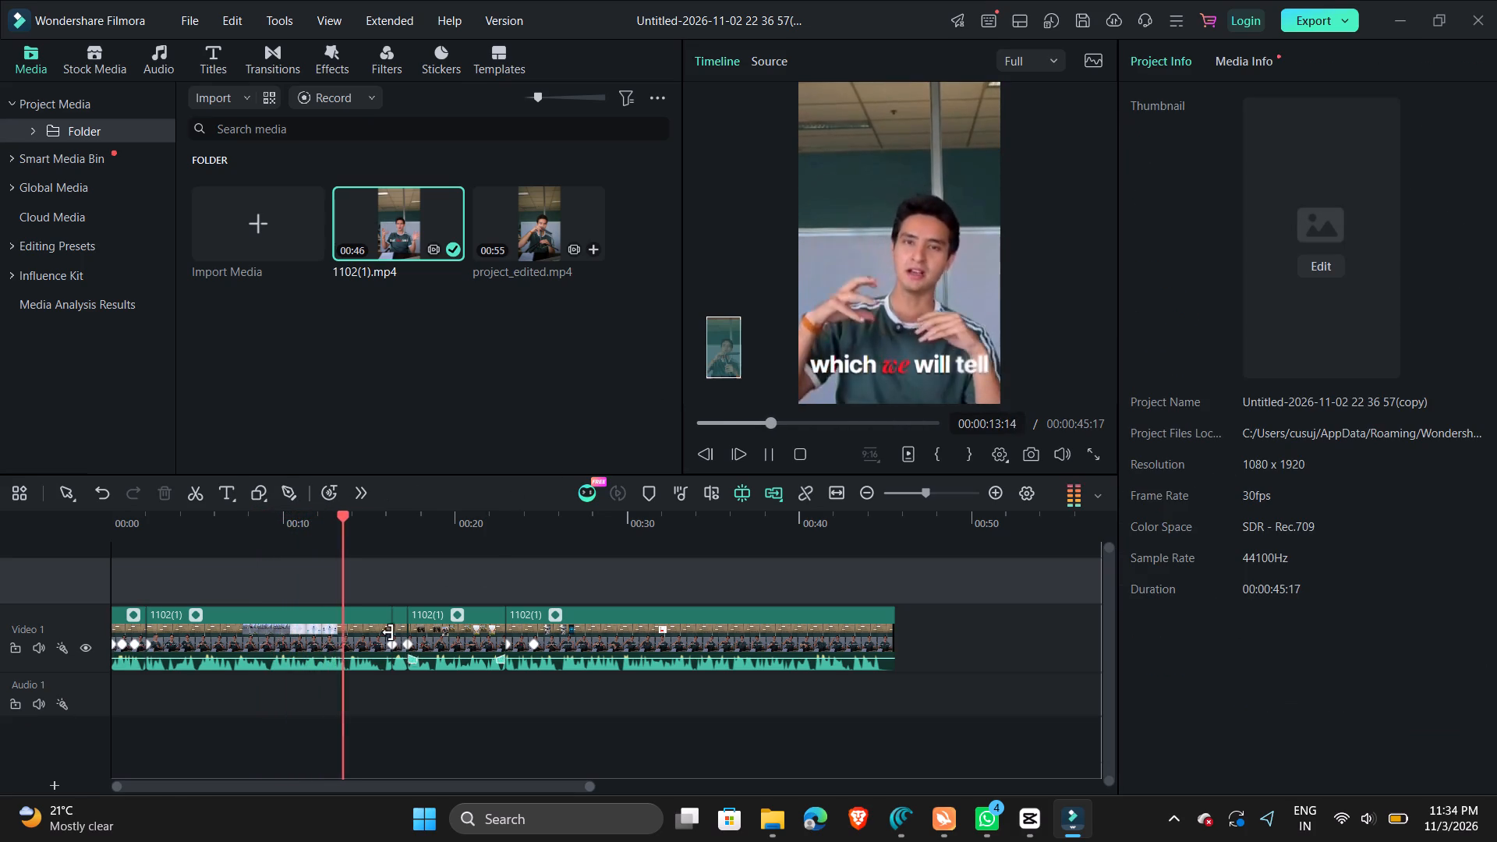
click(314, 656)
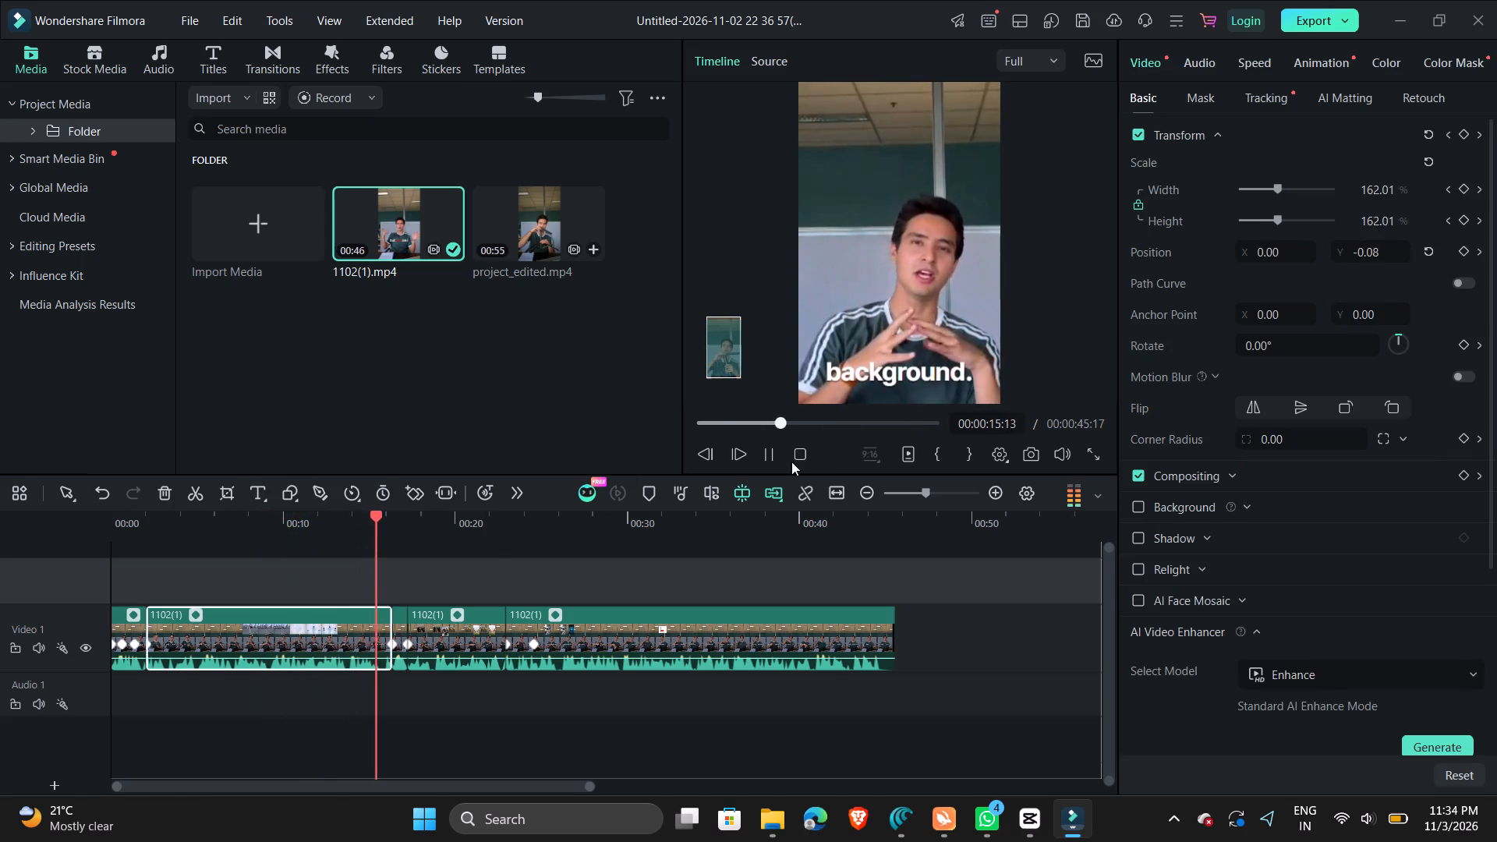
click(271, 593)
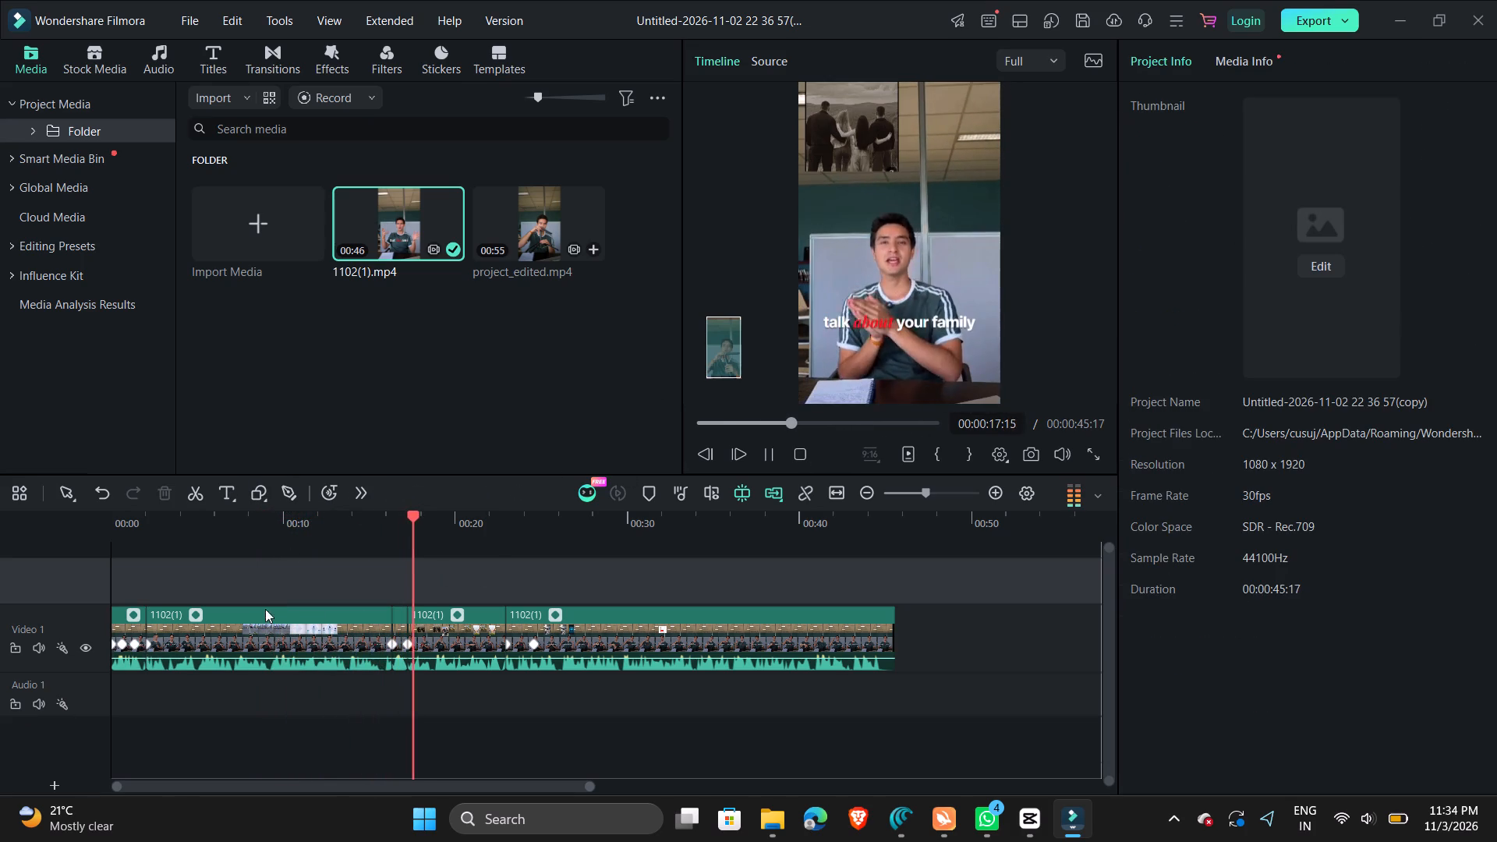
click(257, 602)
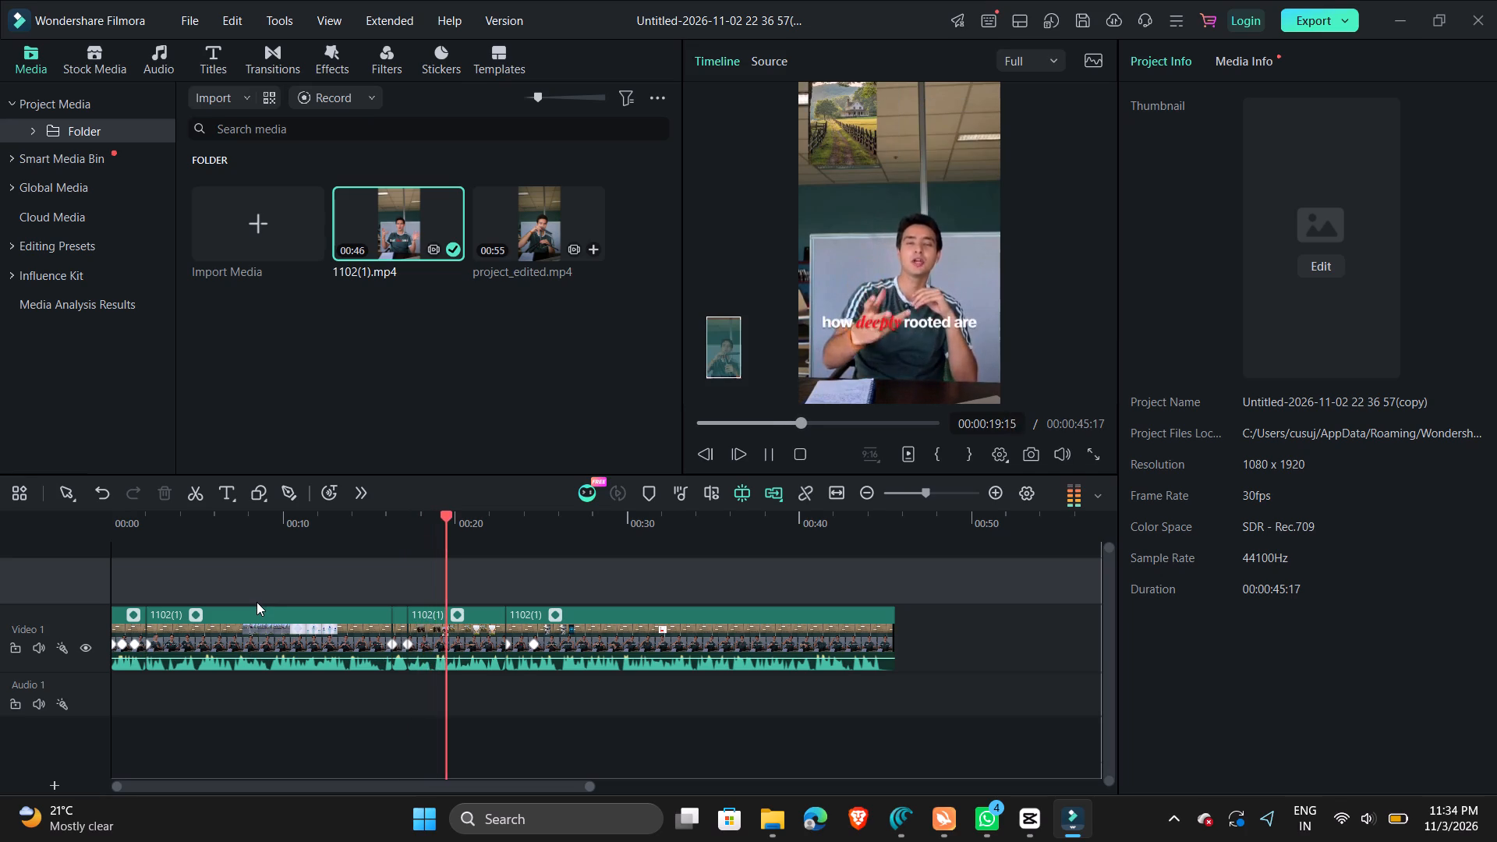
click(238, 642)
click(248, 574)
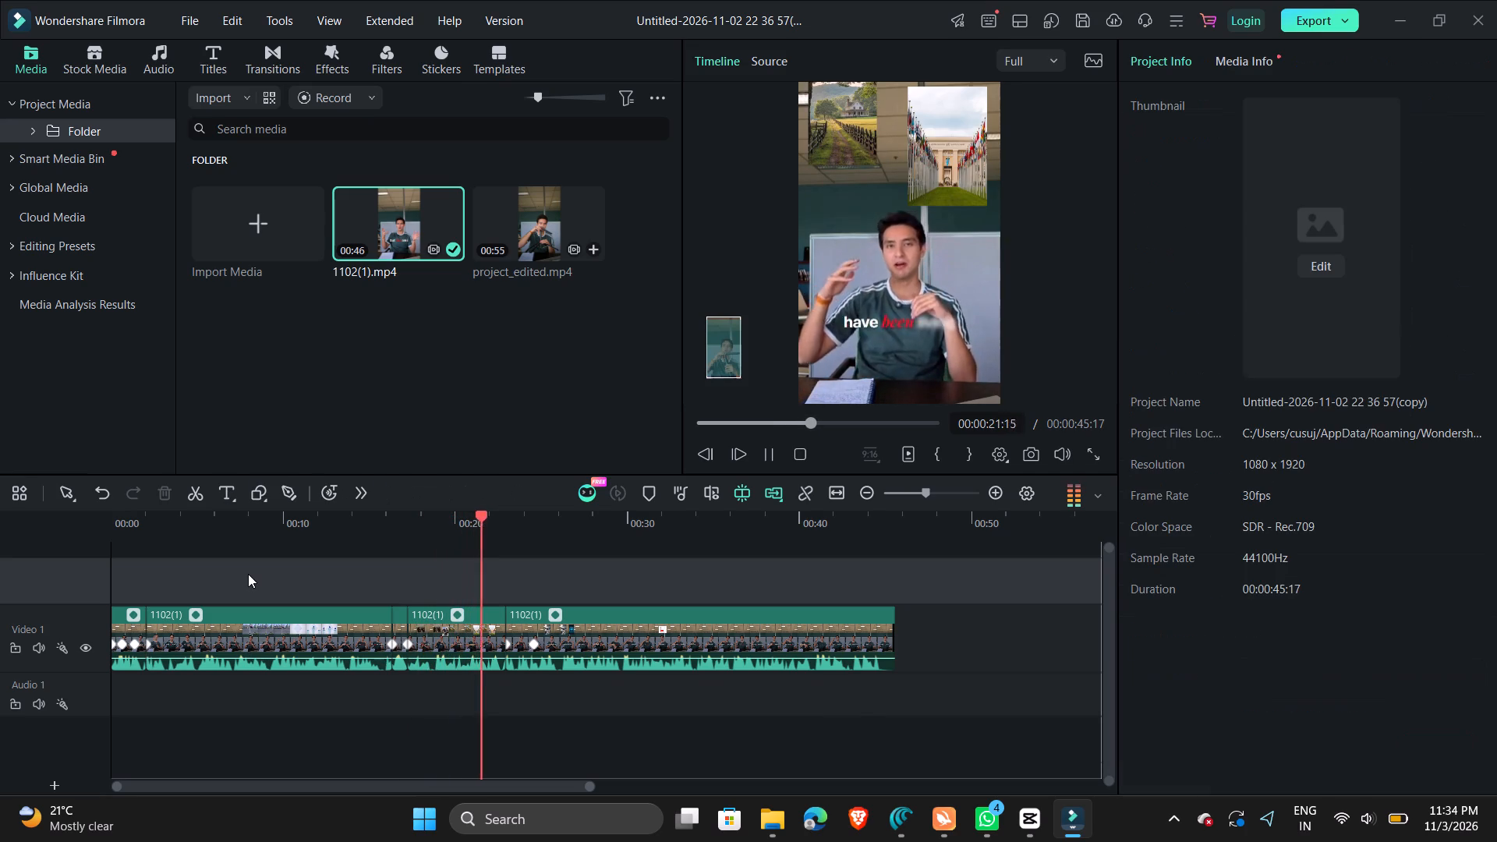
key(space)
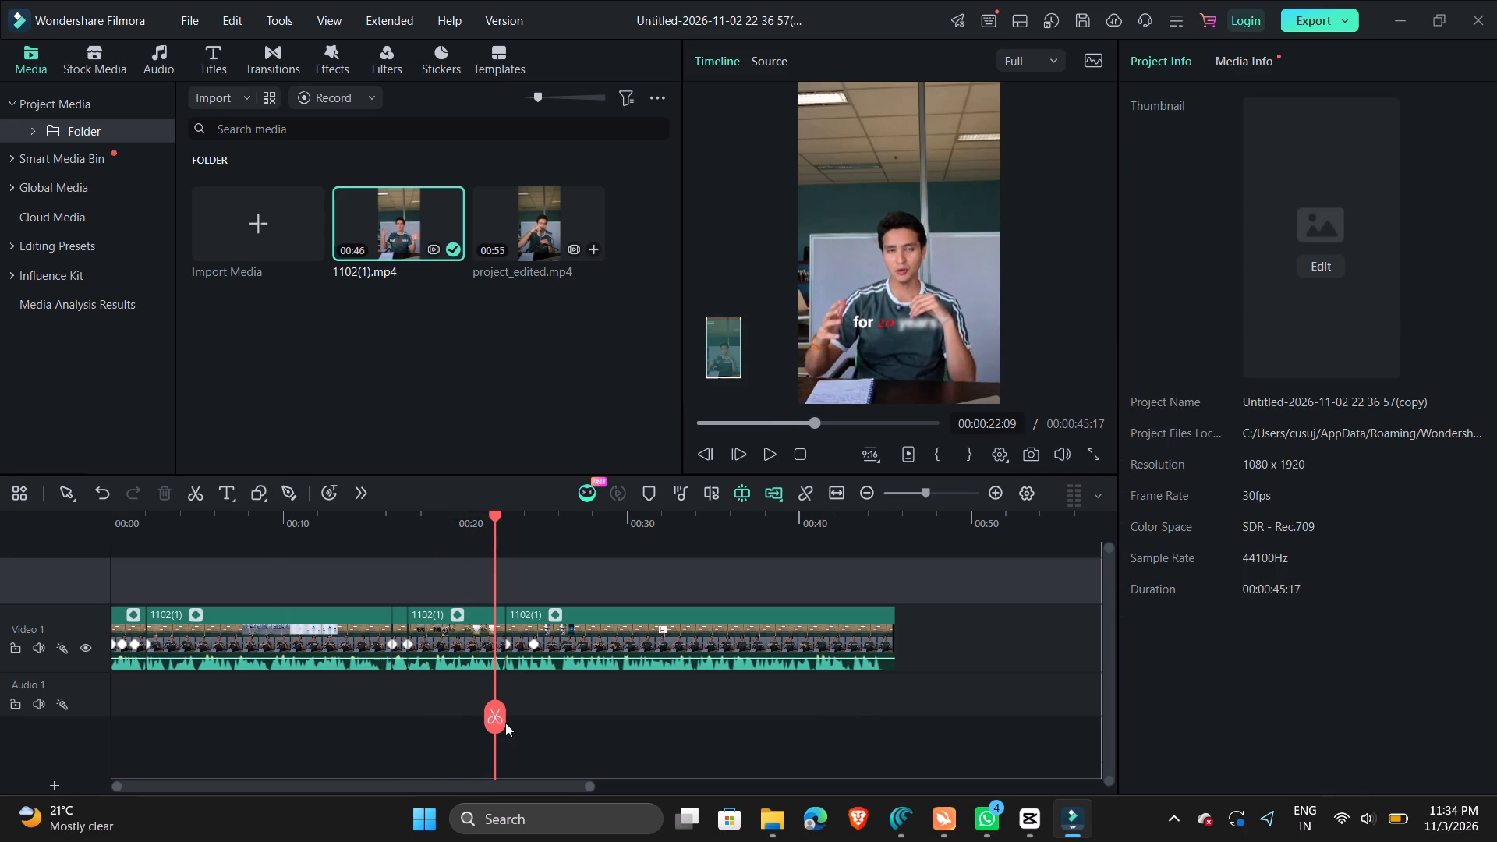
Go to 00:00:07:01 in the second 1102(1) segment and keyframe its scale at 100%.
drag(487, 717, 232, 723)
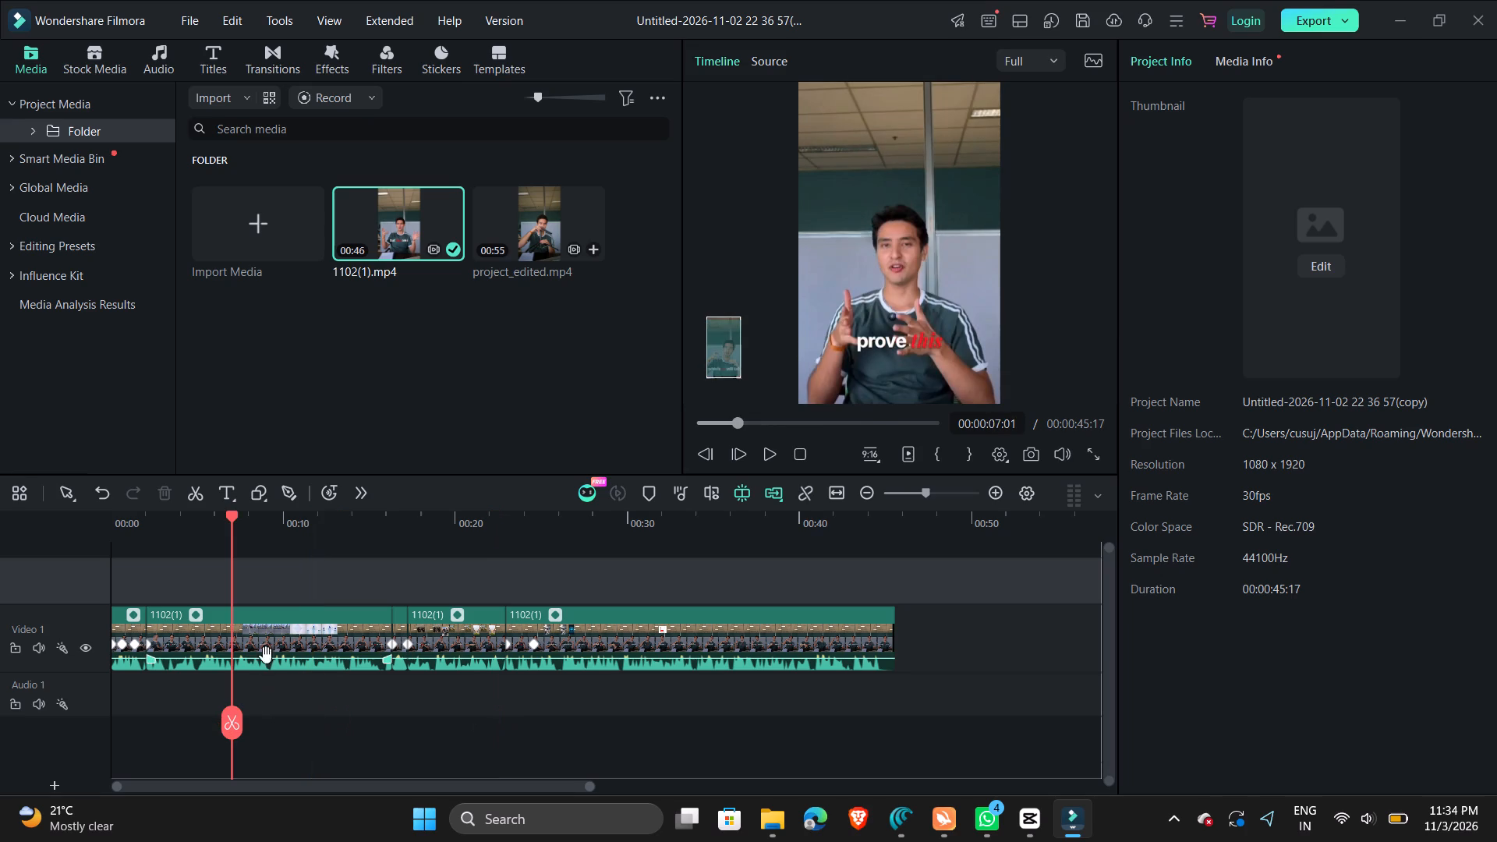
click(280, 630)
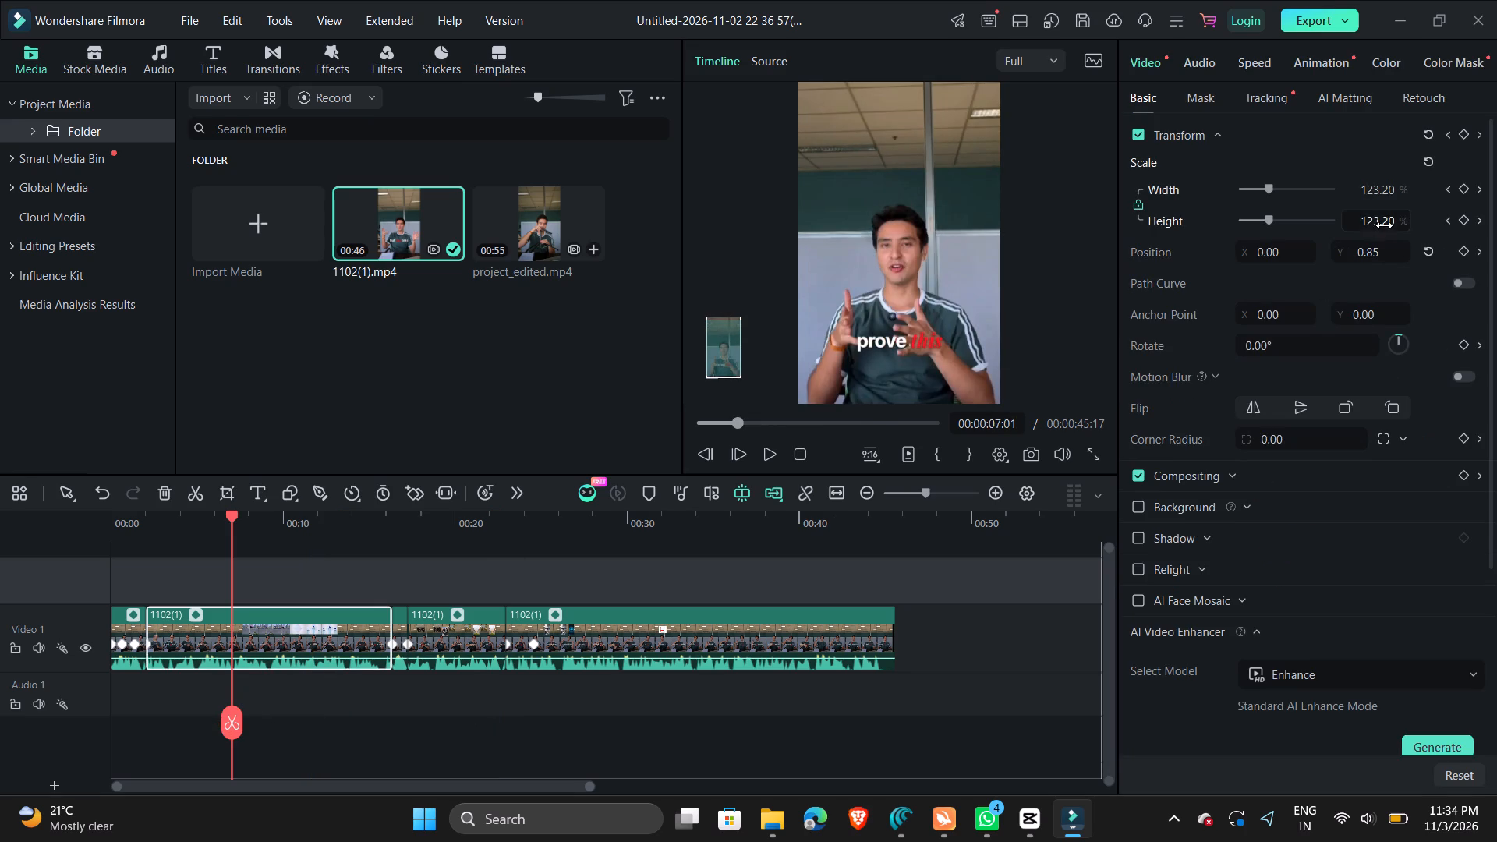
click(1383, 225)
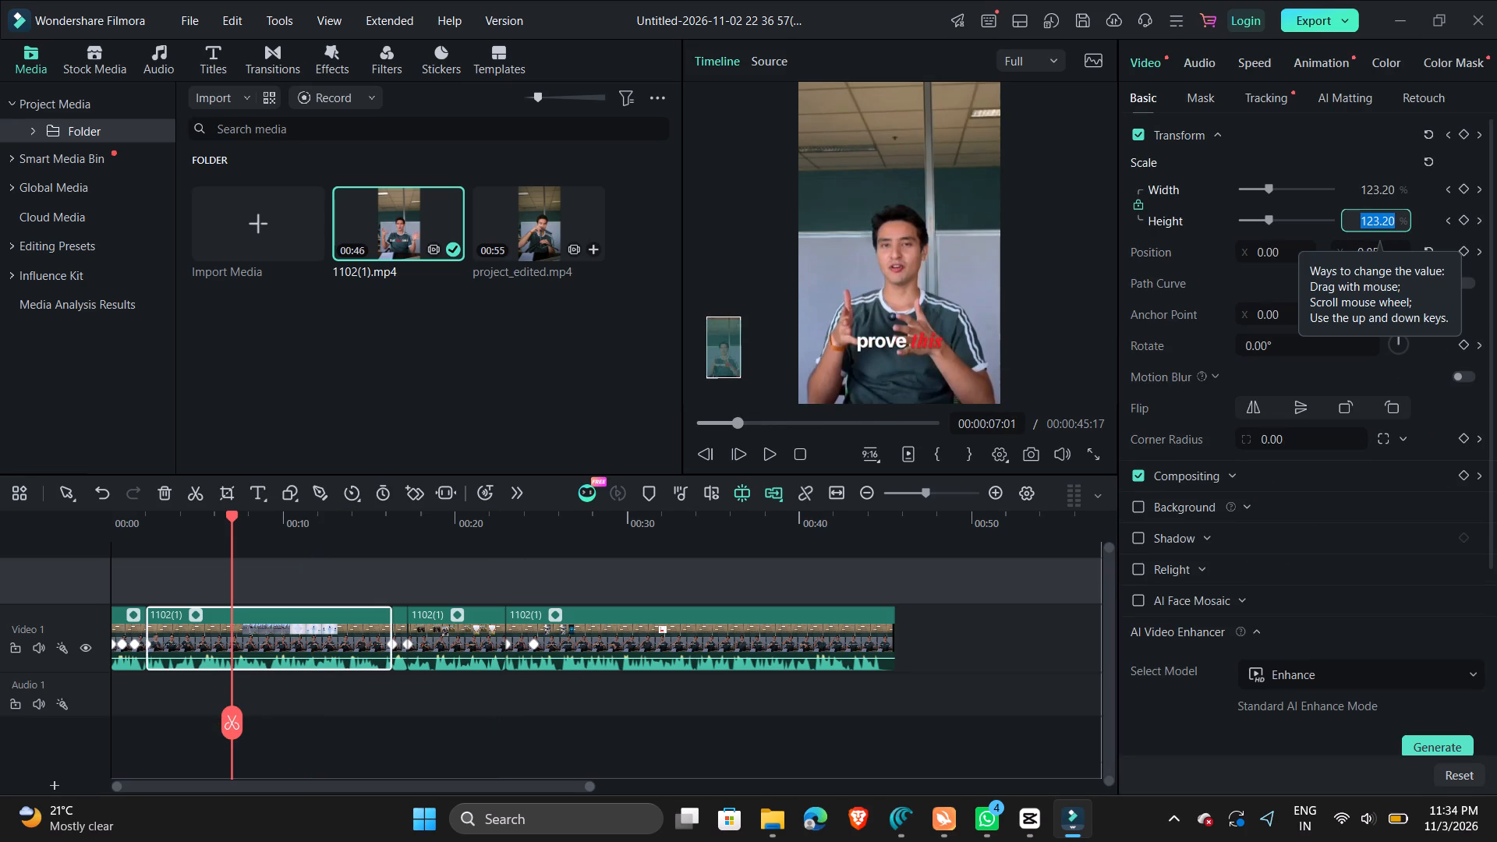
text(100)
key(Return)
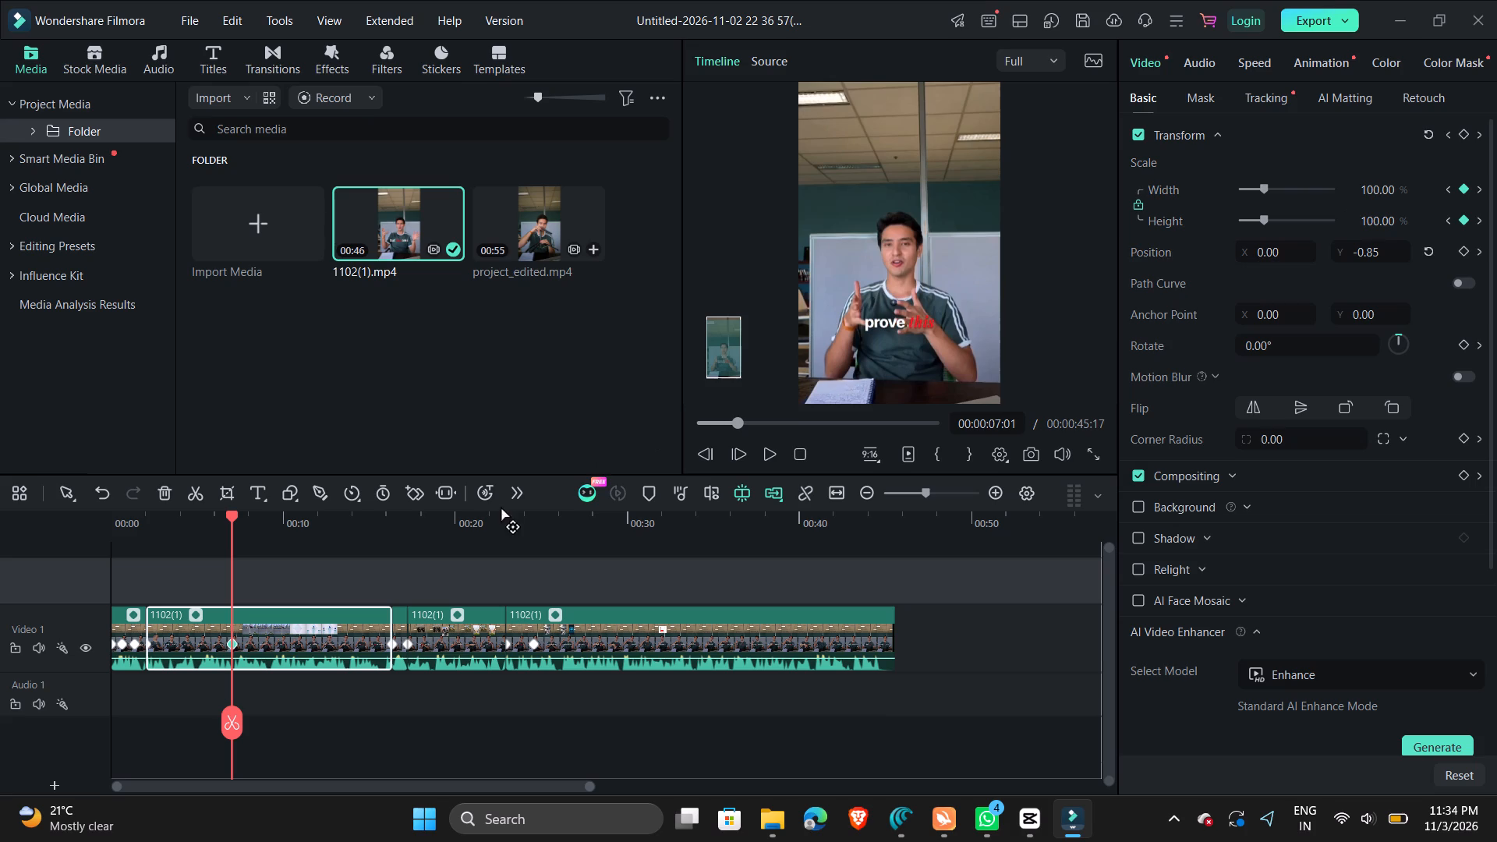
Play the timeline from the 00:00:01:11 keyframe through to the end to review the zooms.
click(144, 586)
click(117, 582)
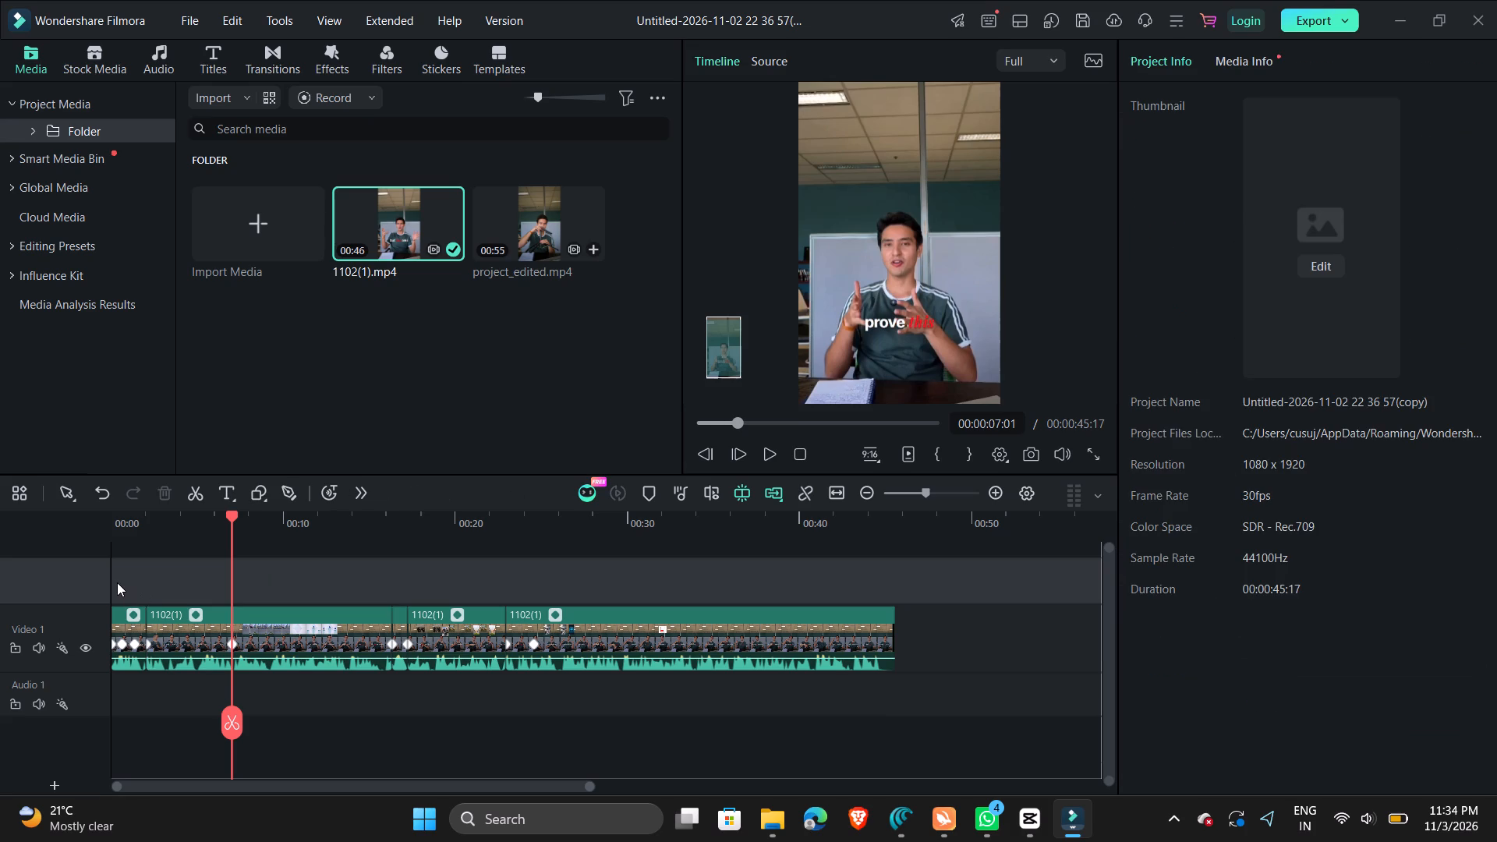
click(136, 647)
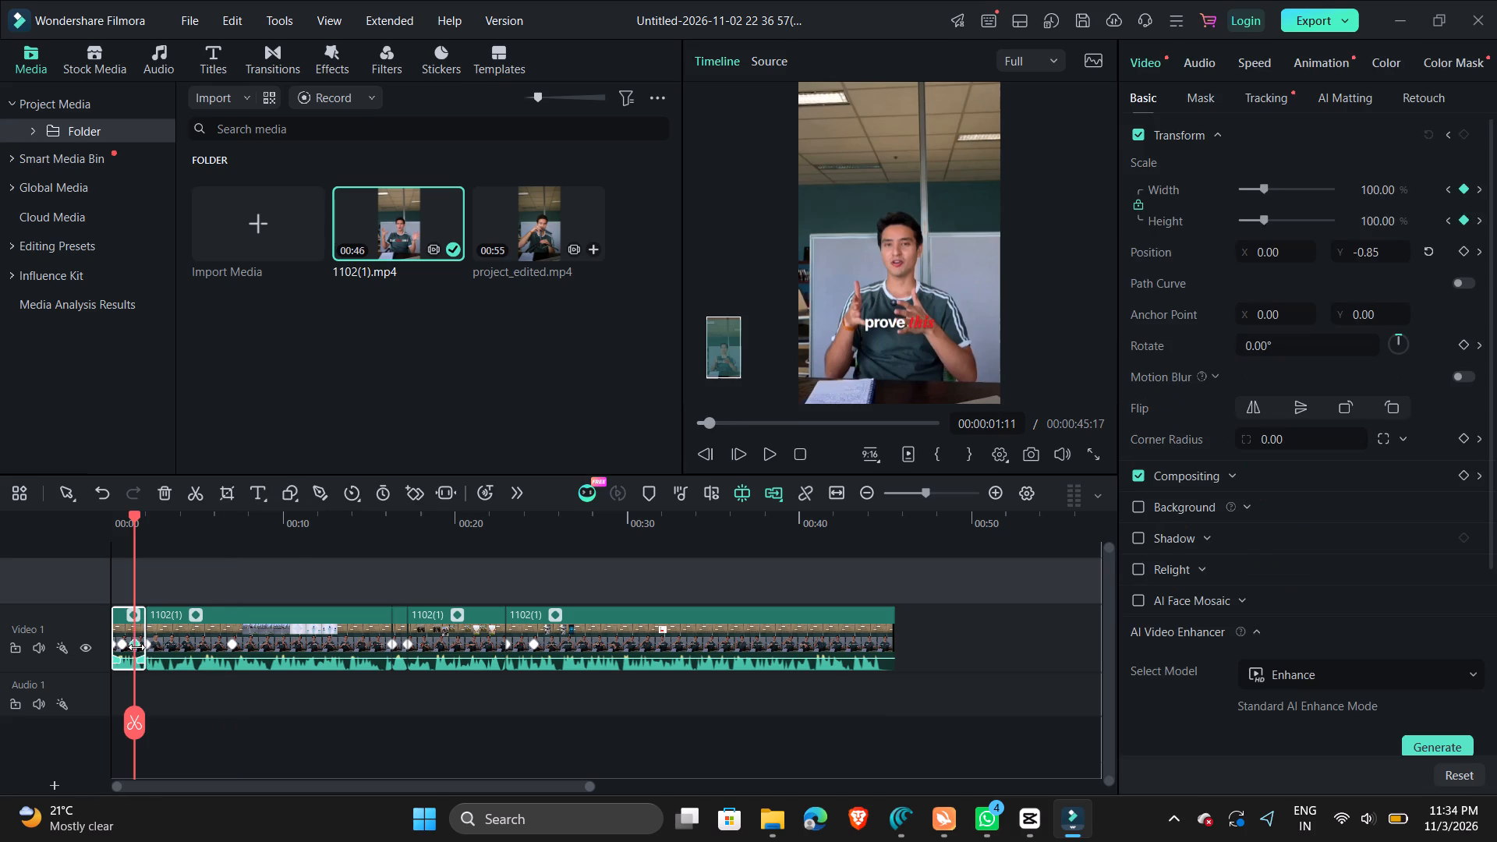
key(space)
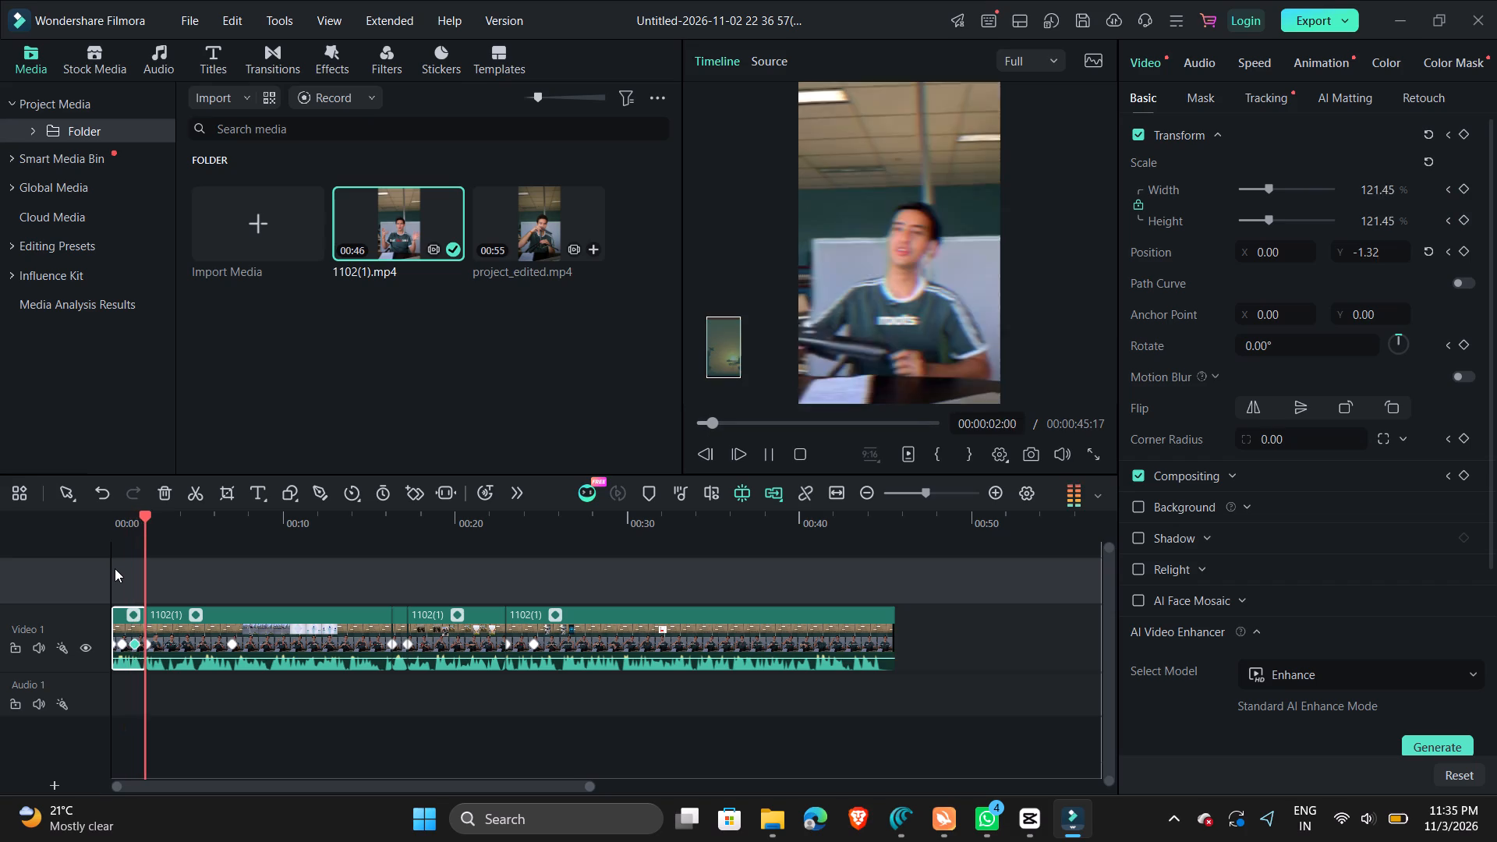
key(space)
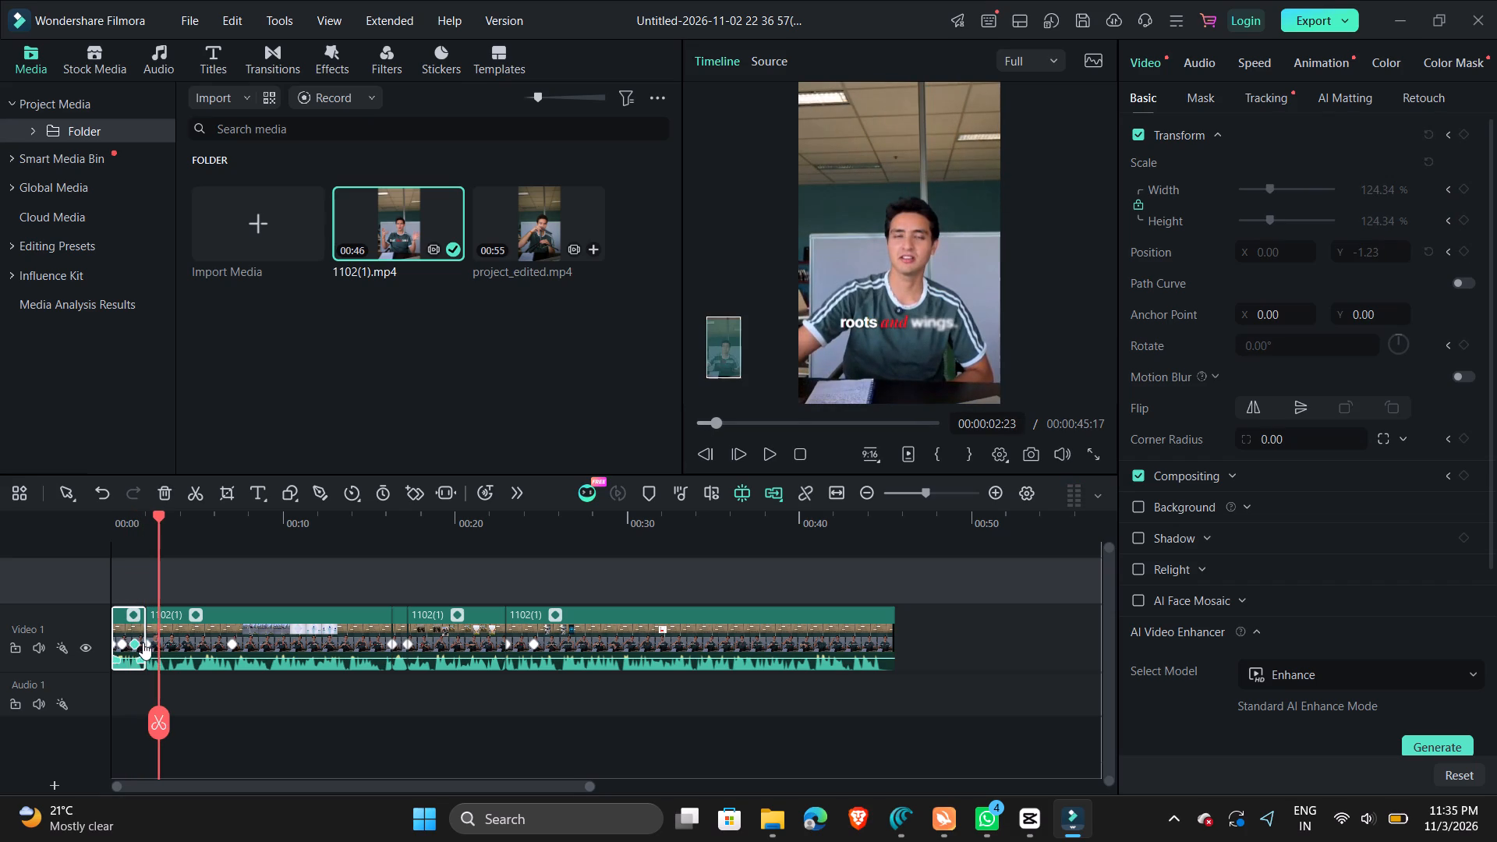
click(144, 644)
key(space)
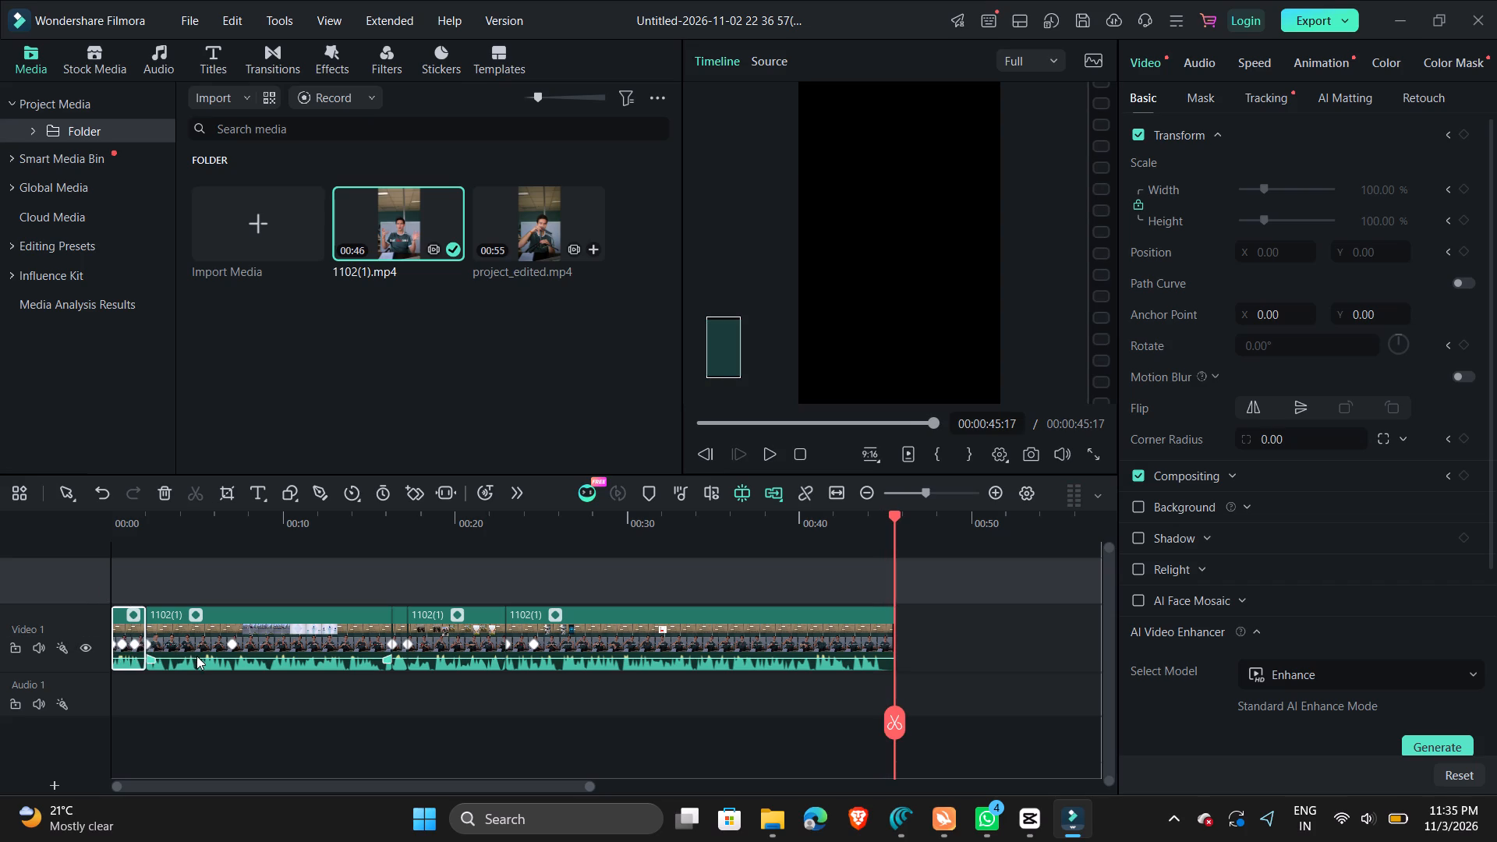
Check the keyframes at 00:00:07:01 and 00:00:16:10, and replay from 00:00:07:01 to about 00:00:09:26 to review the zoom.
click(228, 646)
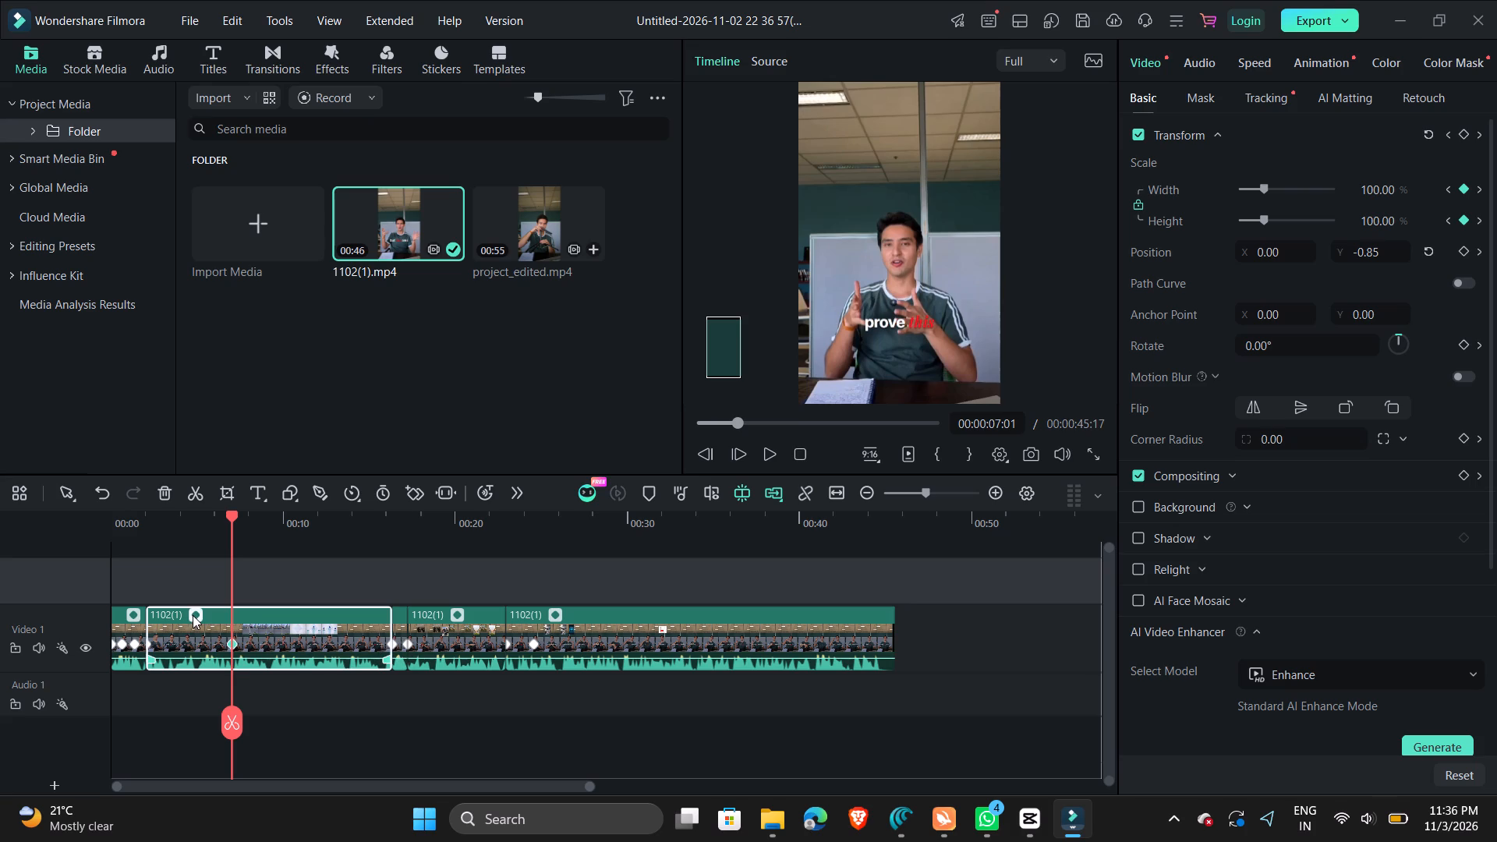
click(393, 652)
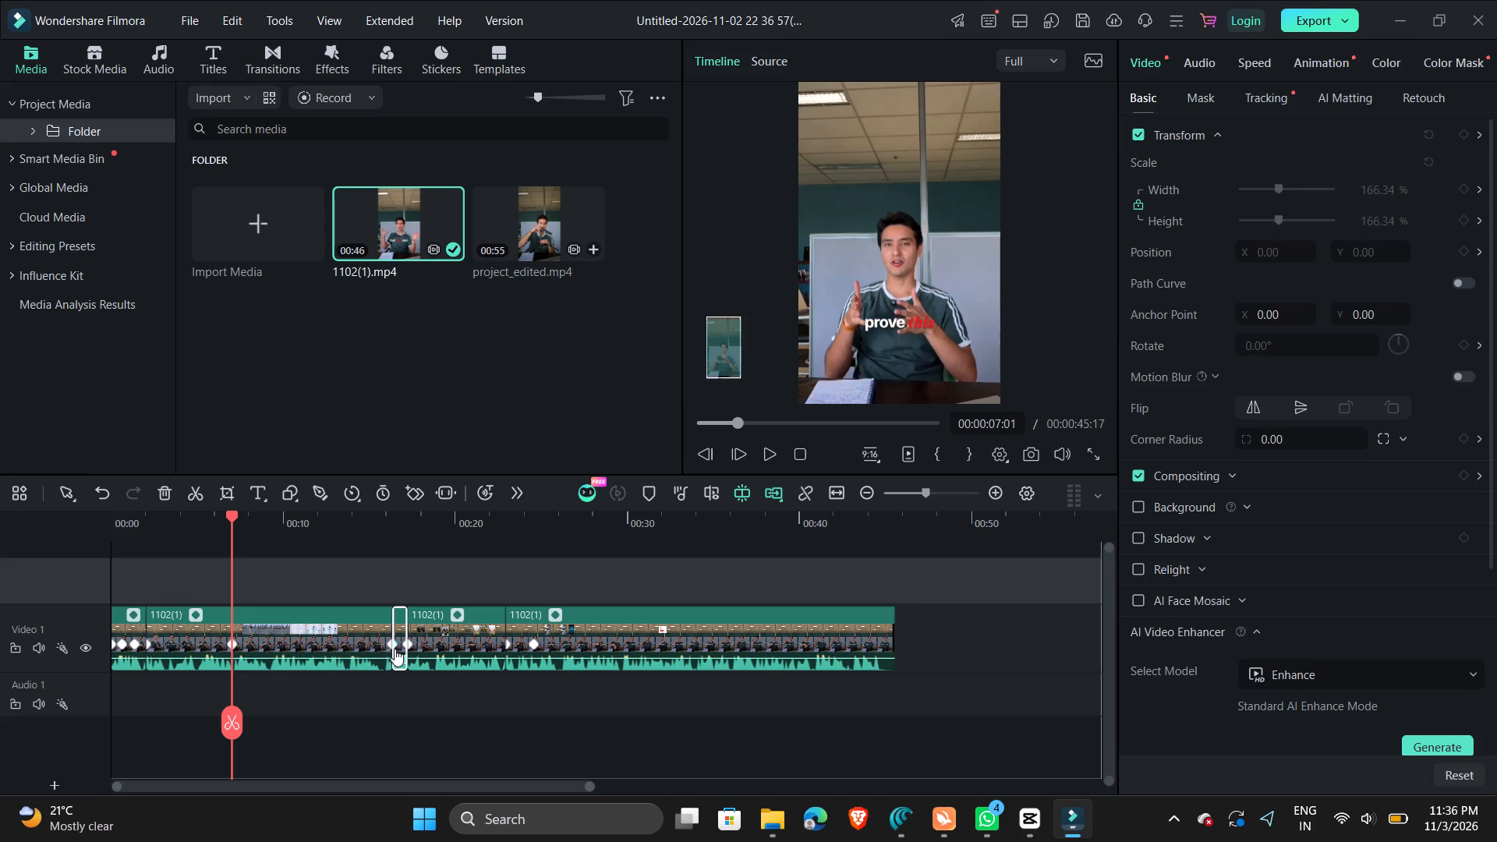
click(395, 649)
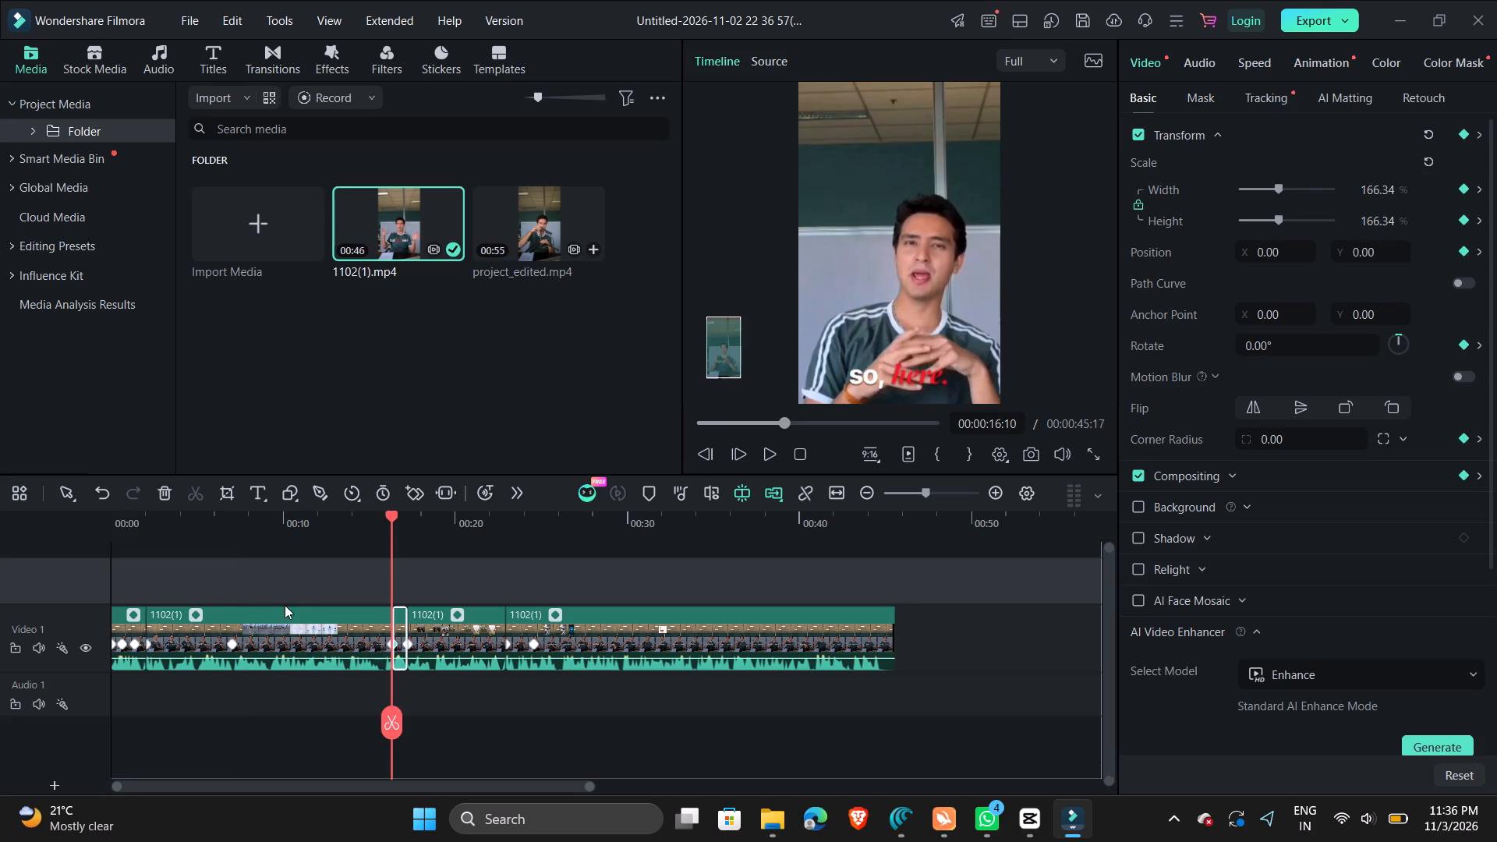
click(214, 582)
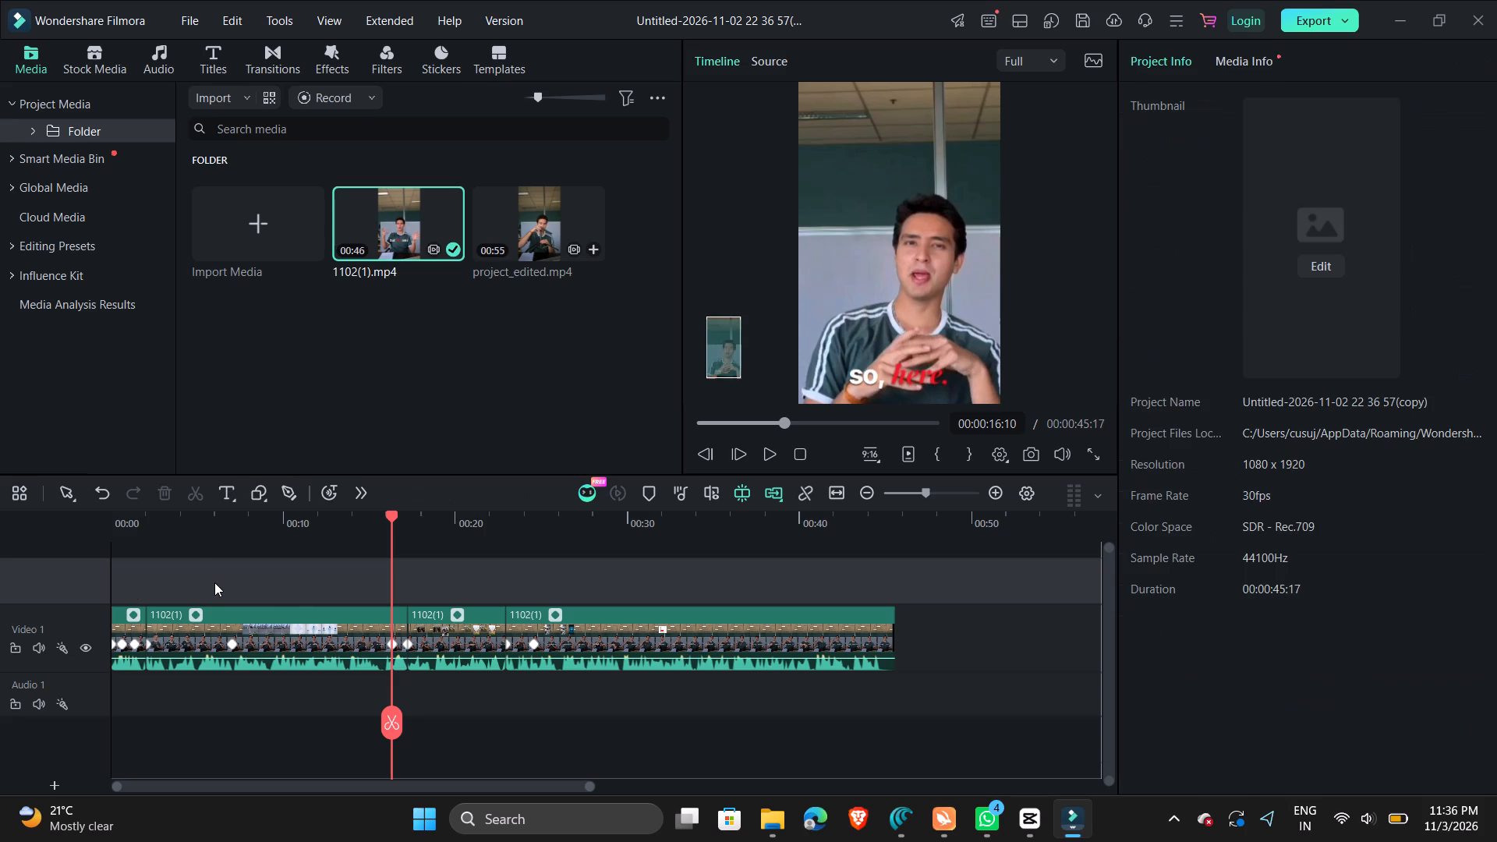
click(230, 641)
key(space)
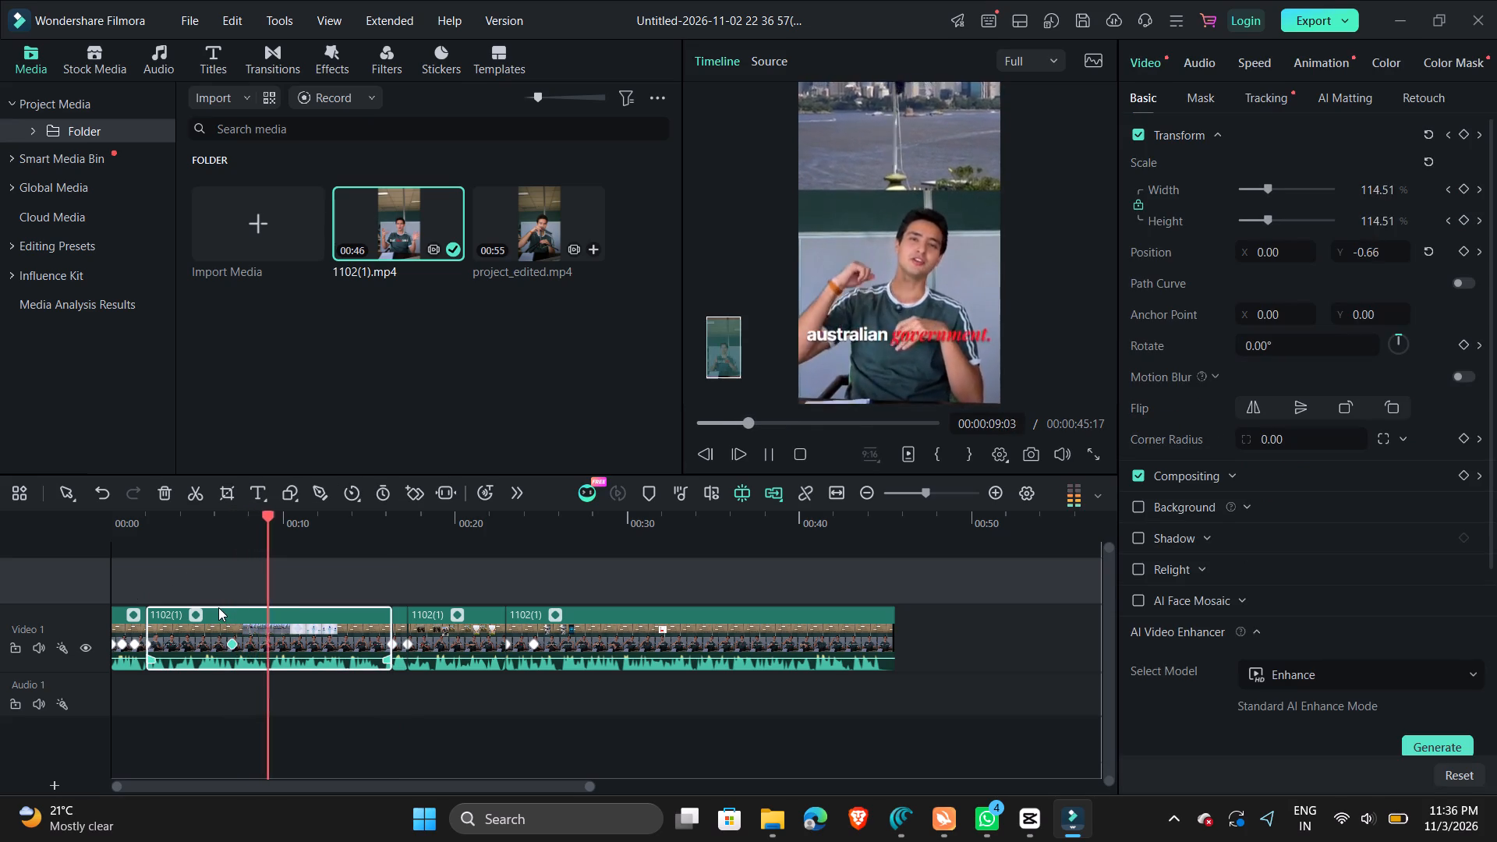
key(space)
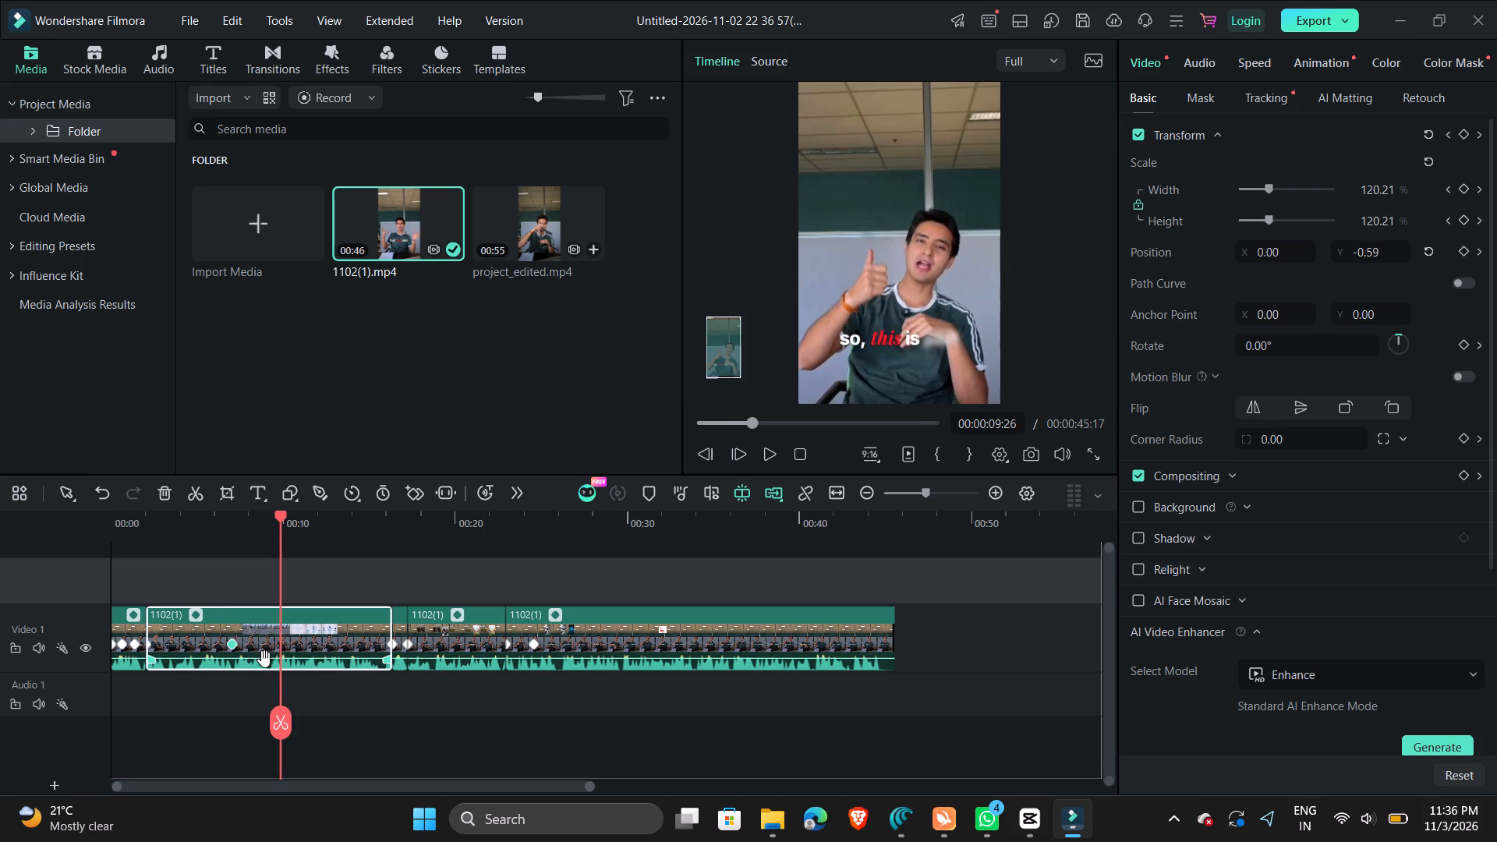
Delete the keyframe at 00:00:07:01 in the second 1102(1) segment.
click(230, 644)
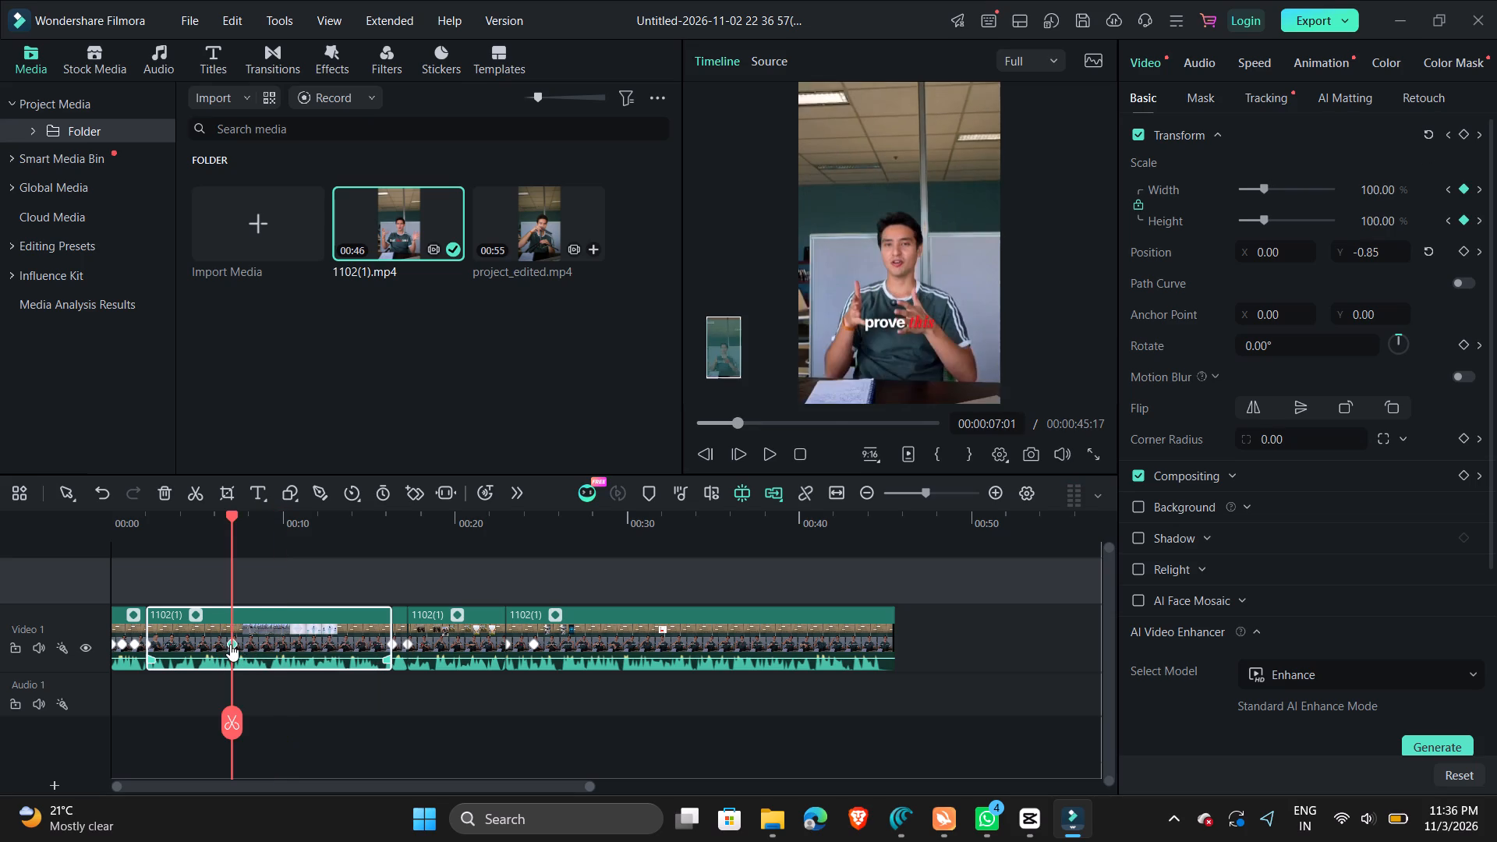
key(BackSpace)
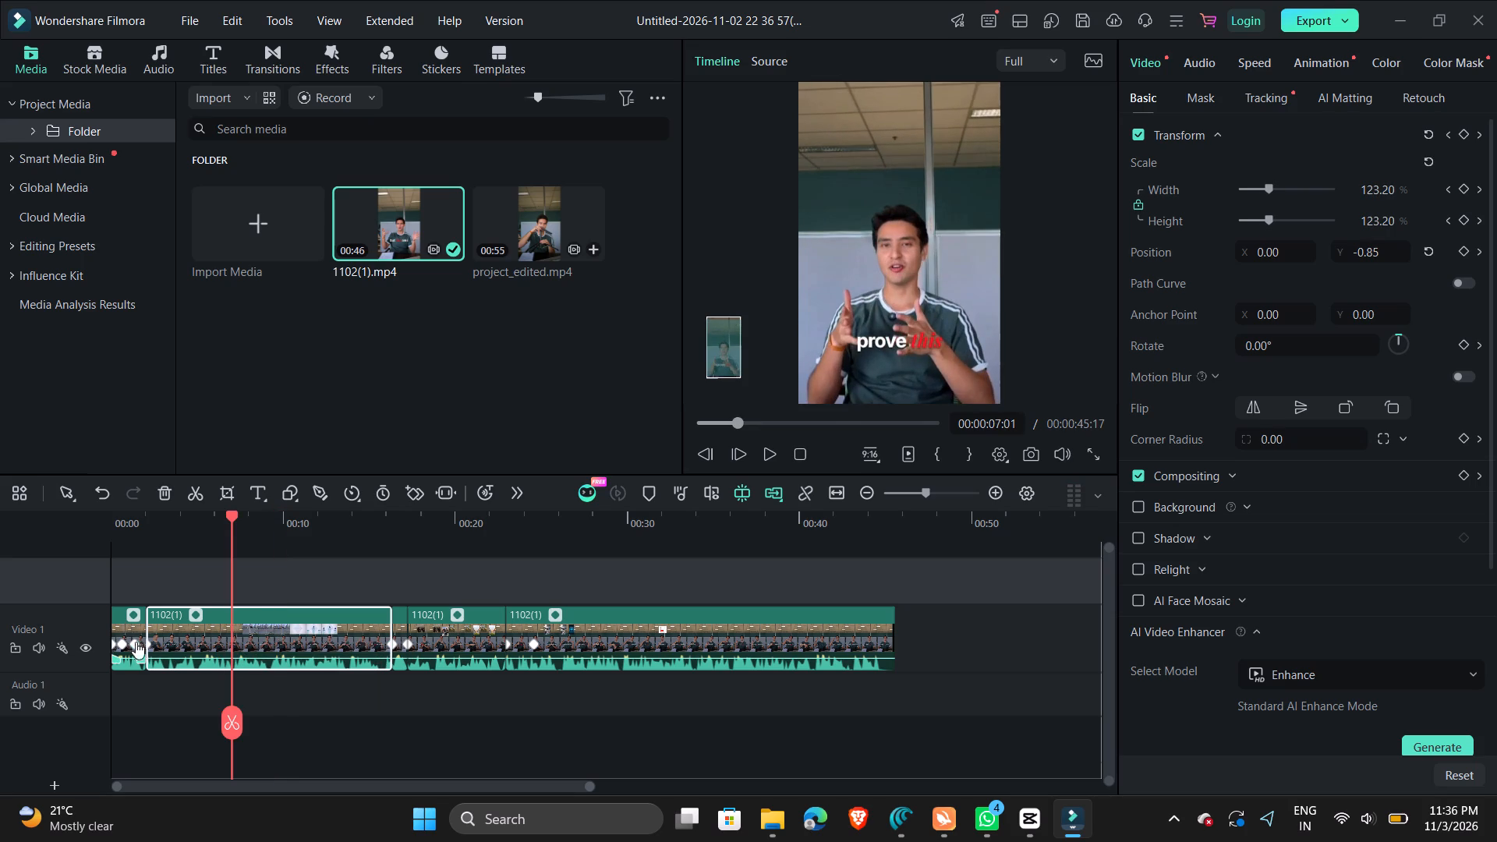
Replace the keyframe at 00:00:02:01, at the start of the second 1102(1) segment, with a new one at scale 100%.
click(149, 645)
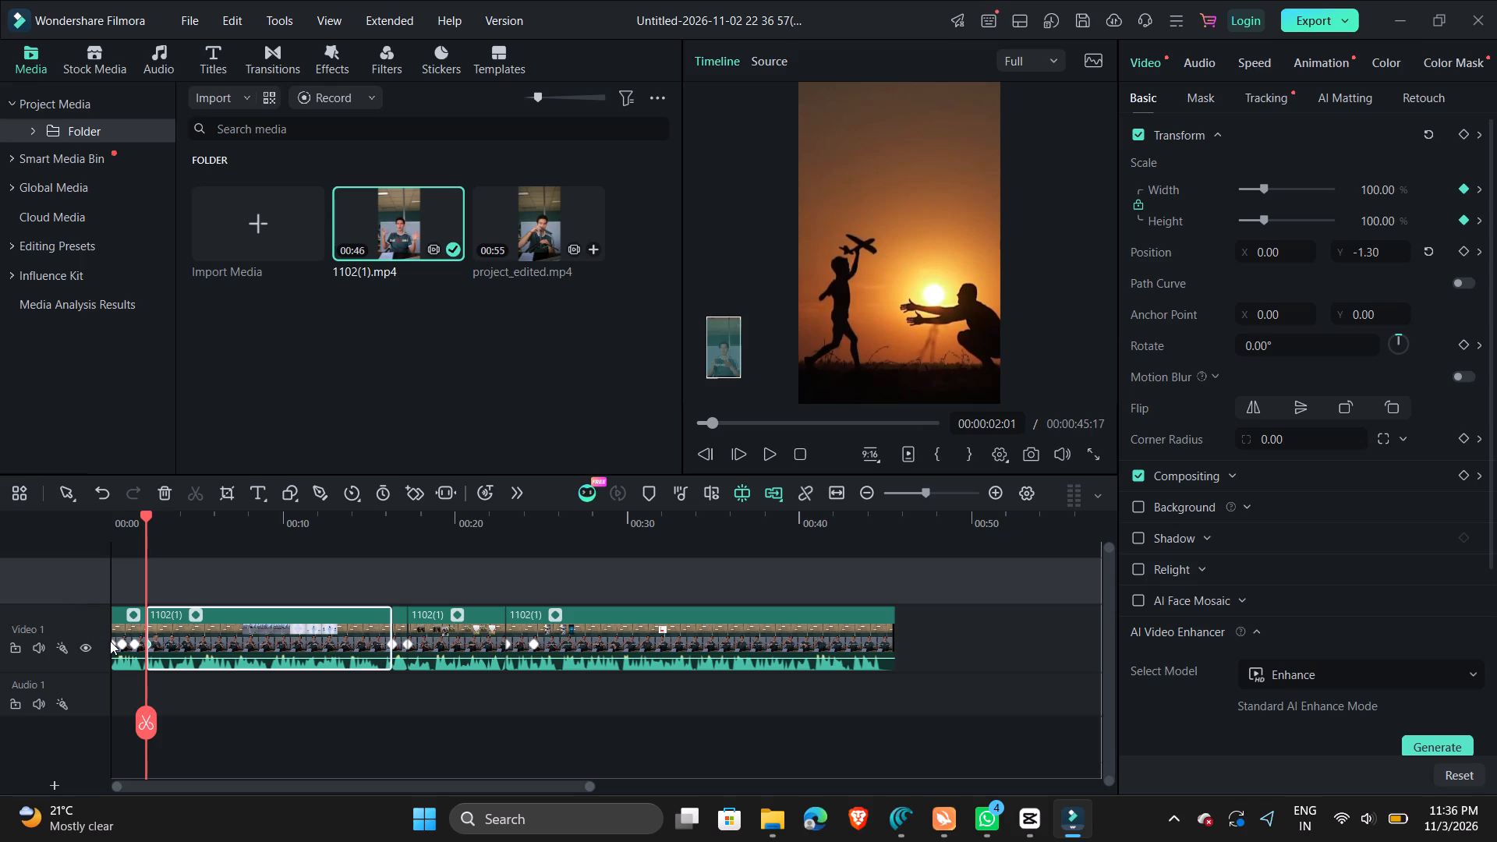
key(BackSpace)
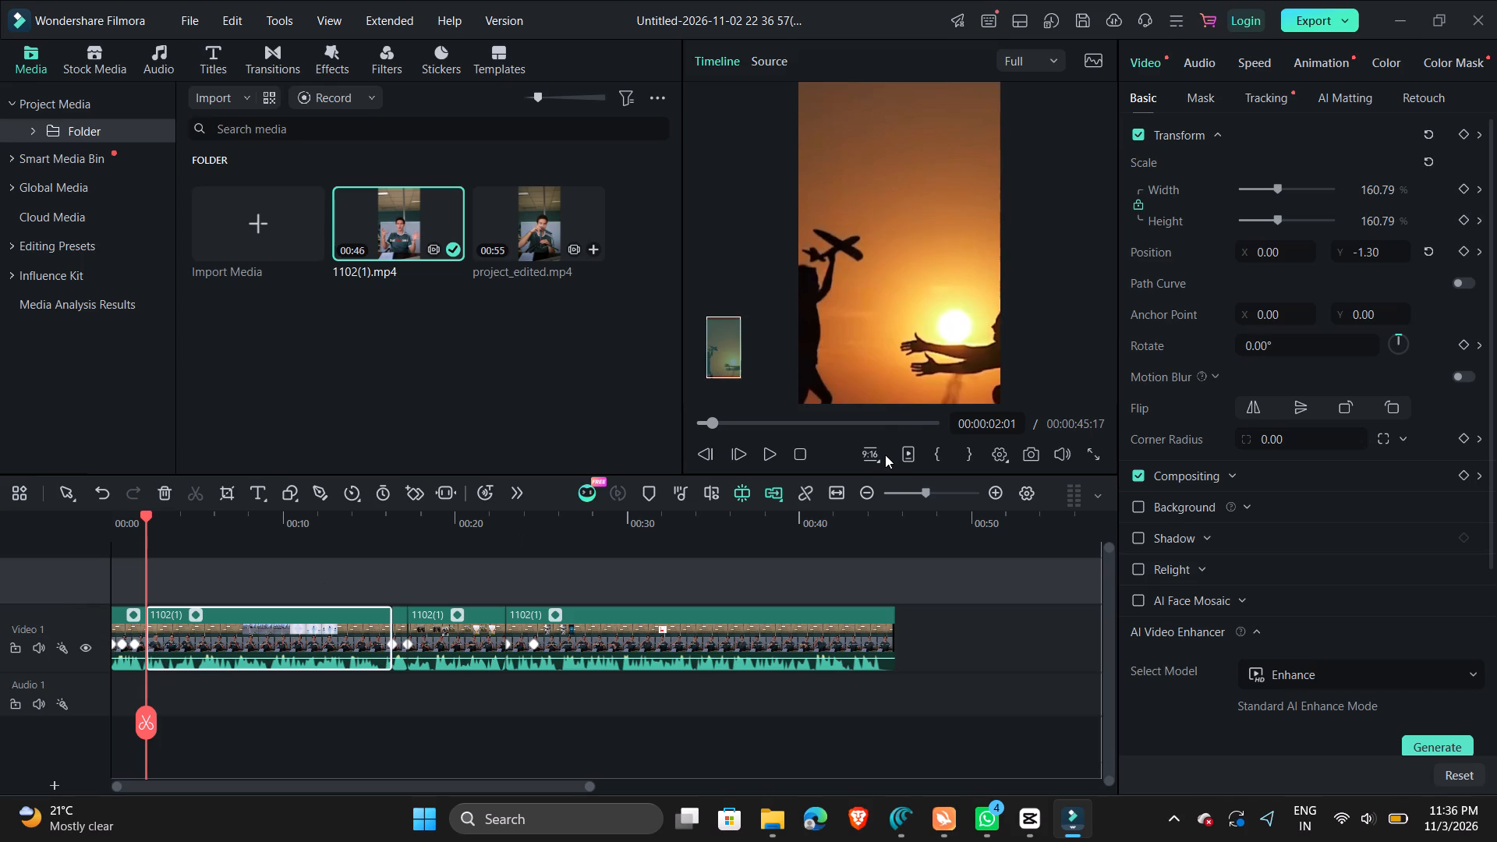
click(406, 490)
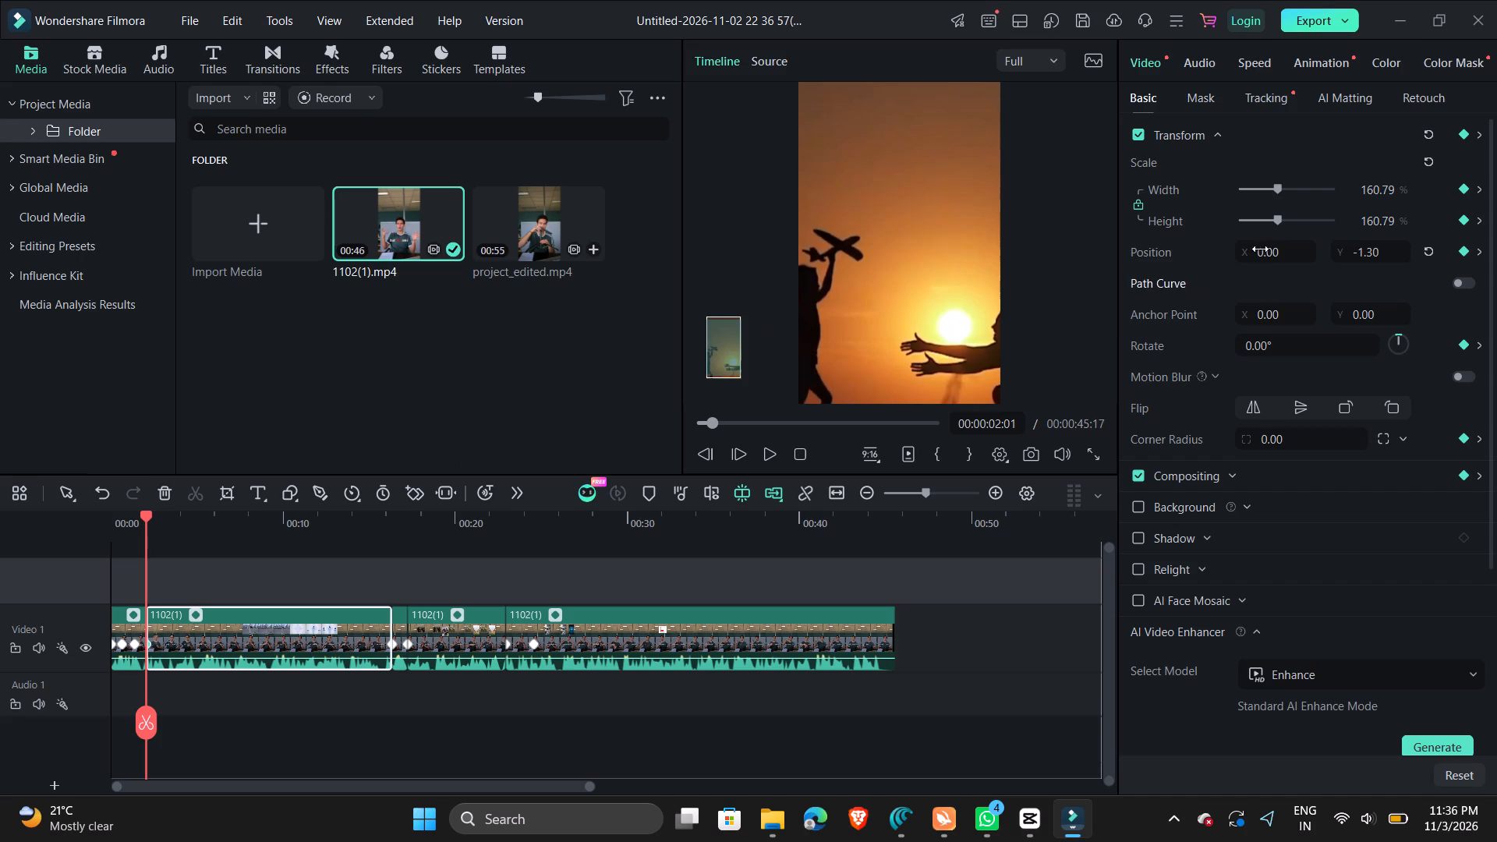
click(1375, 232)
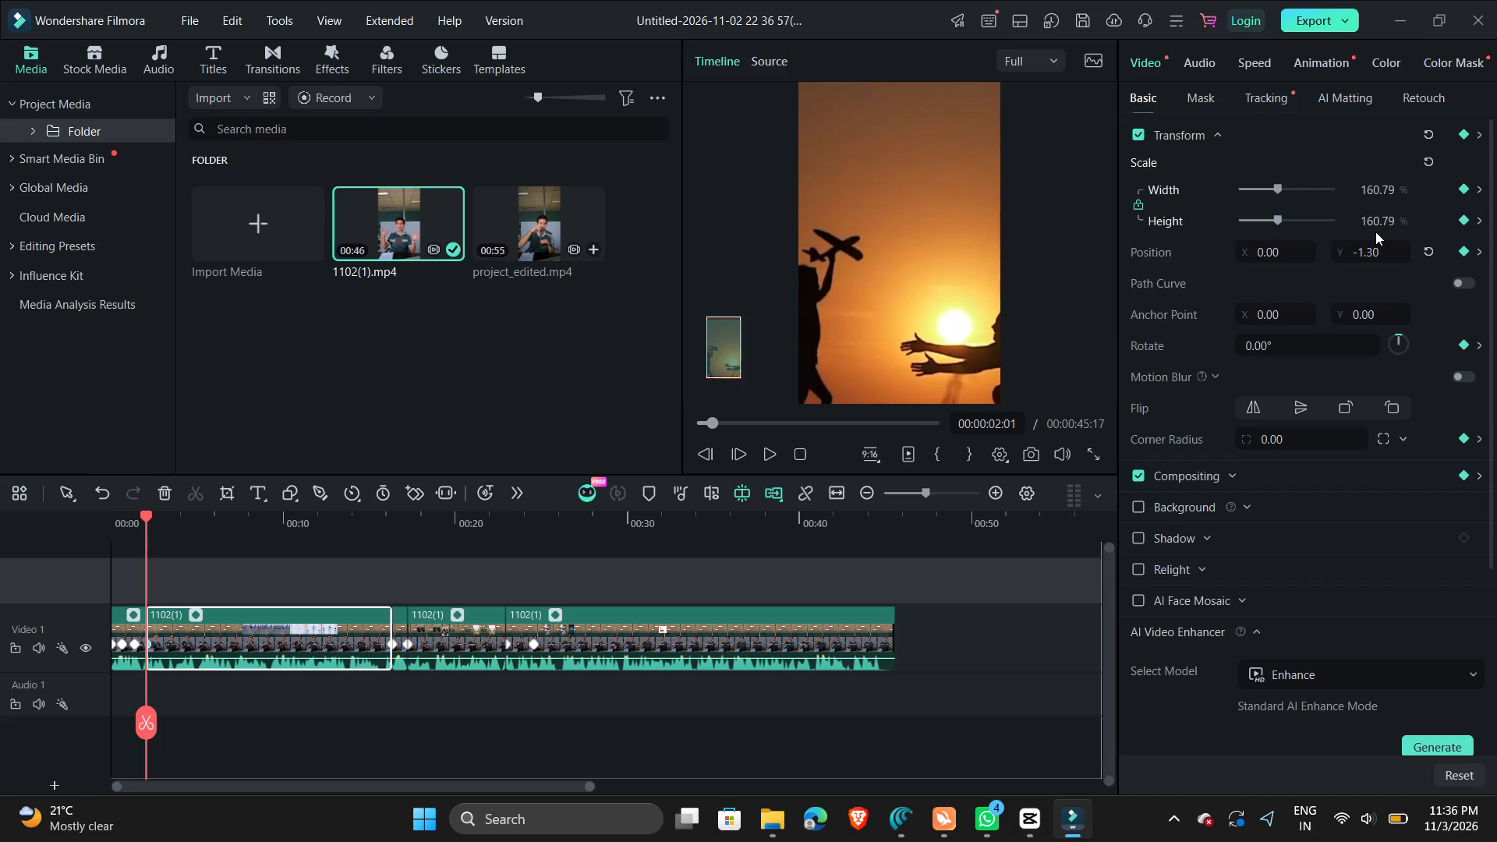
click(1375, 219)
text(100)
key(Return)
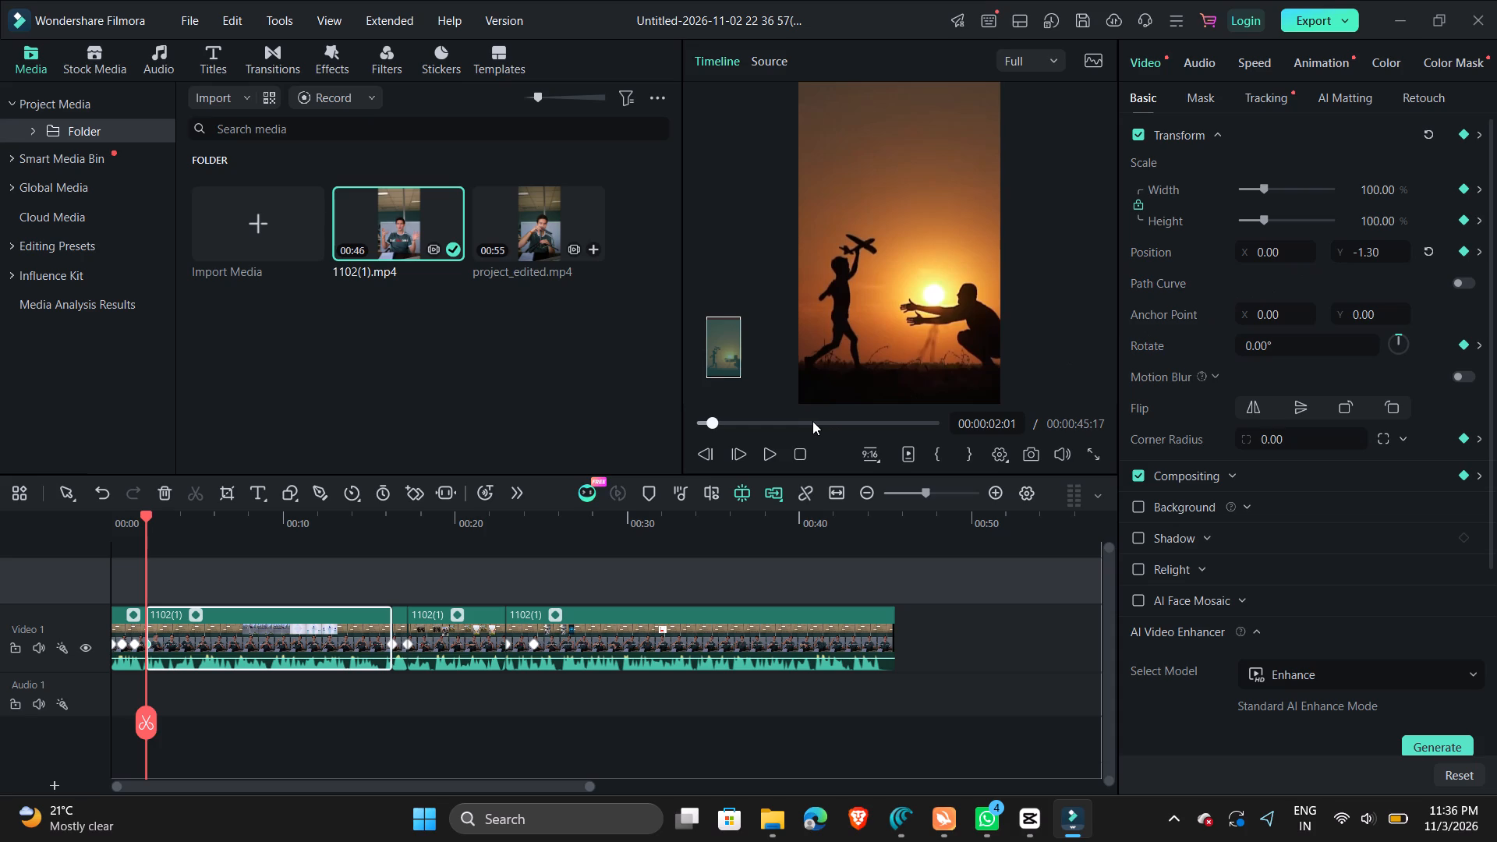
Play the timeline from 00:00:02:01, and again from the first segment to about 00:00:22:23, to review the revised zooms.
key(space)
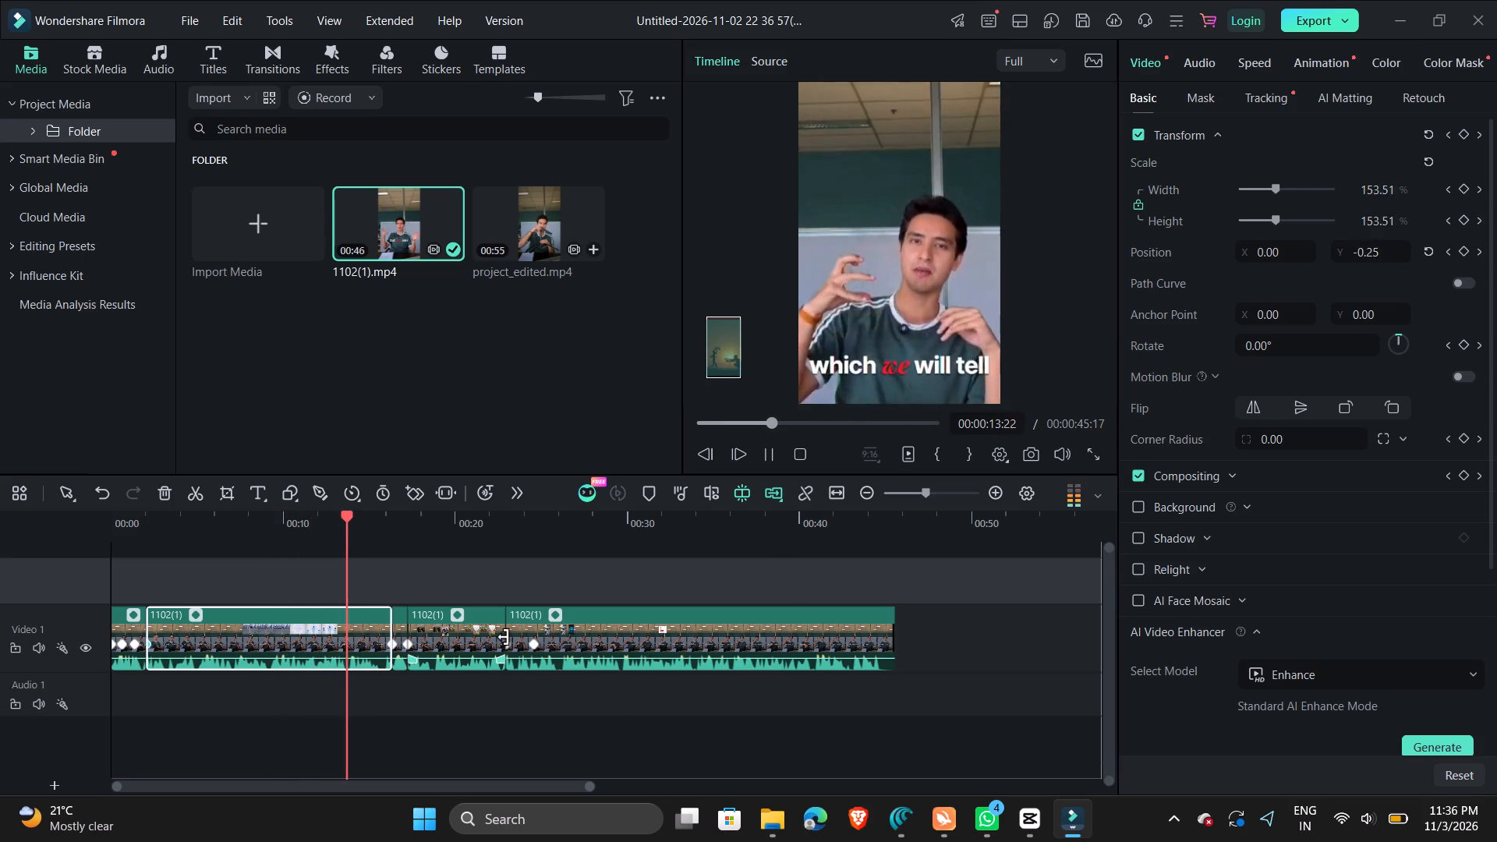
click(380, 644)
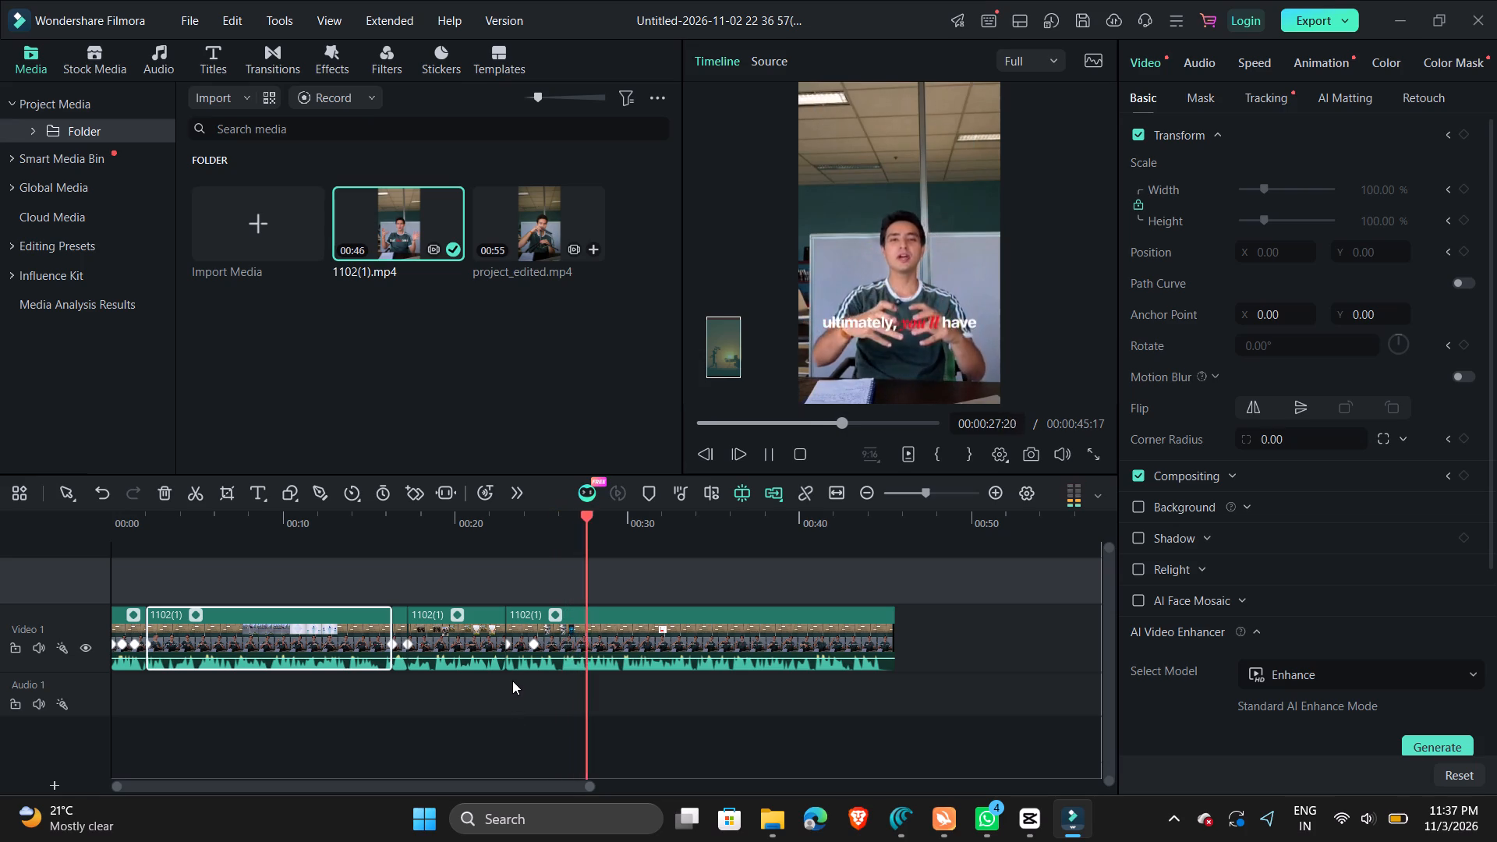
click(117, 644)
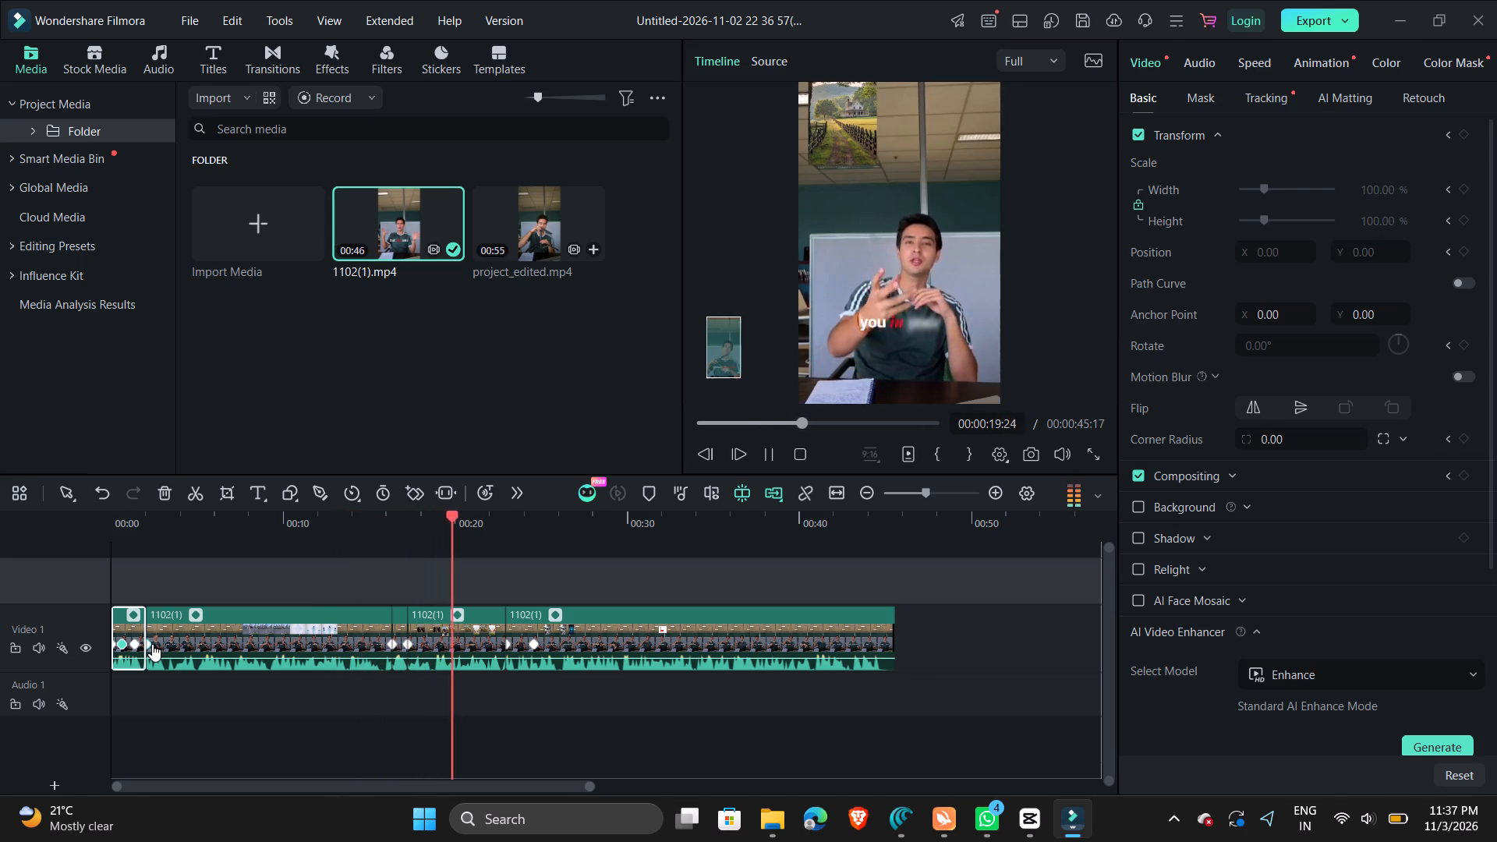
key(Escape)
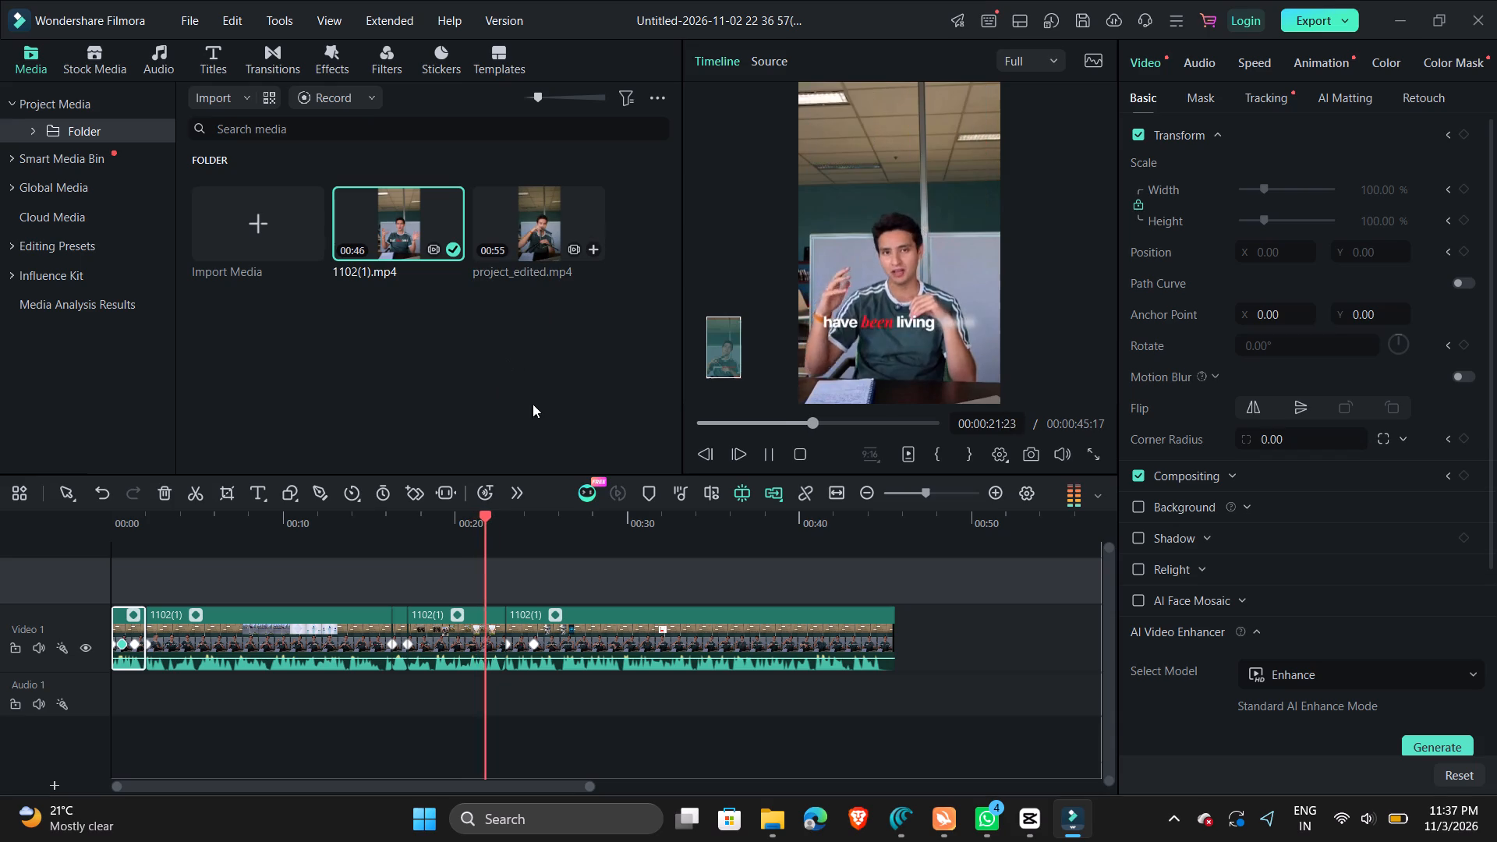
key(space)
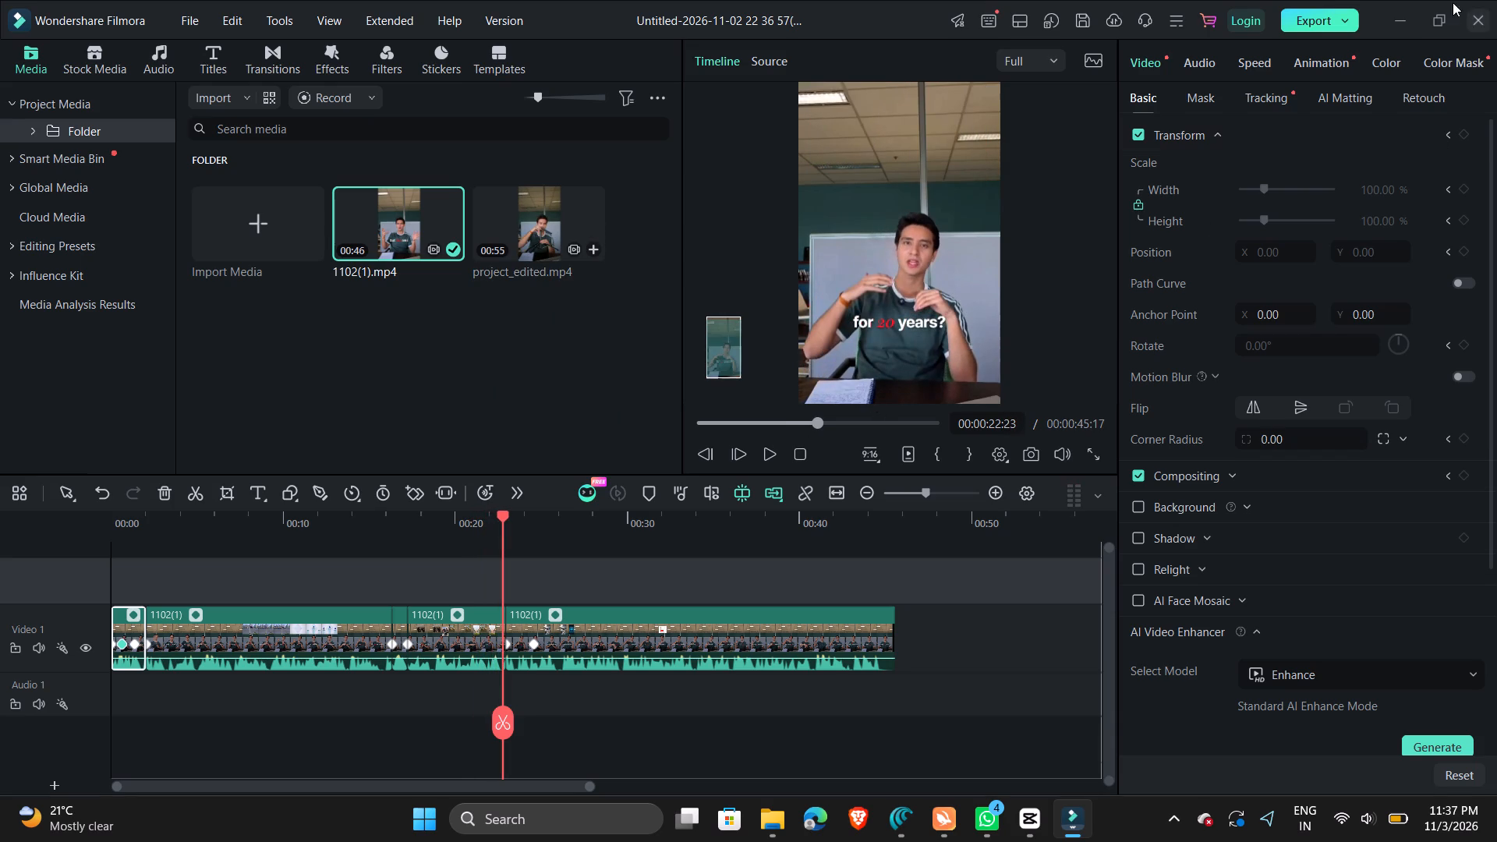
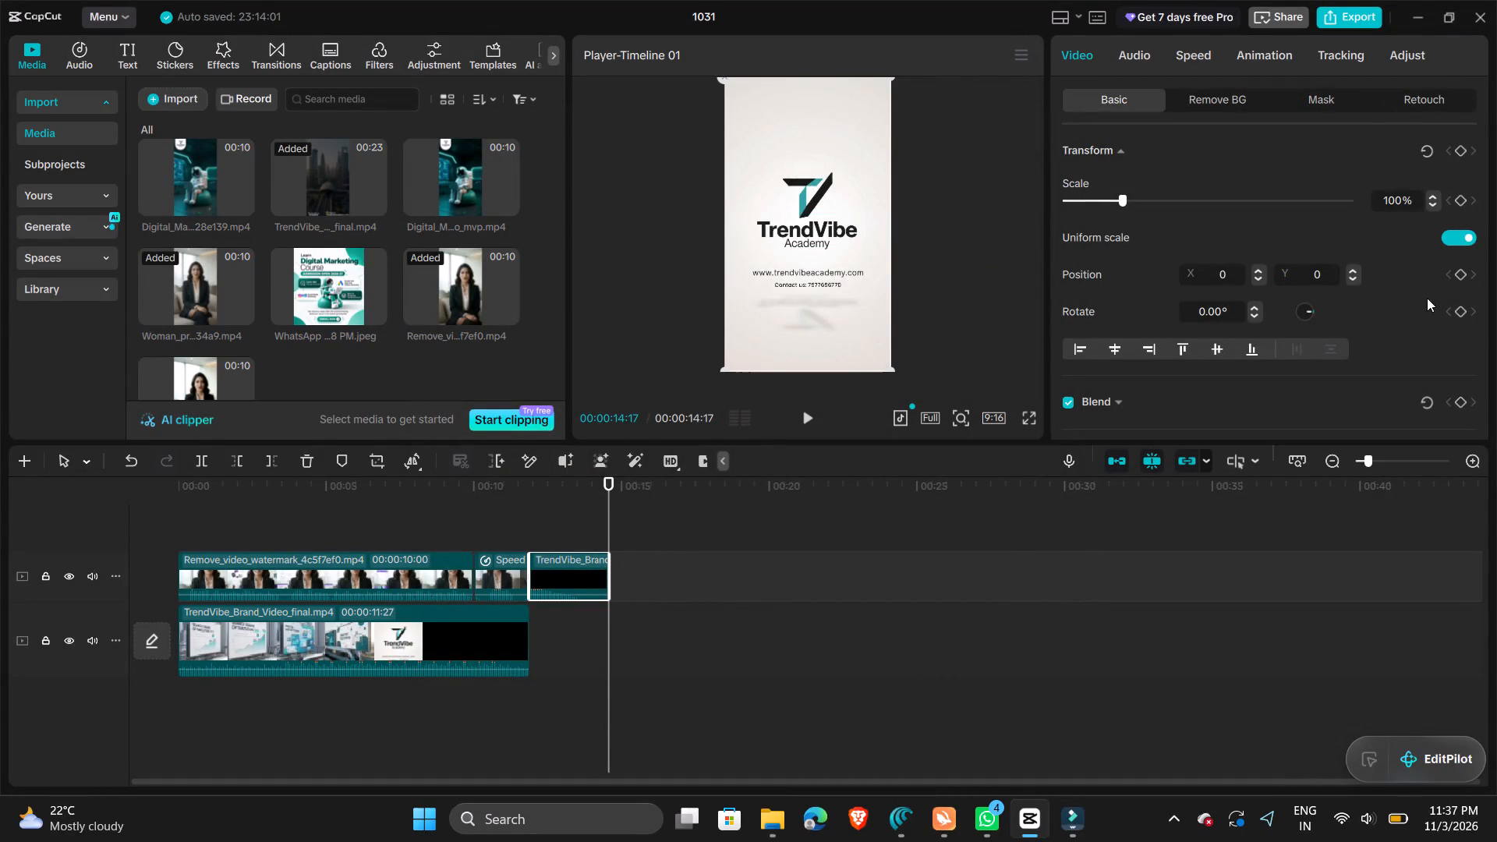
Minimize the CapCut project 1031 and bring up the Windows power options for shutting down the computer.
click(1418, 18)
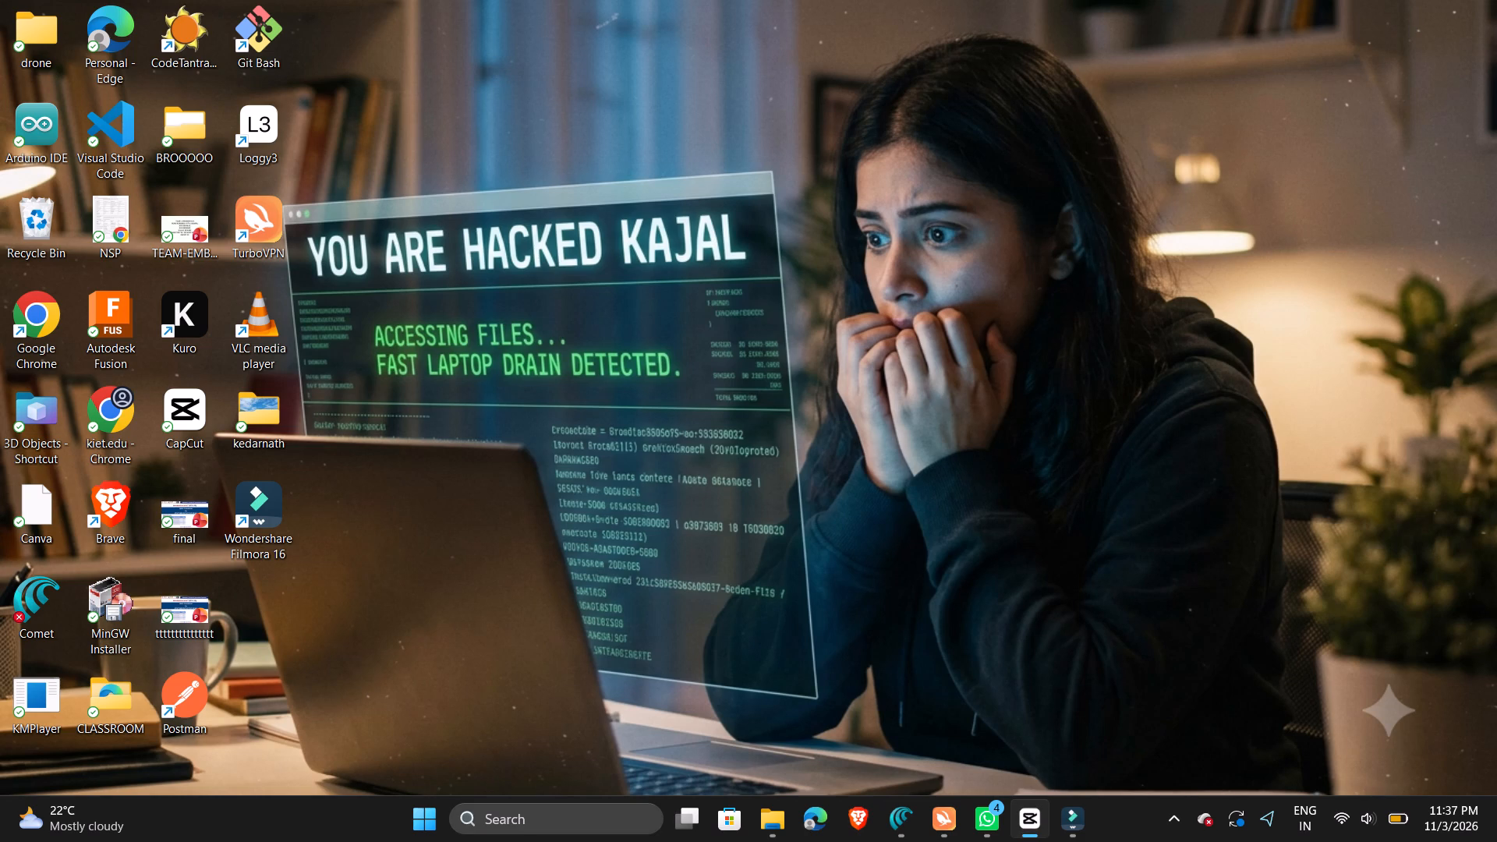
click(432, 830)
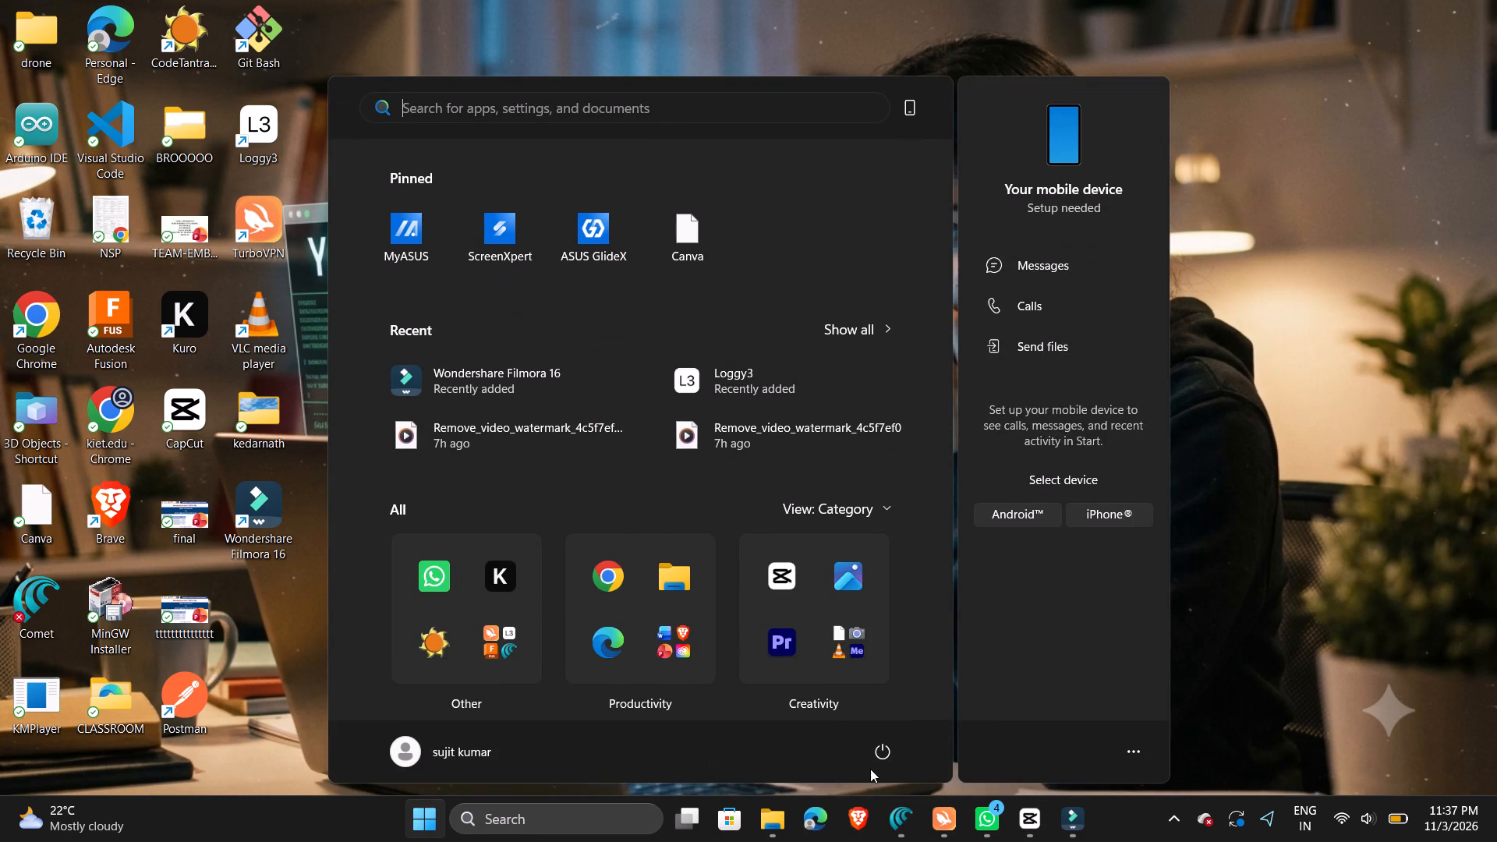
click(875, 762)
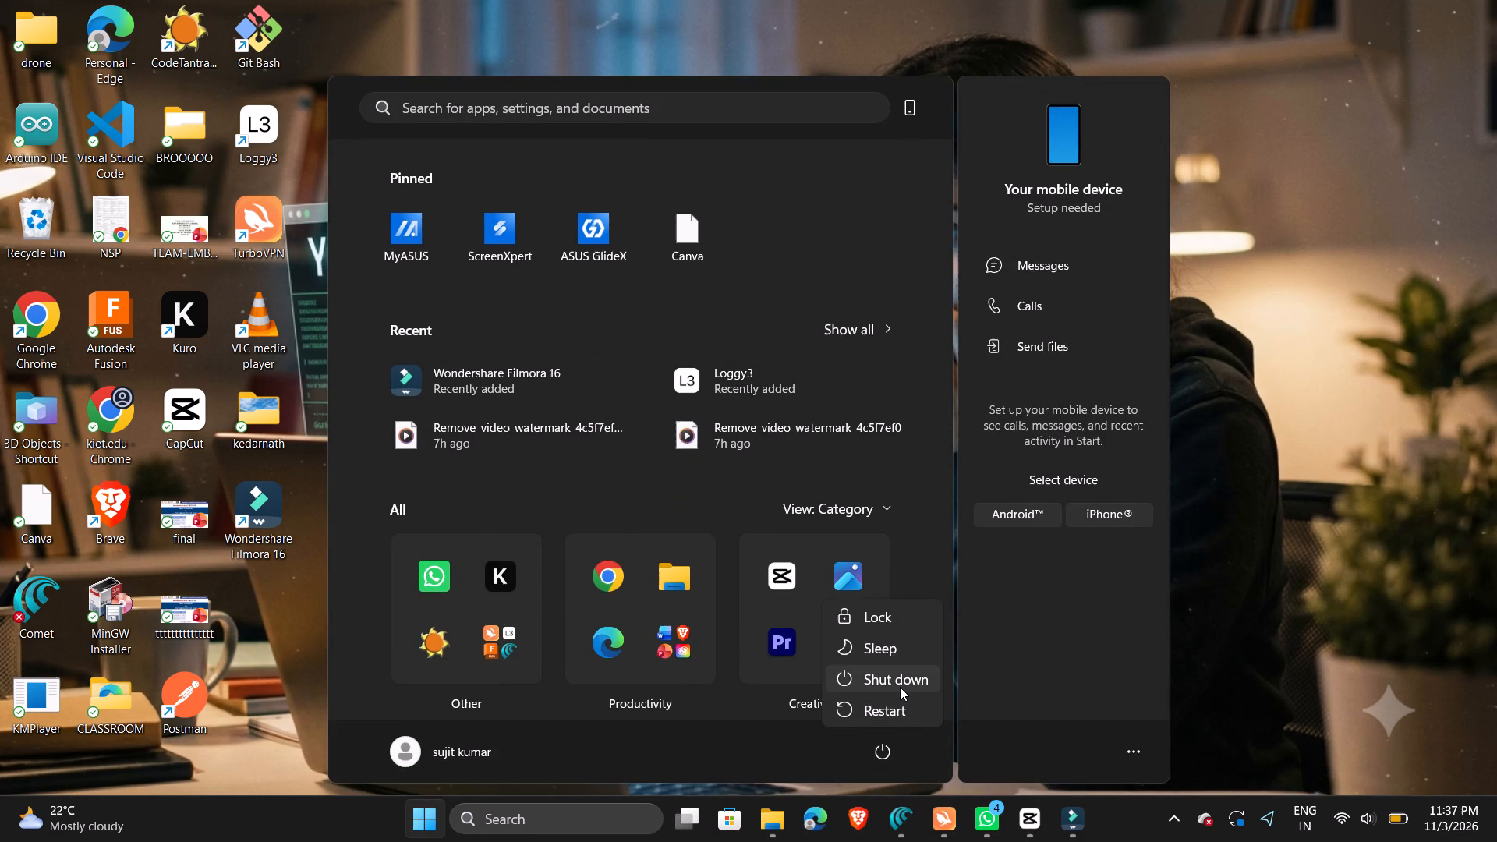